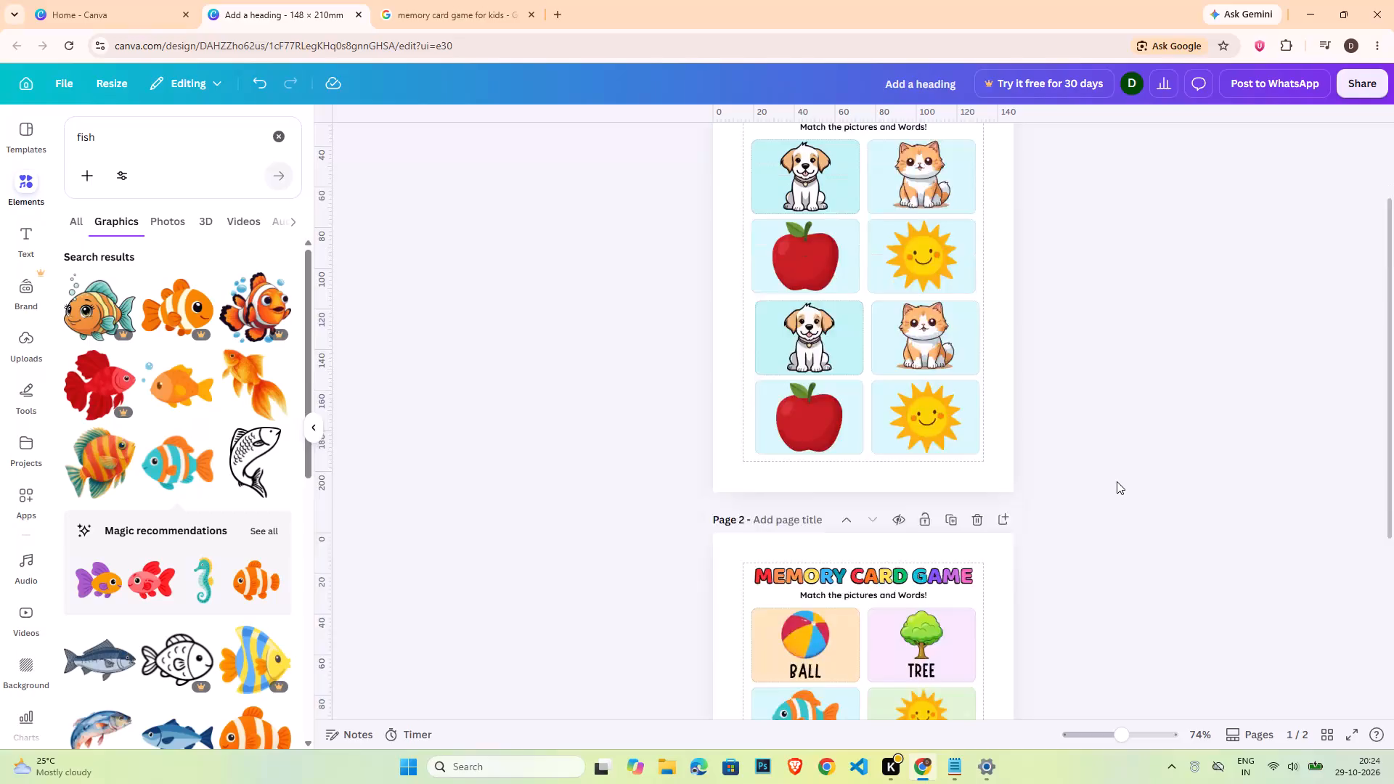
# Delete the "Memory Card Game" title and its "Match the pictures and Words!" subtitle from page 1.
pyautogui.scroll(6, 662, 369)
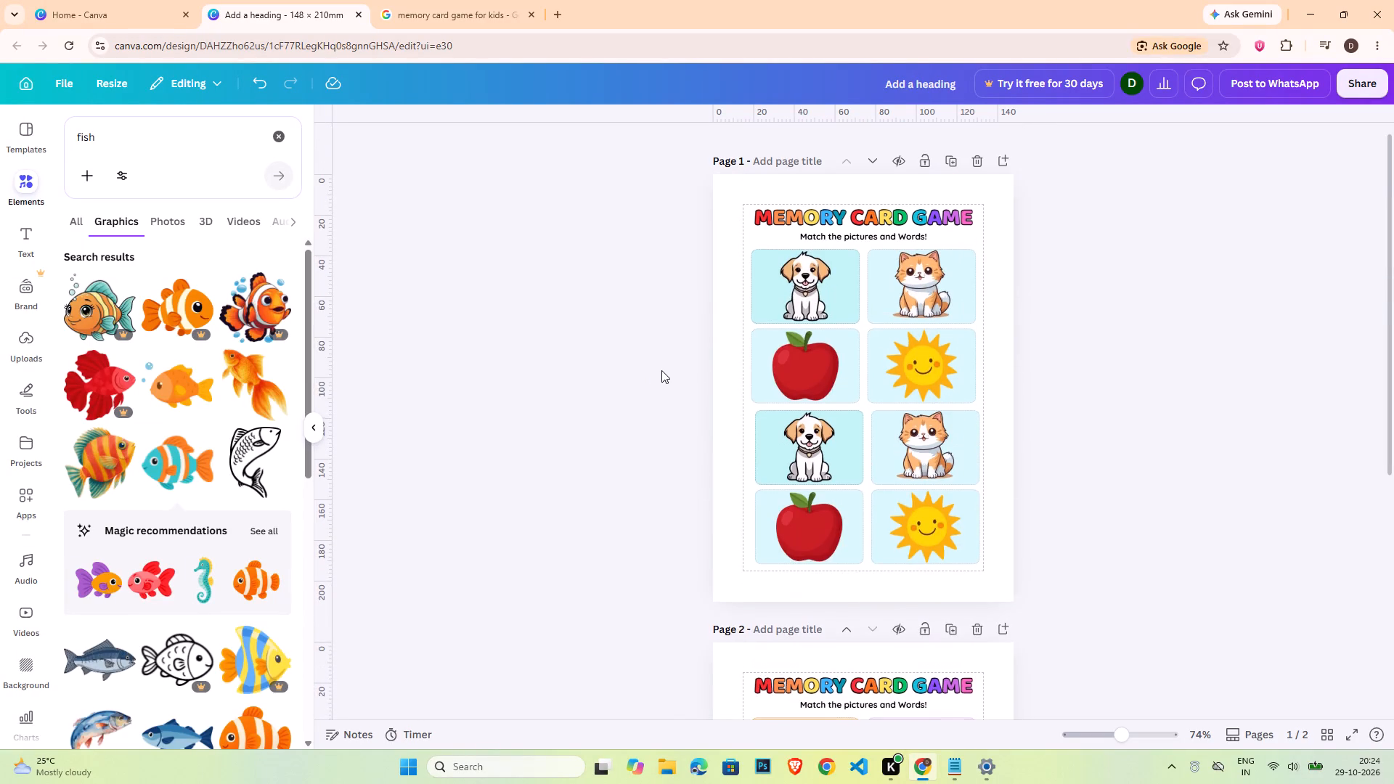
pyautogui.moveTo(663, 219); pyautogui.dragTo(974, 256)
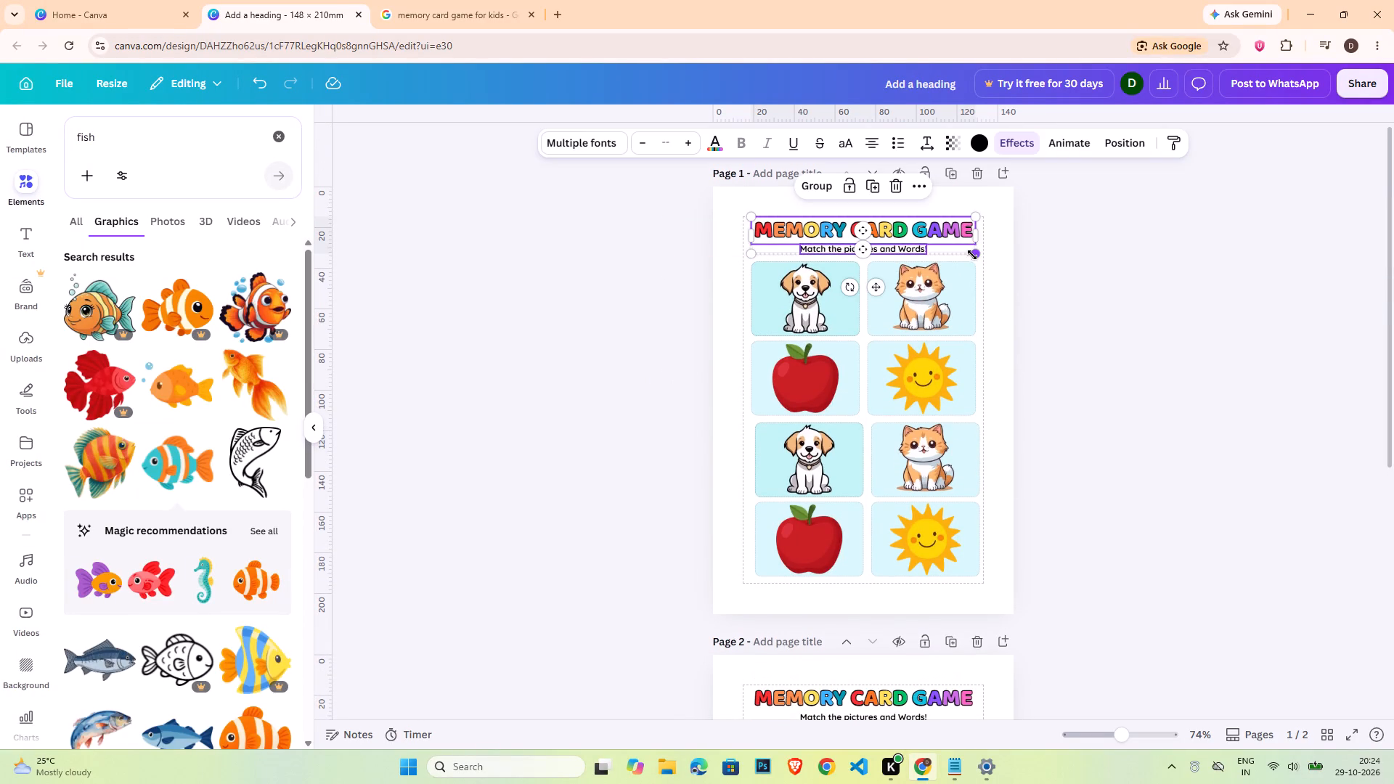
pyautogui.press('Delete')
# Enlarge all eight picture cards on page 1 together to about 114 mm wide, growing into the freed title space.
pyautogui.moveTo(678, 269); pyautogui.dragTo(1064, 683)
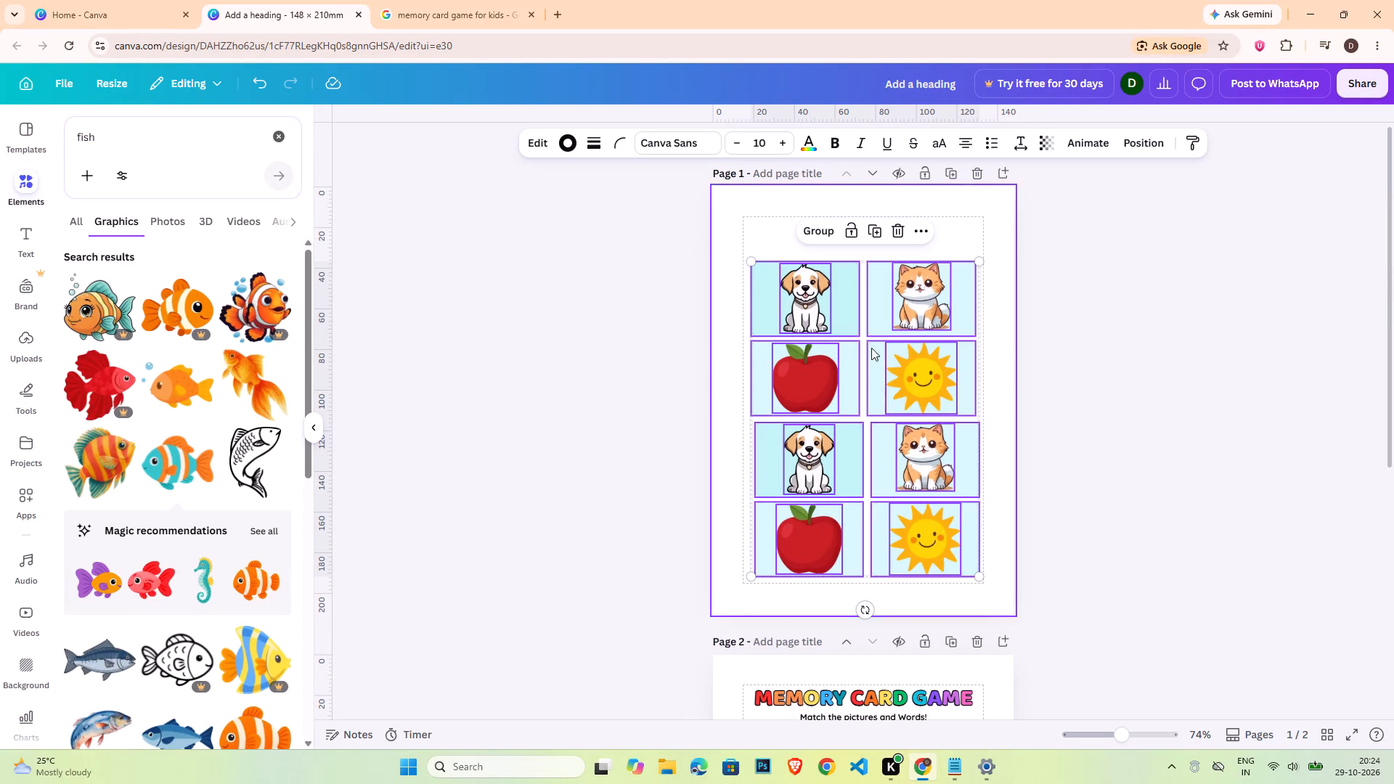
pyautogui.moveTo(749, 258); pyautogui.dragTo(748, 243)
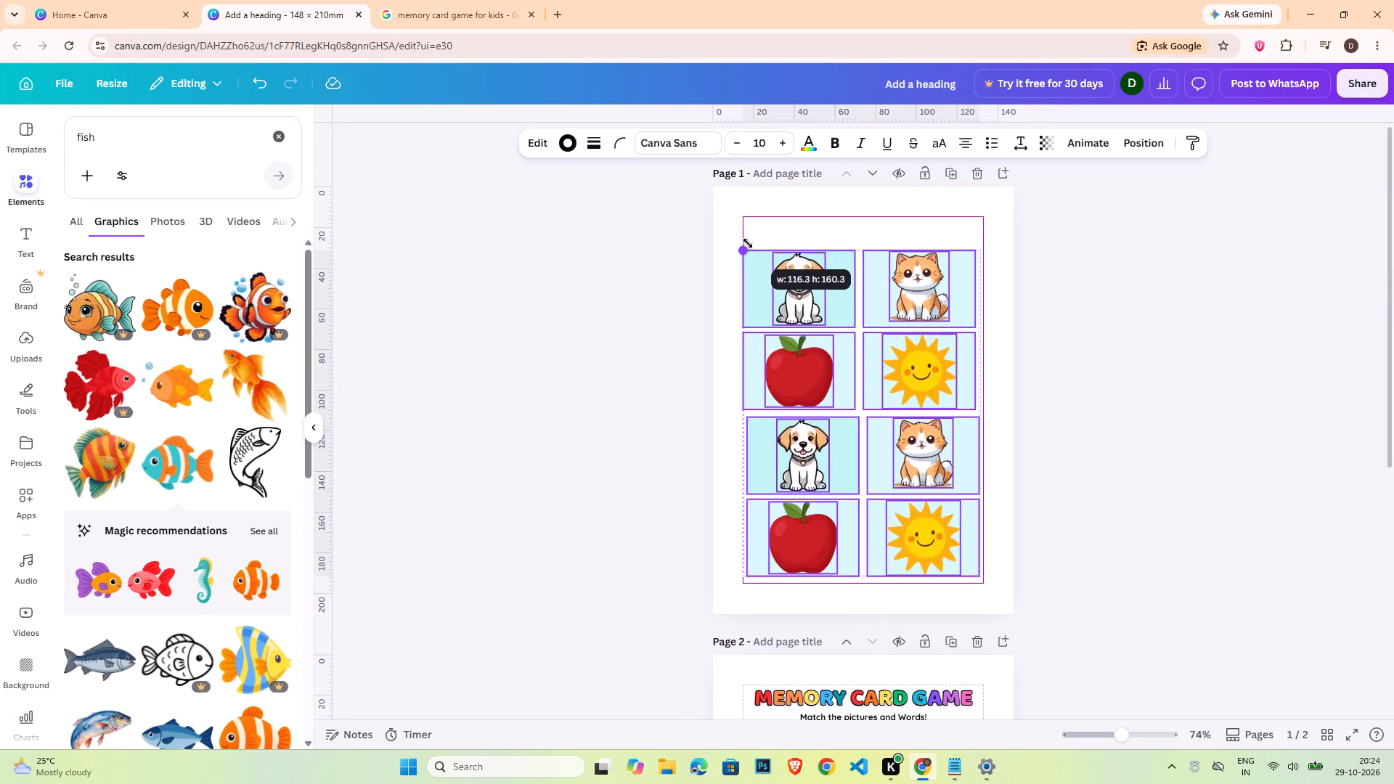
pyautogui.moveTo(748, 243); pyautogui.dragTo(751, 249)
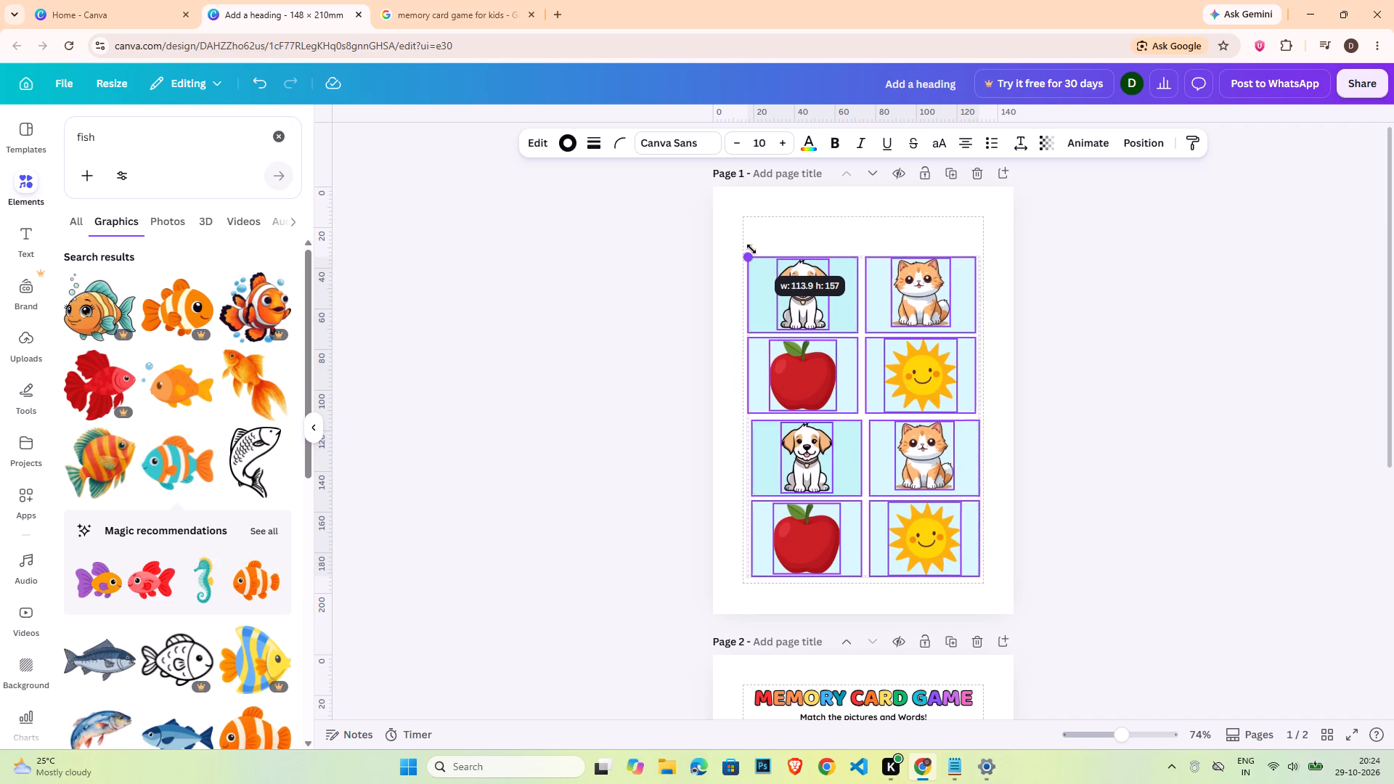
pyautogui.moveTo(751, 249); pyautogui.dragTo(752, 247)
pyautogui.click(664, 250)
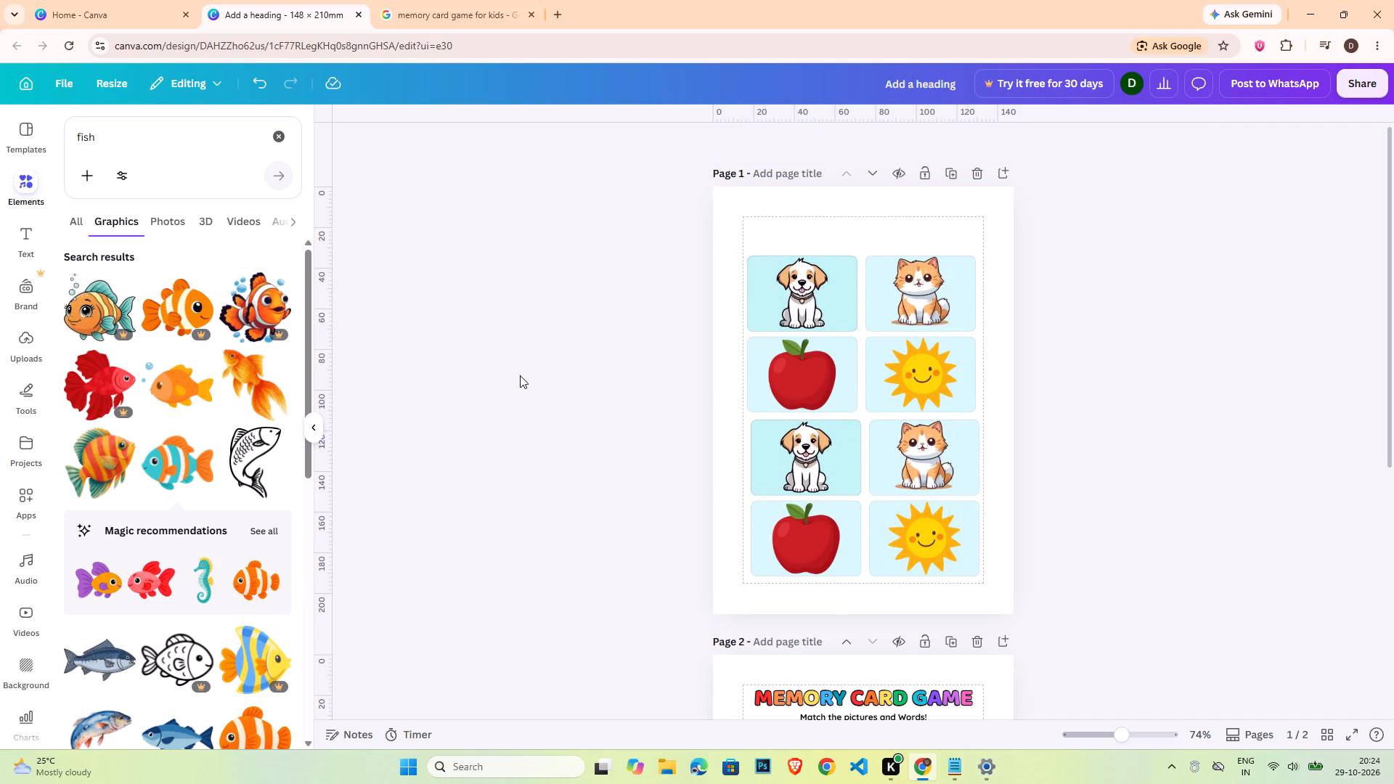
# Nudge the lower four cards on page 1 slightly left to line up with the upper four.
pyautogui.moveTo(598, 431); pyautogui.dragTo(1026, 588)
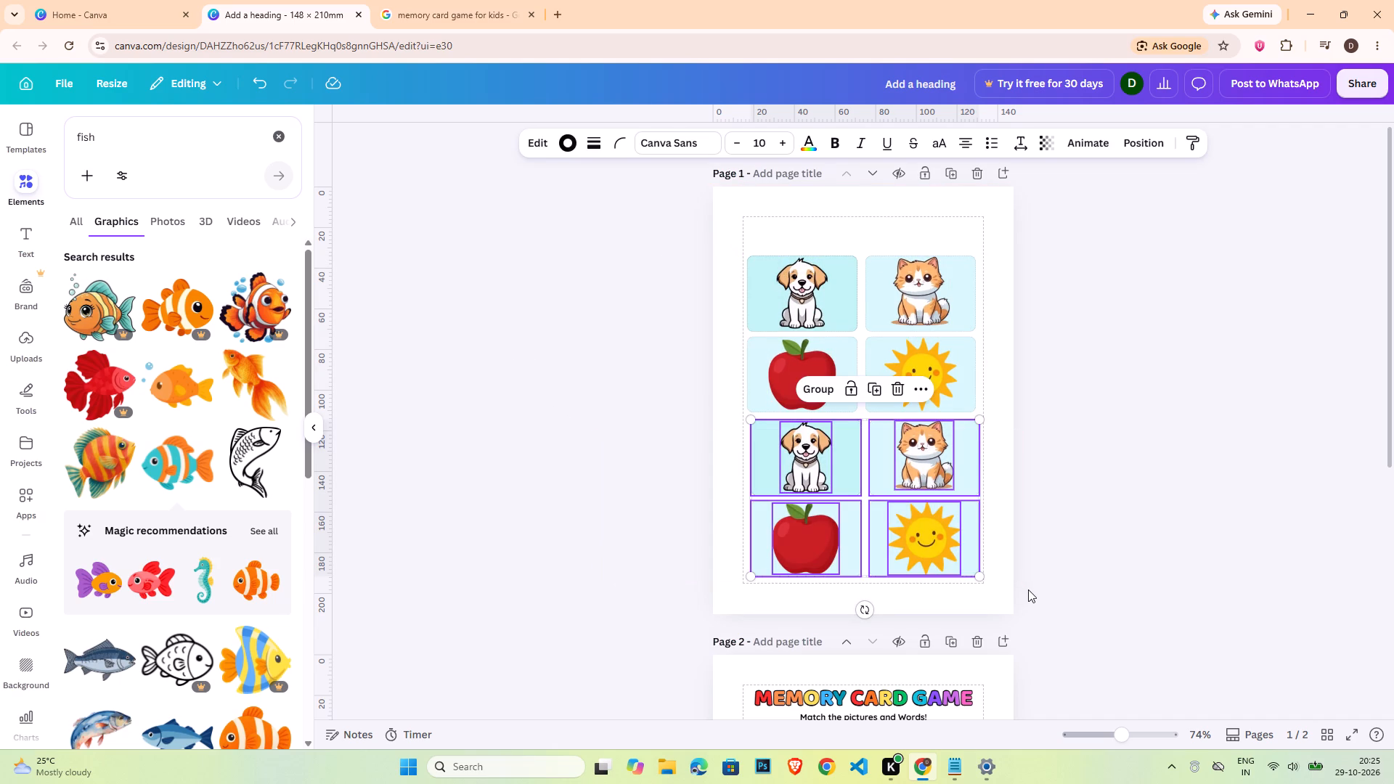
pyautogui.press('Left')
pyautogui.press('Left')
pyautogui.click(1093, 567)
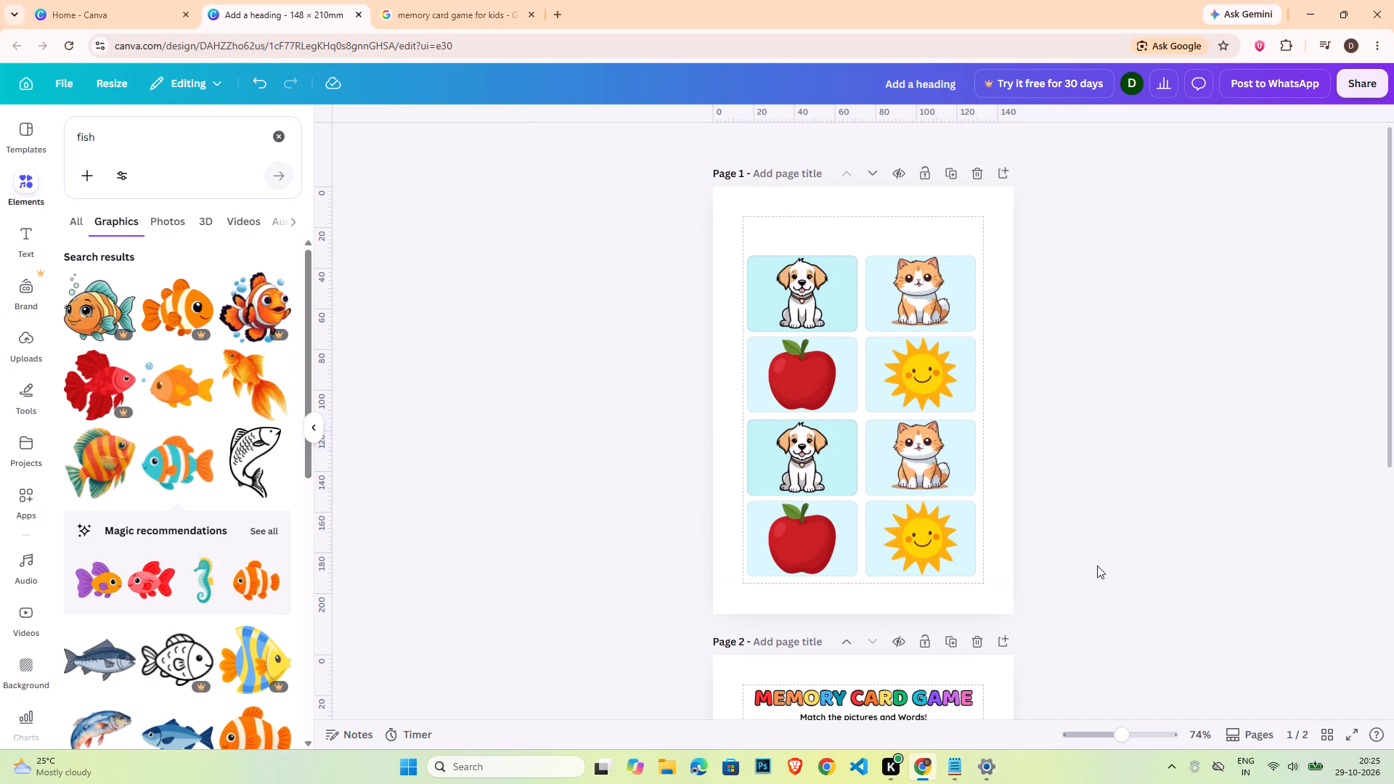
# Delete page 2 with the ball, tree, fish and sun word cards.
pyautogui.scroll(-2, 1097, 565)
pyautogui.click(974, 494)
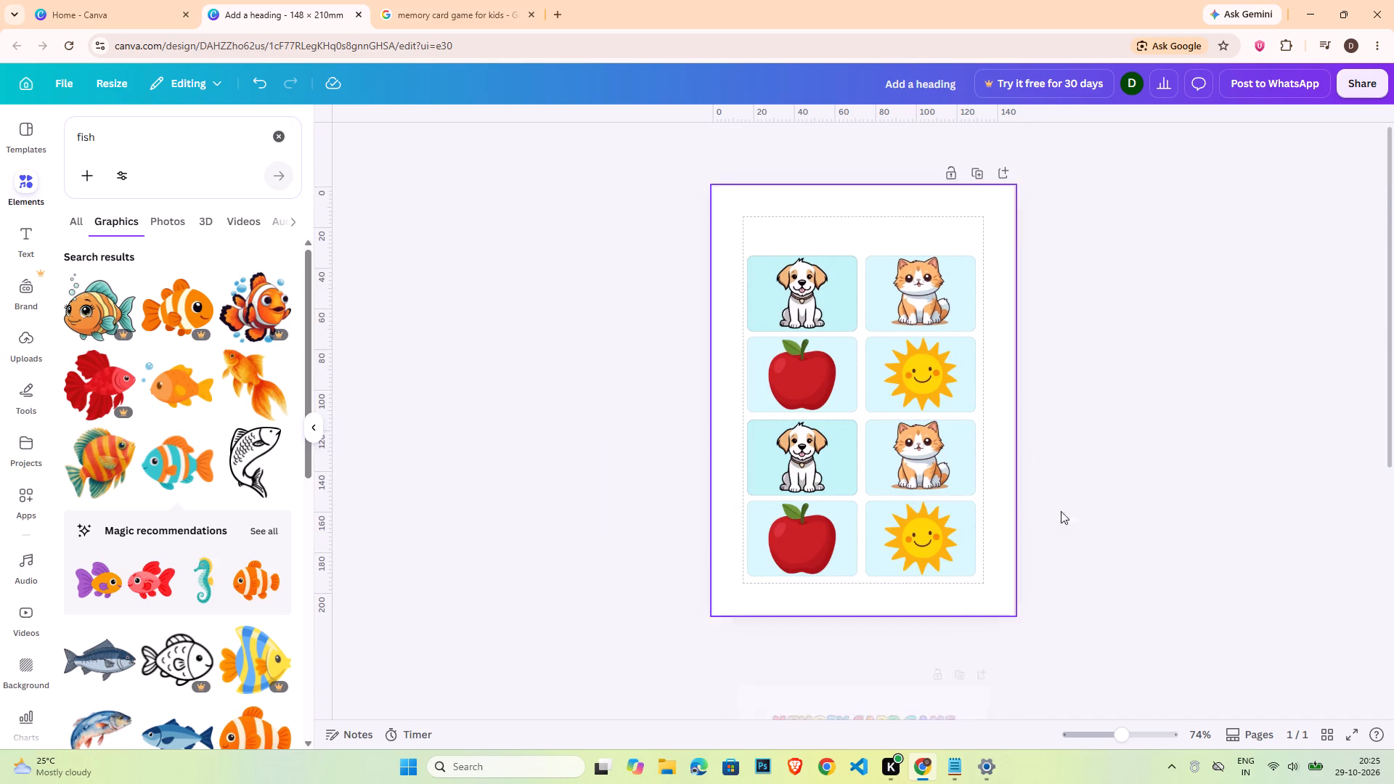
# Duplicate page 1 with its eight picture cards.
pyautogui.scroll(2, 1080, 517)
pyautogui.click(976, 191)
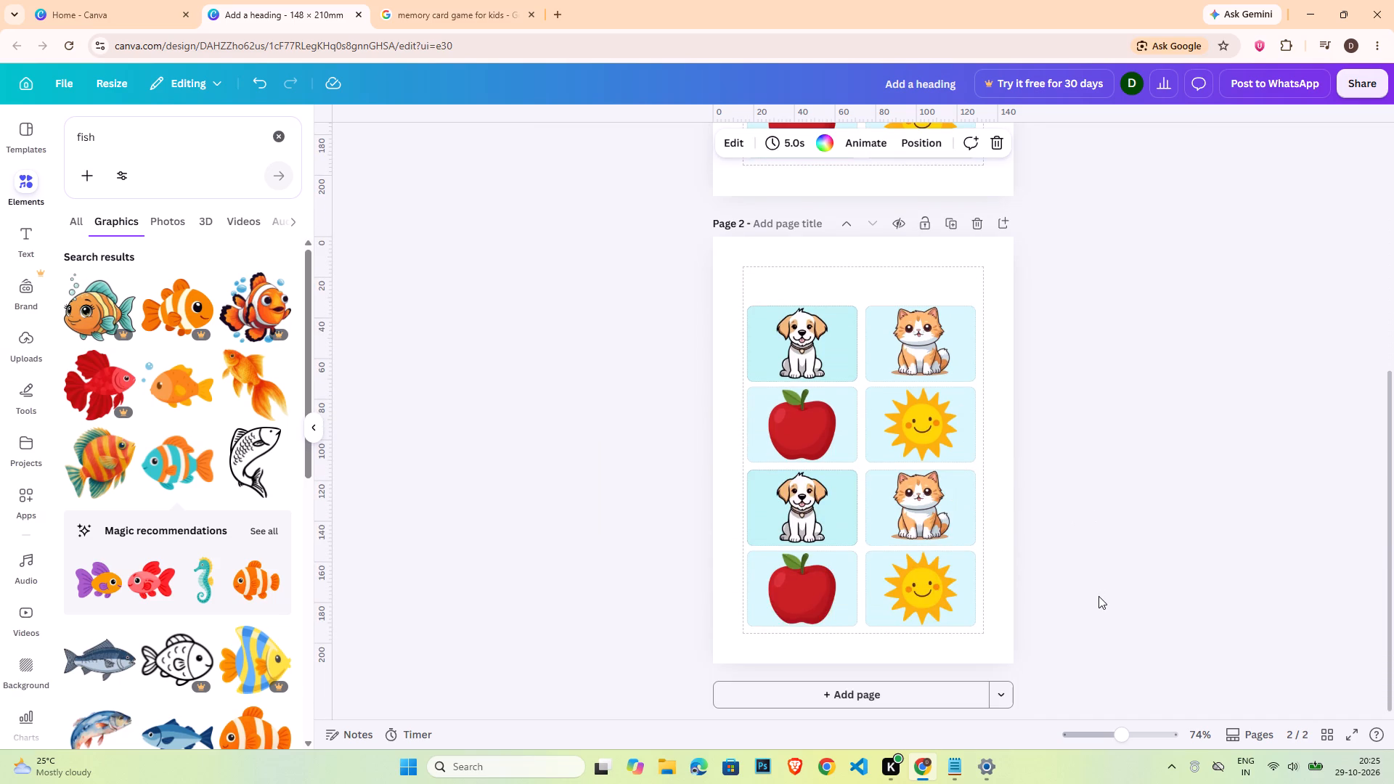
# Search the graphics for "ball".
pyautogui.scroll(4, 702, 370)
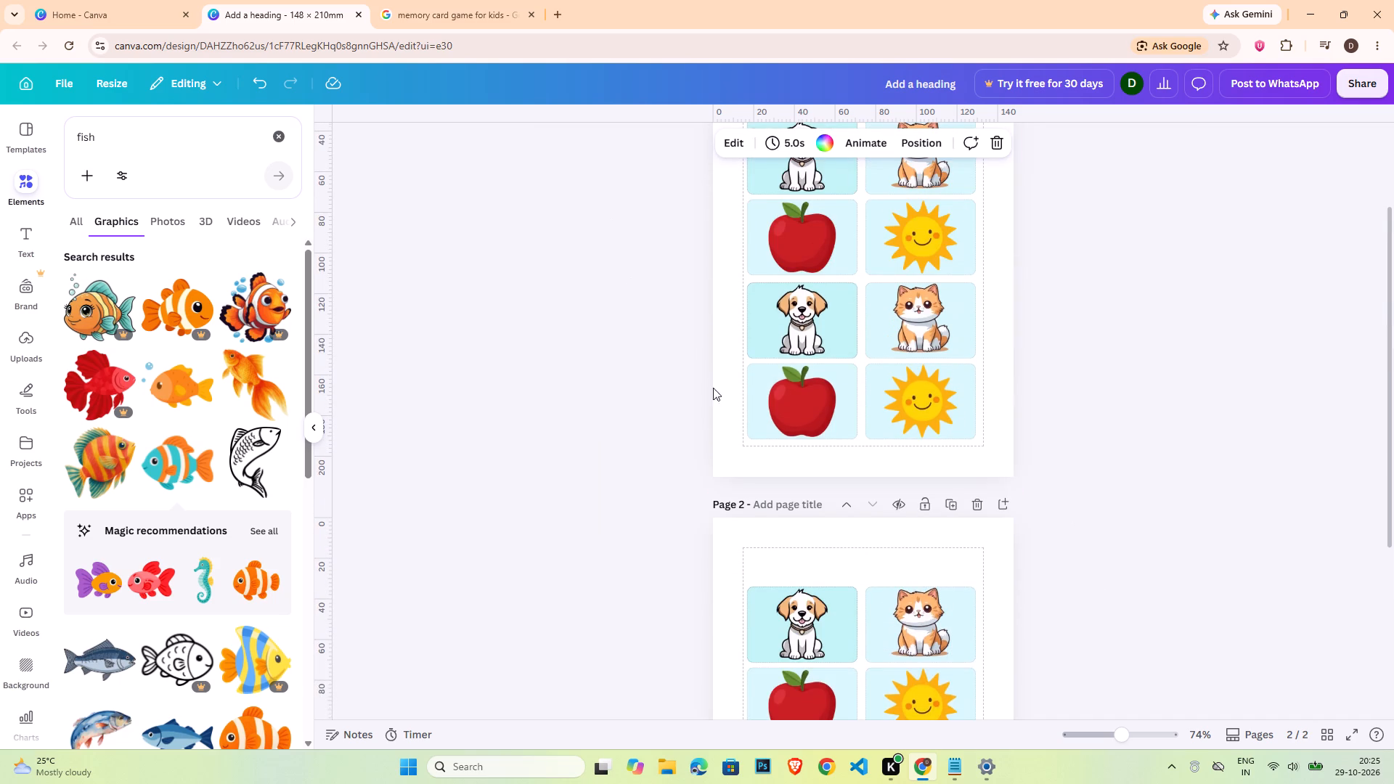
pyautogui.scroll(-4, 1035, 584)
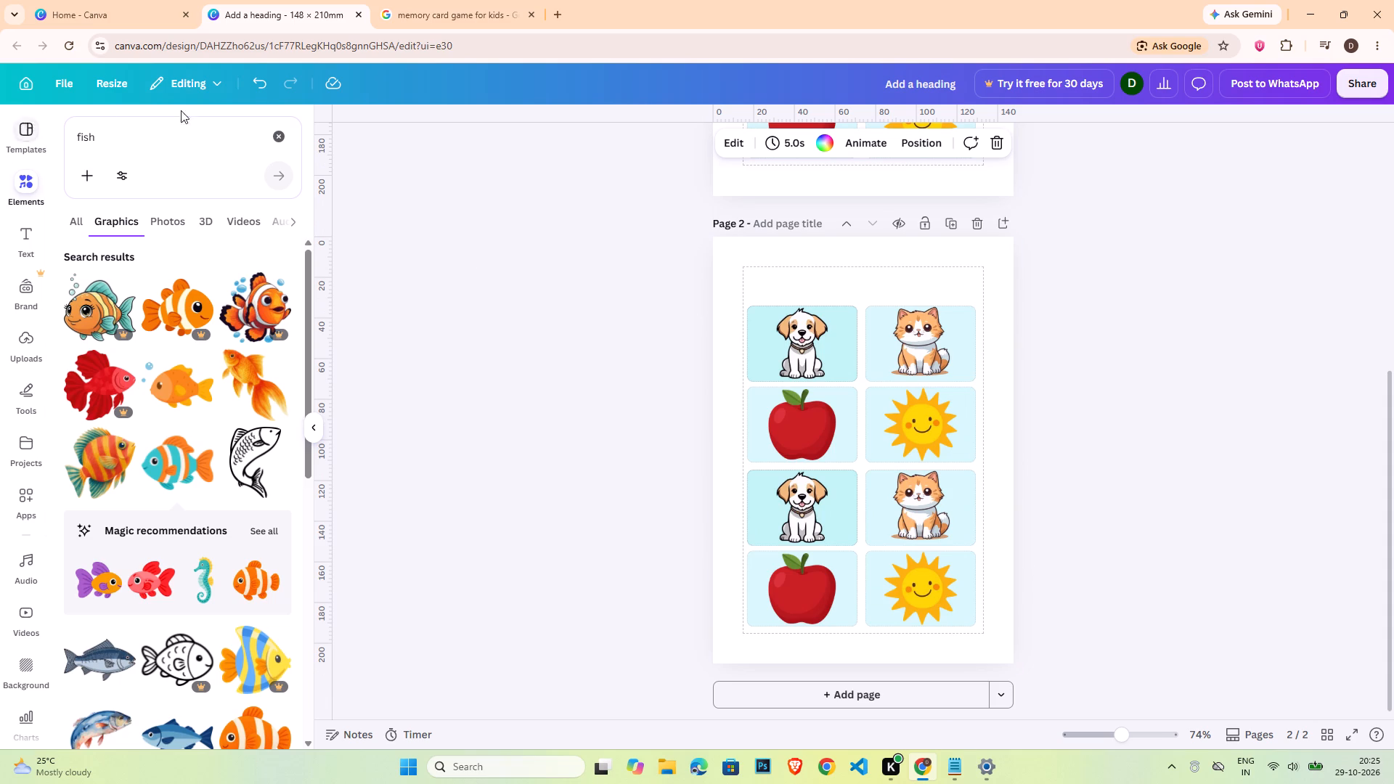
pyautogui.doubleClick(170, 142)
pyautogui.write('bs')
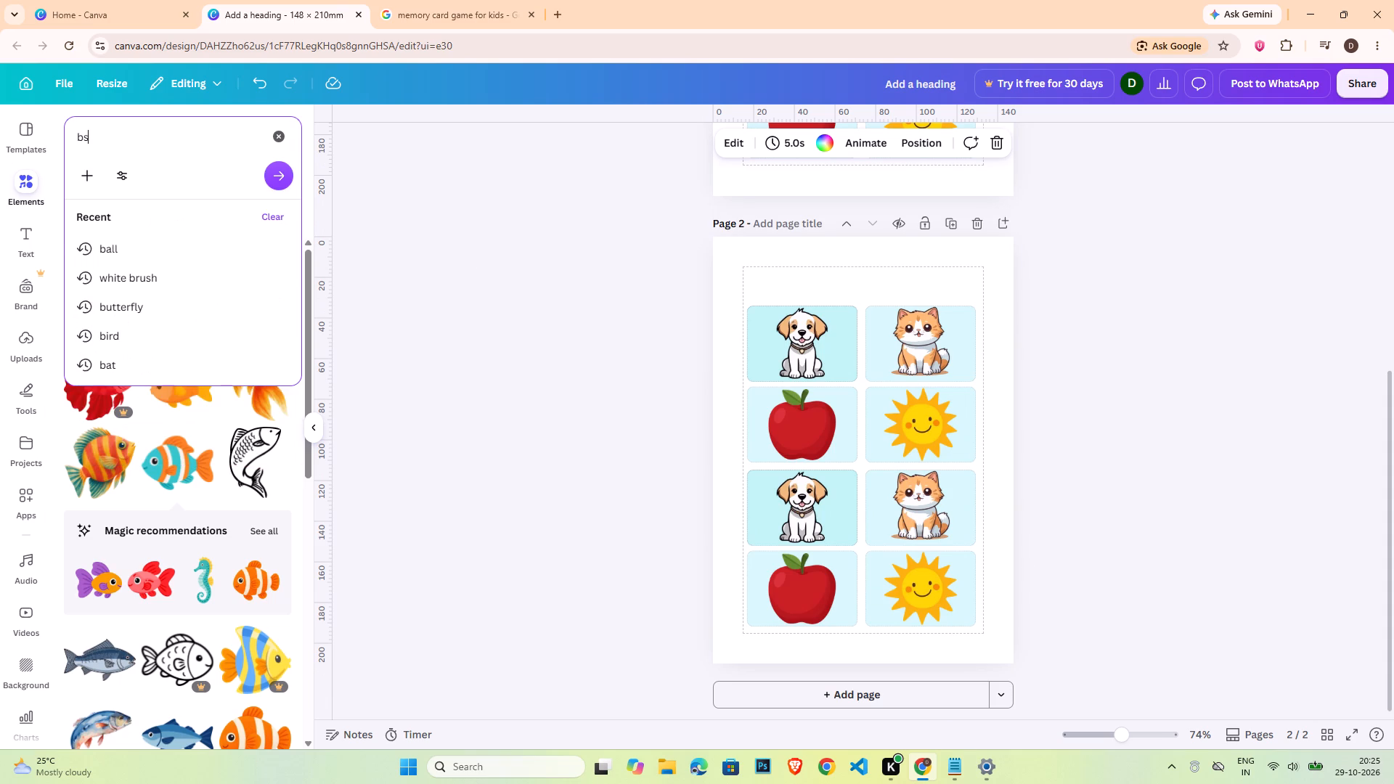
pyautogui.press('BackSpace')
pyautogui.write('all')
pyautogui.press('Return')
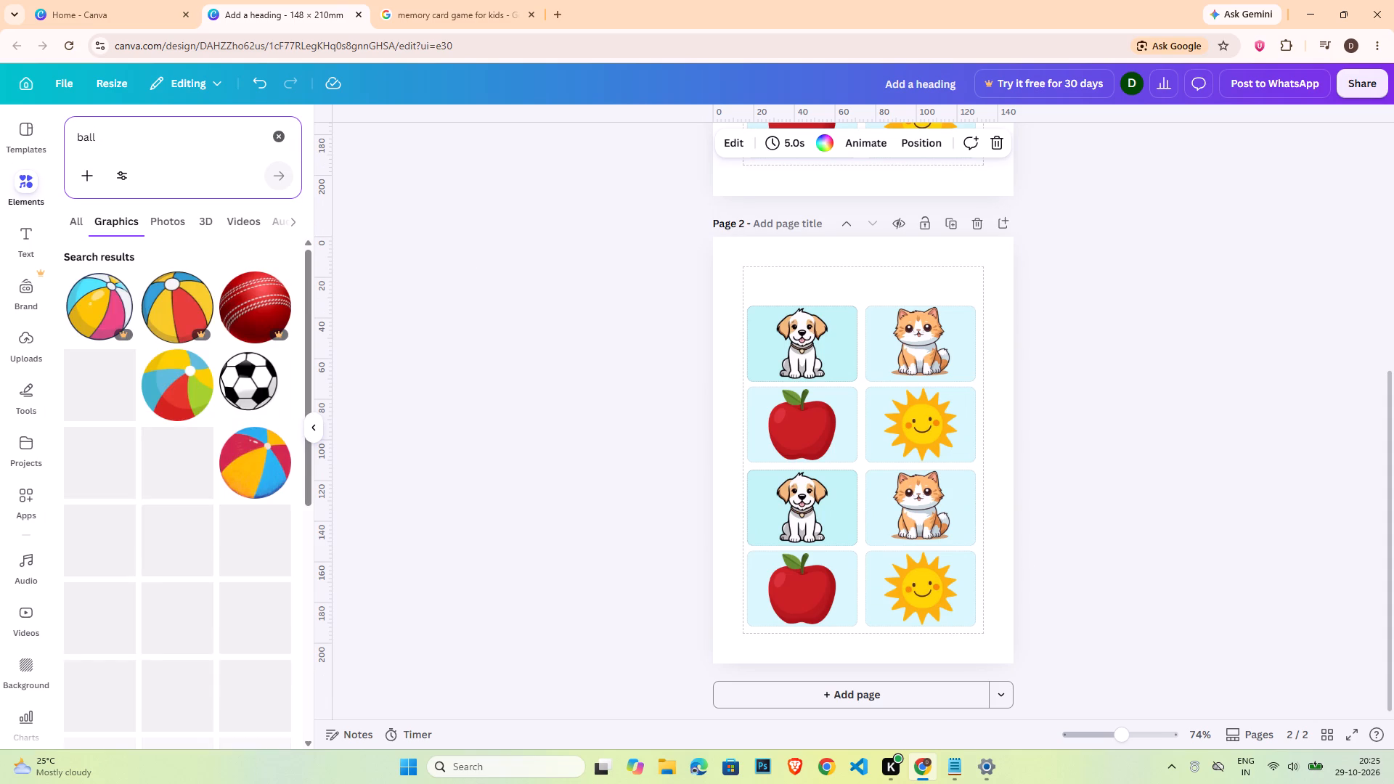
# Delete the dog and cat pictures from the two top-row cards on page 2, keeping the card backgrounds.
pyautogui.click(786, 356)
pyautogui.press('Delete')
pyautogui.click(913, 341)
pyautogui.press('Delete')
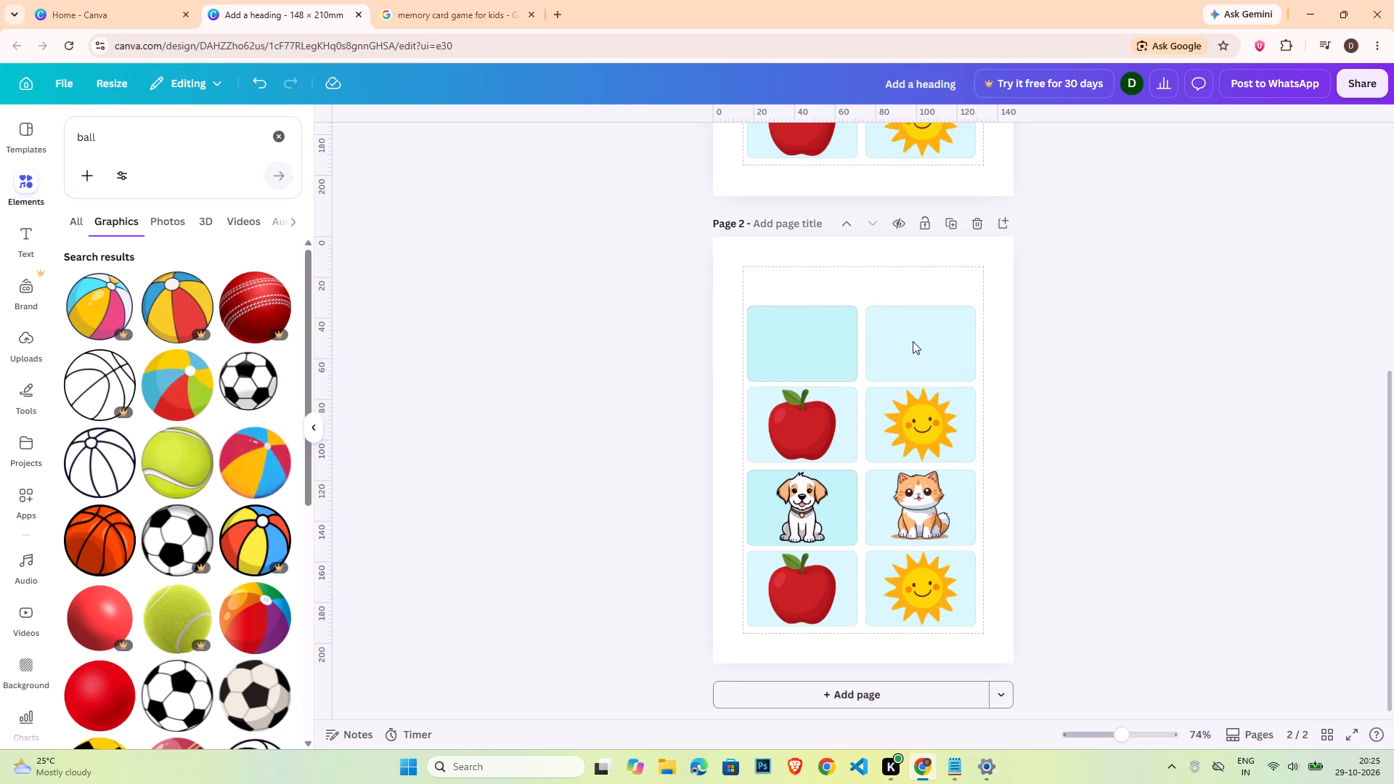
# Insert the crimson, yellow and blue beach ball and scale it down to the height of page 2's first card.
pyautogui.click(272, 479)
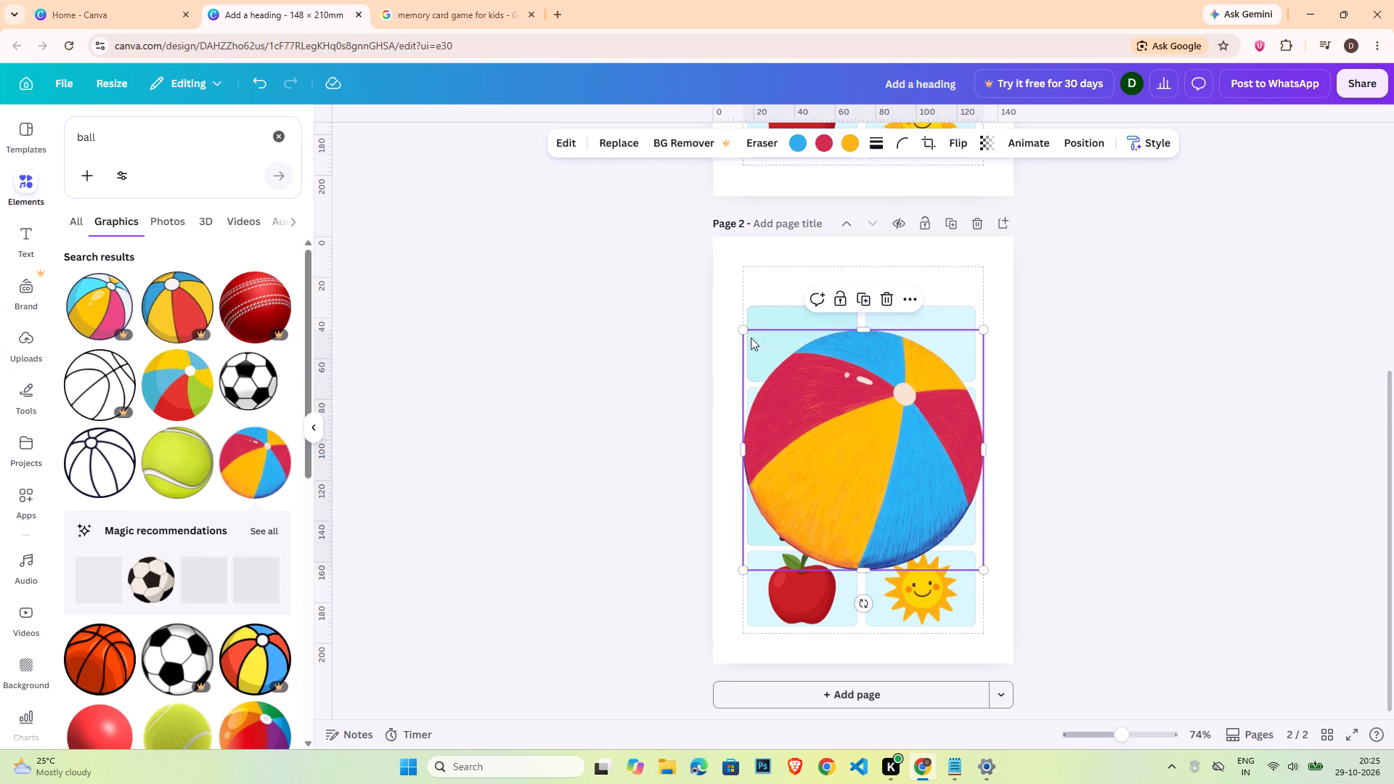
pyautogui.moveTo(741, 332); pyautogui.dragTo(883, 460)
pyautogui.moveTo(919, 499); pyautogui.dragTo(802, 340)
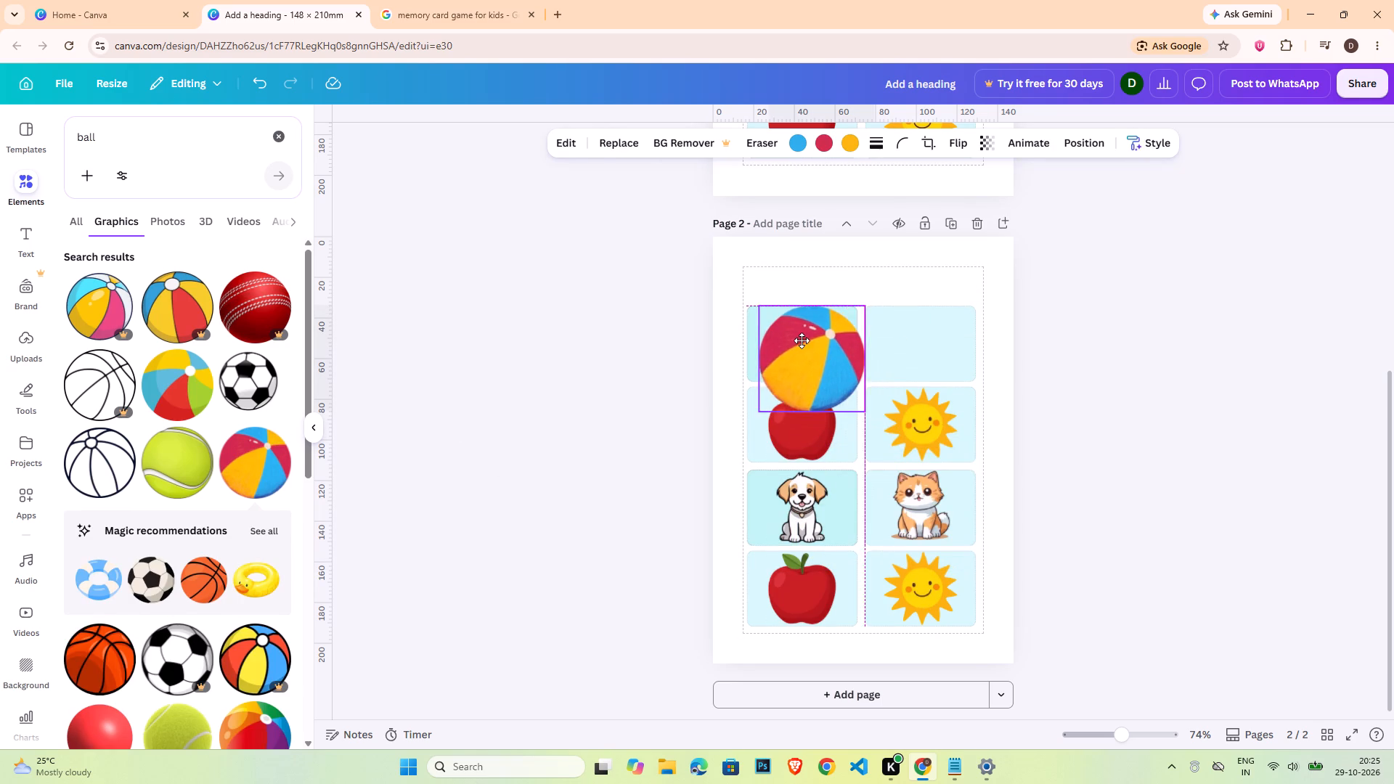
pyautogui.moveTo(802, 340); pyautogui.dragTo(794, 339)
pyautogui.moveTo(861, 412); pyautogui.dragTo(836, 380)
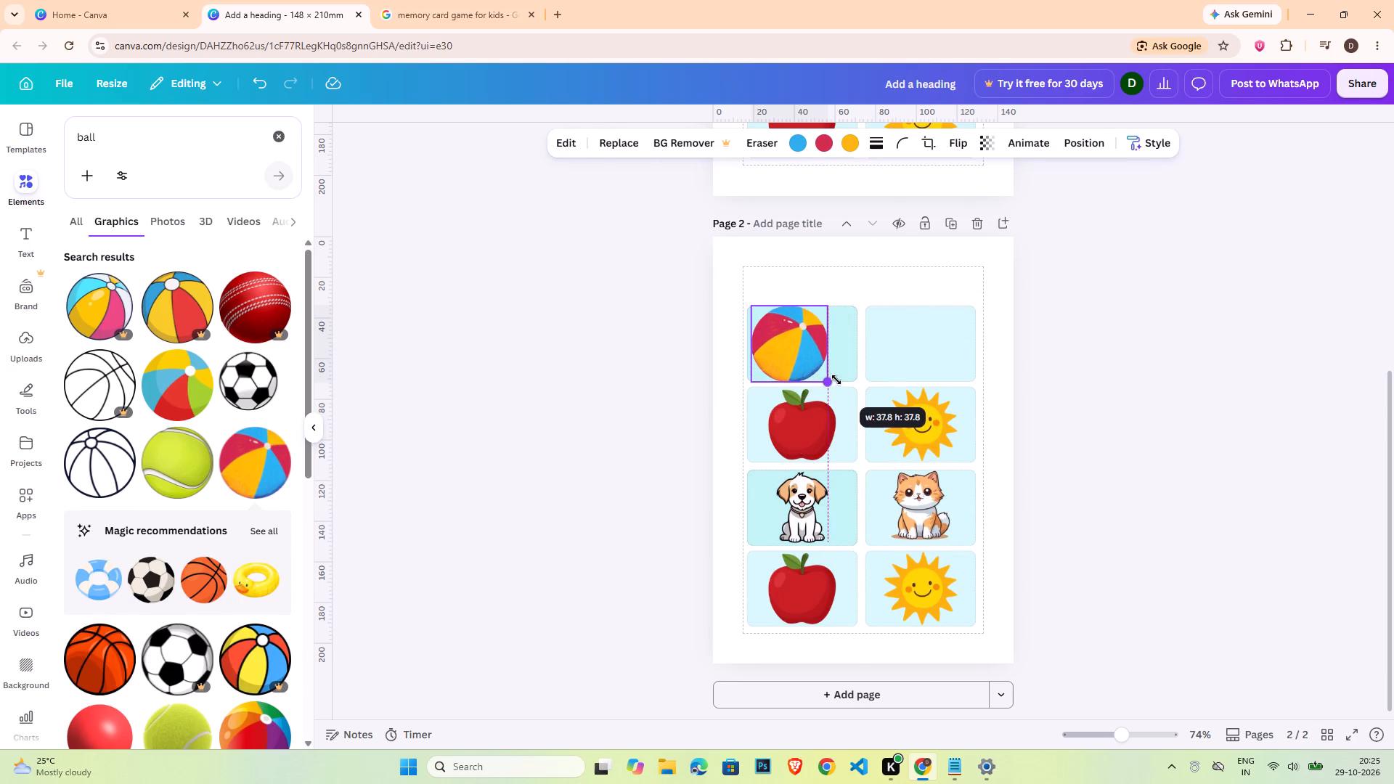
pyautogui.moveTo(836, 380); pyautogui.dragTo(836, 377)
pyautogui.moveTo(801, 362); pyautogui.dragTo(818, 364)
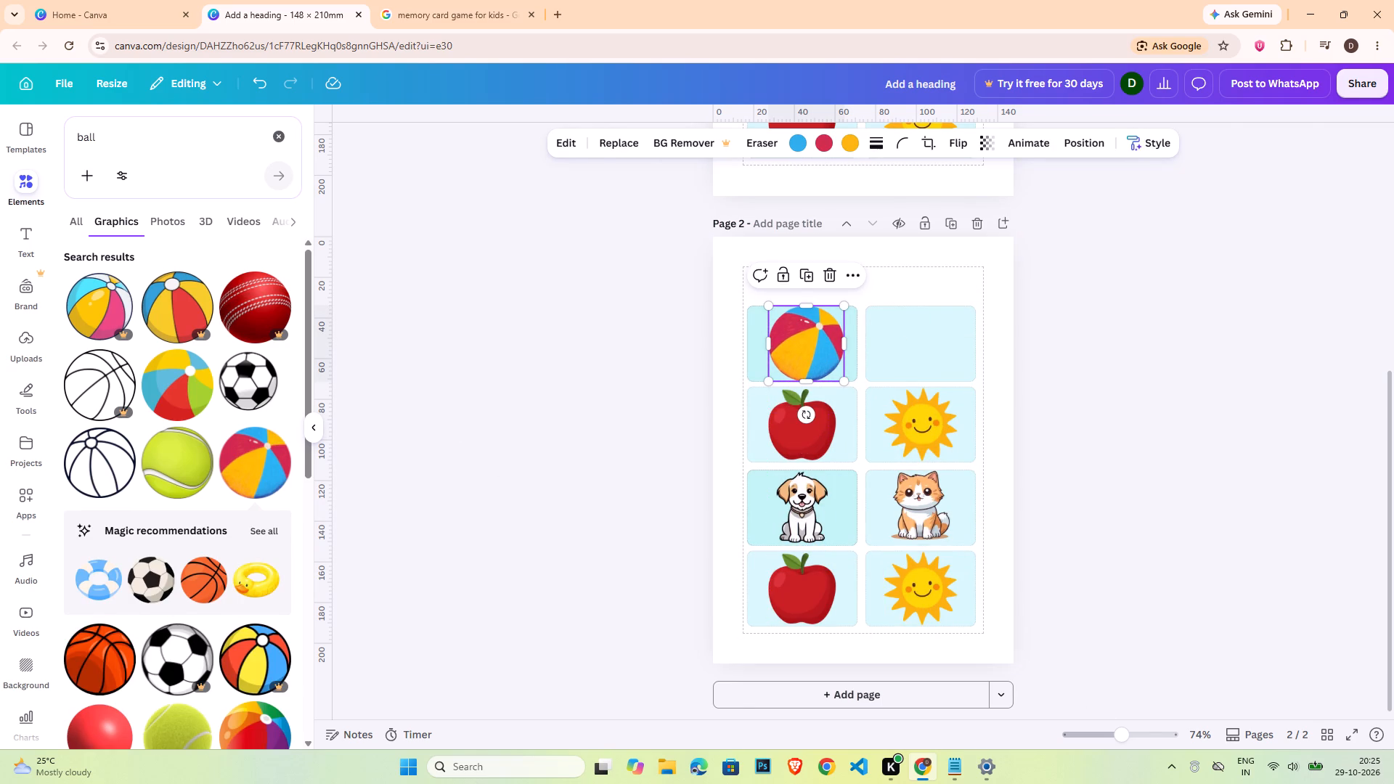
# Shrink the beach ball slightly to leave a margin and centre it horizontally and vertically on its card.
pyautogui.click(1146, 740)
pyautogui.scroll(1, 757, 495)
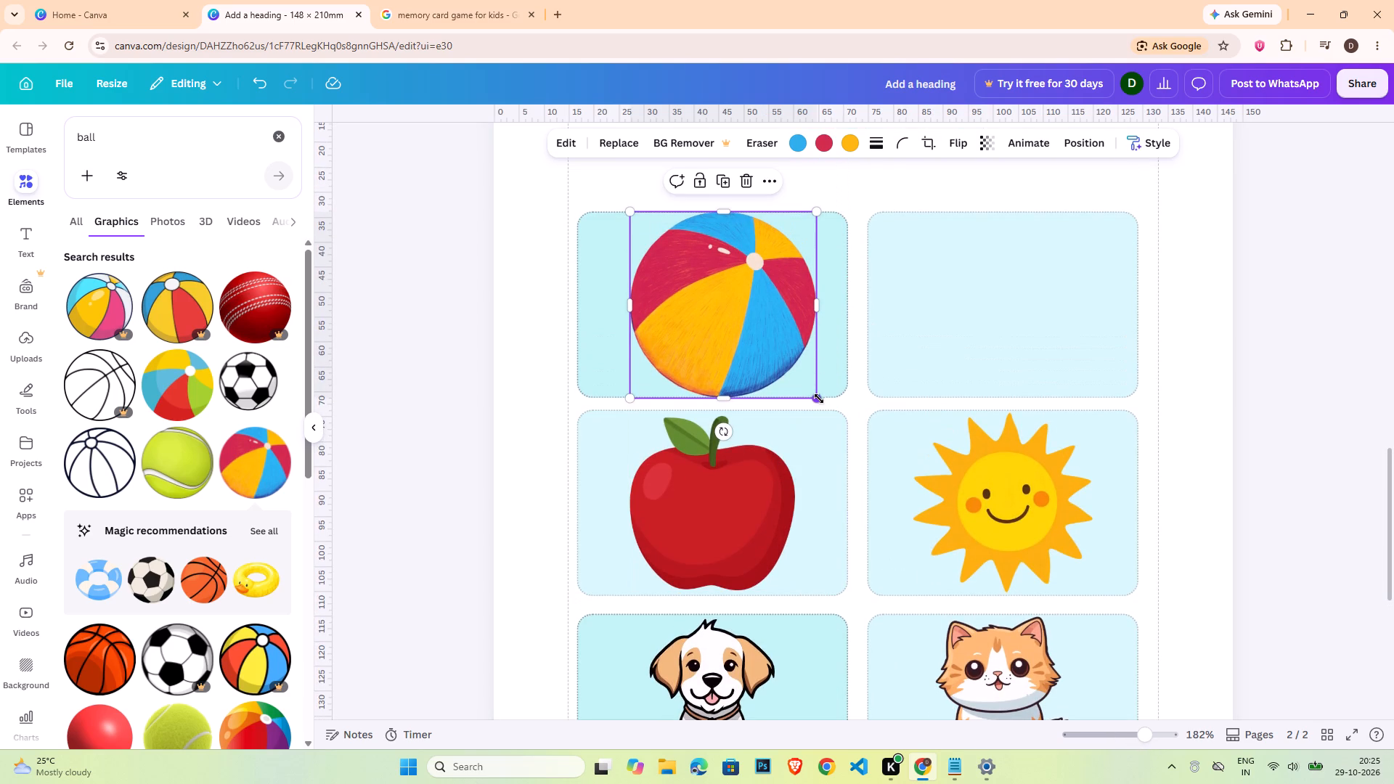
pyautogui.moveTo(819, 399); pyautogui.dragTo(810, 387)
pyautogui.click(767, 318)
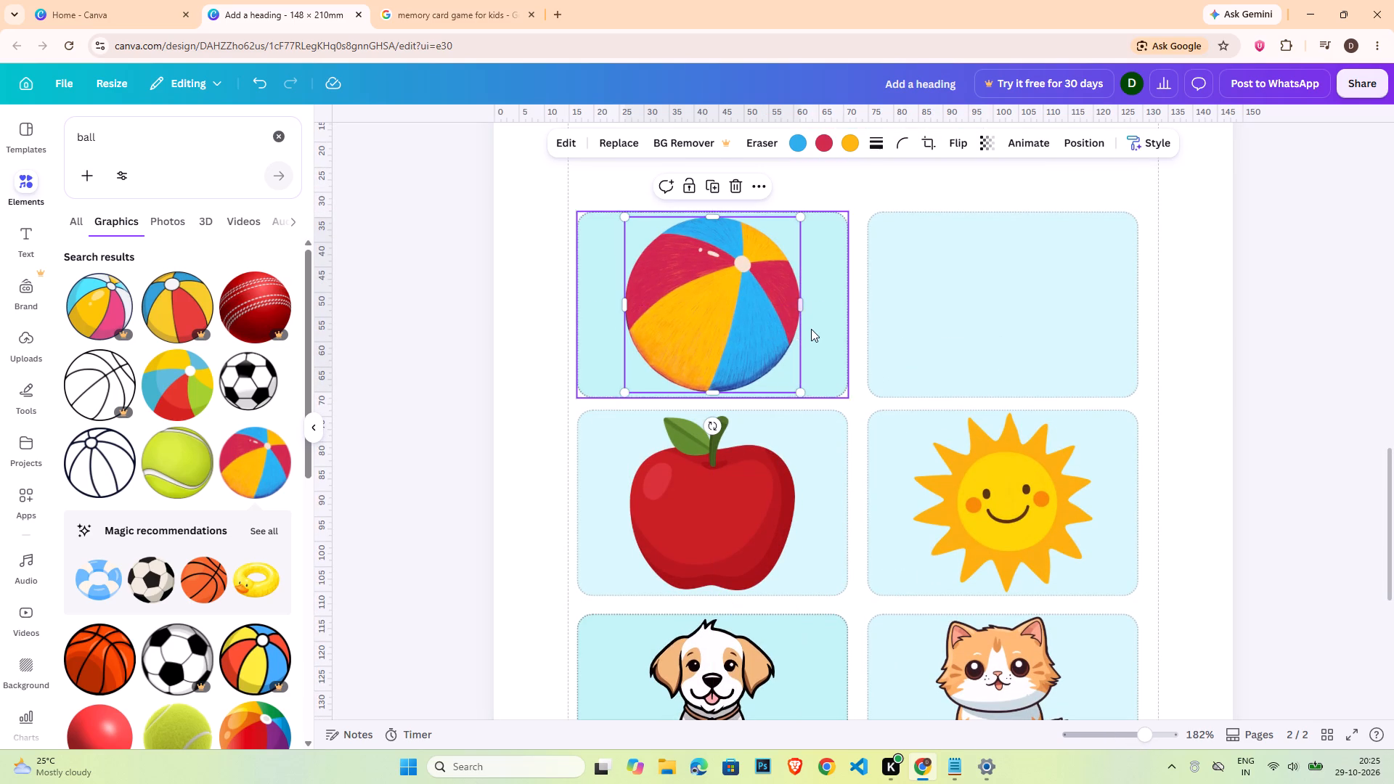
pyautogui.click(811, 329)
pyautogui.keyDown('shift'); pyautogui.click(773, 332); pyautogui.keyUp('shift')
pyautogui.click(1152, 139)
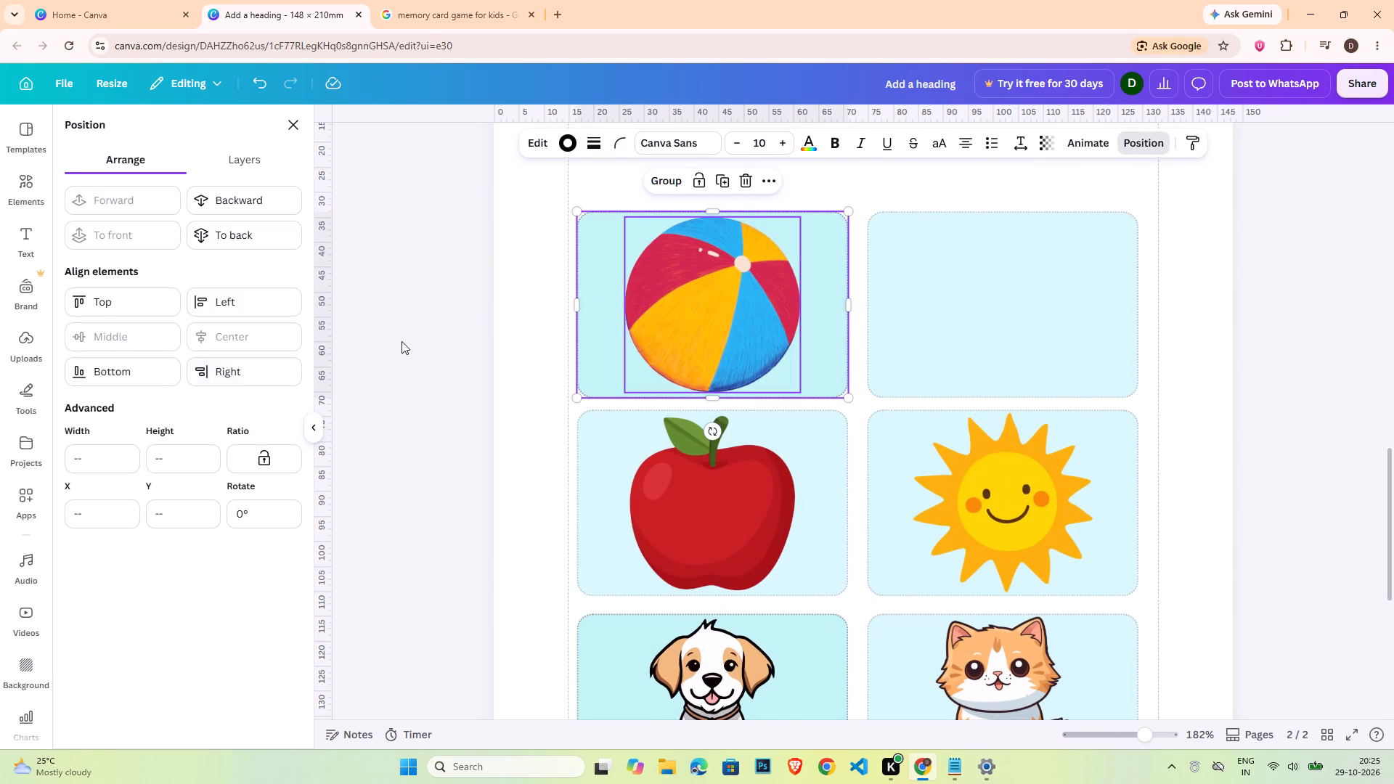
pyautogui.click(440, 343)
pyautogui.click(730, 346)
pyautogui.click(456, 315)
# Copy the beach ball onto the empty second card of the top row and align it to the card's horizontal centre.
pyautogui.click(783, 330)
pyautogui.hotkey('ctrl', 'c')
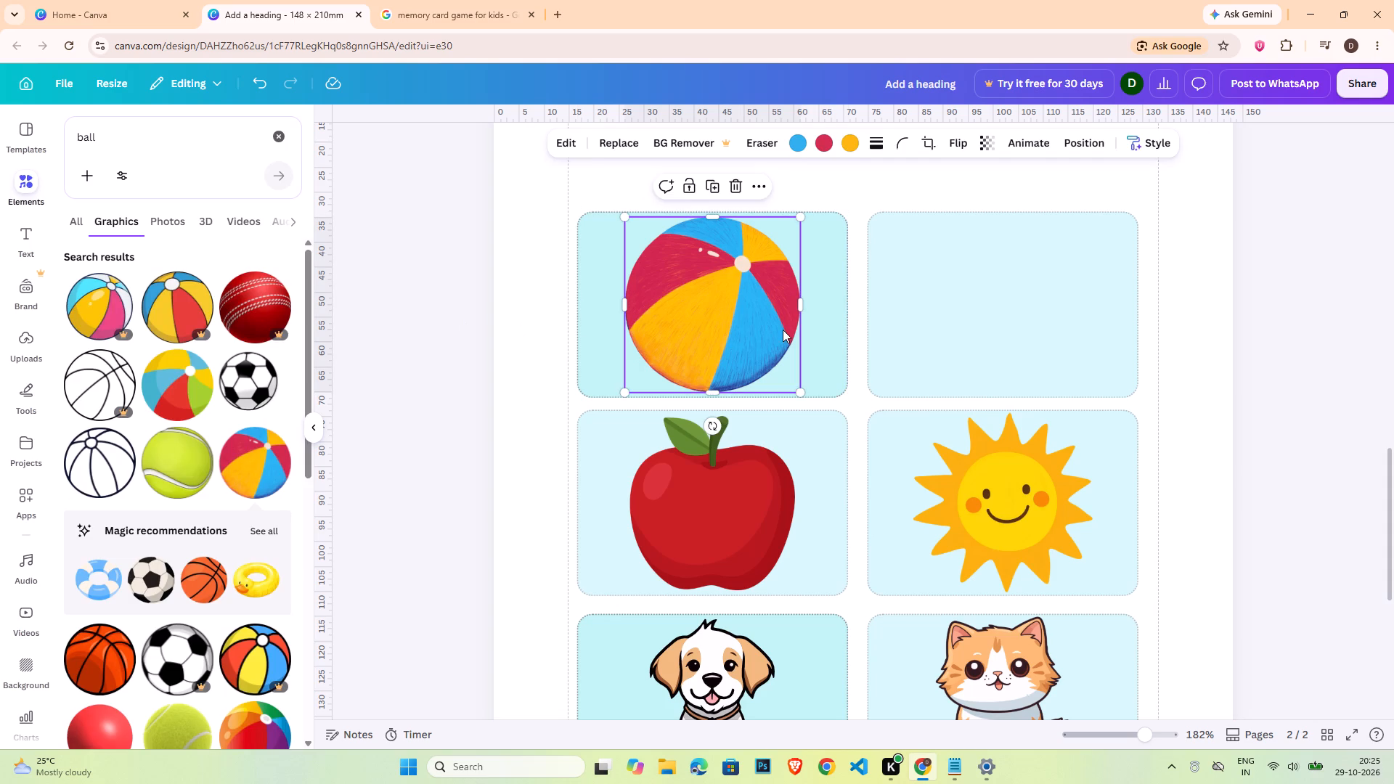
pyautogui.hotkey('ctrl', 'v')
pyautogui.moveTo(759, 329); pyautogui.dragTo(1027, 307)
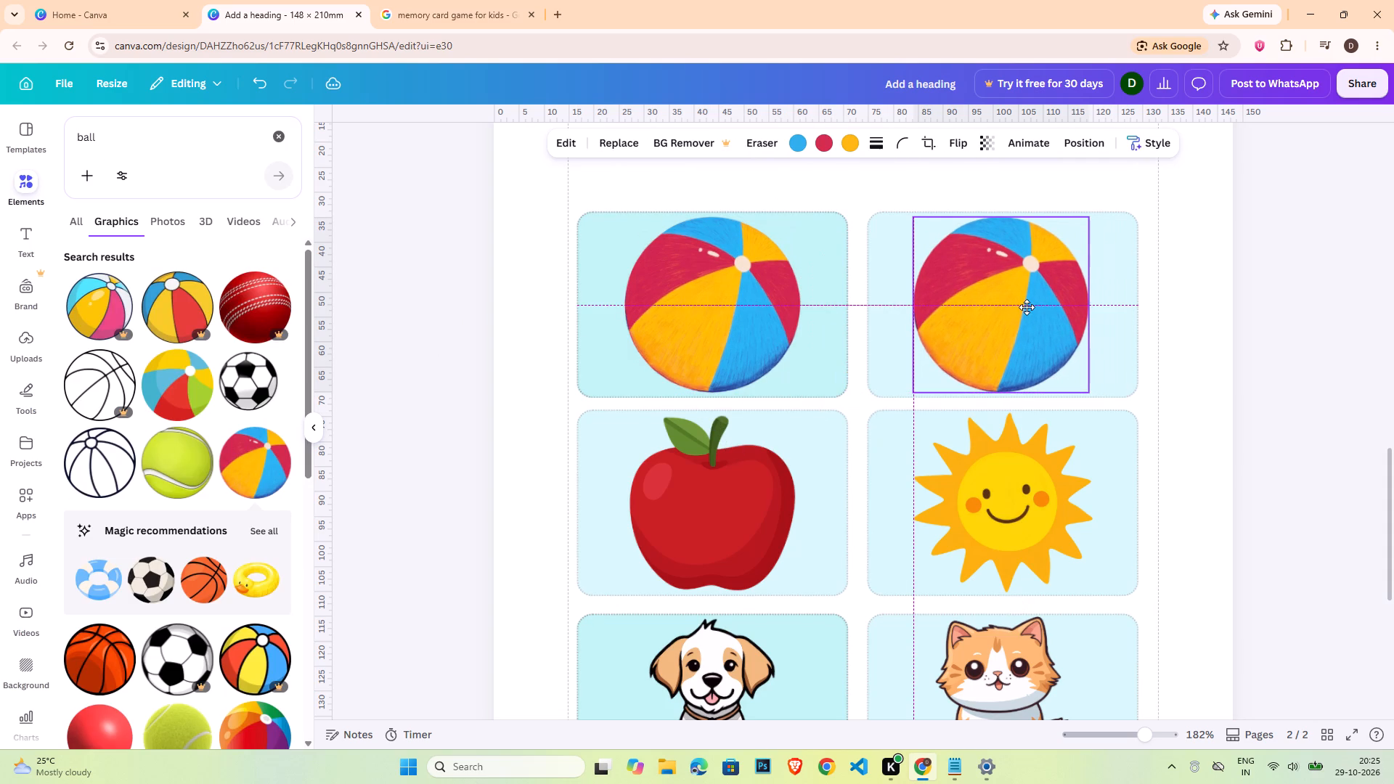
pyautogui.moveTo(1027, 307); pyautogui.dragTo(1022, 309)
pyautogui.click(1085, 319)
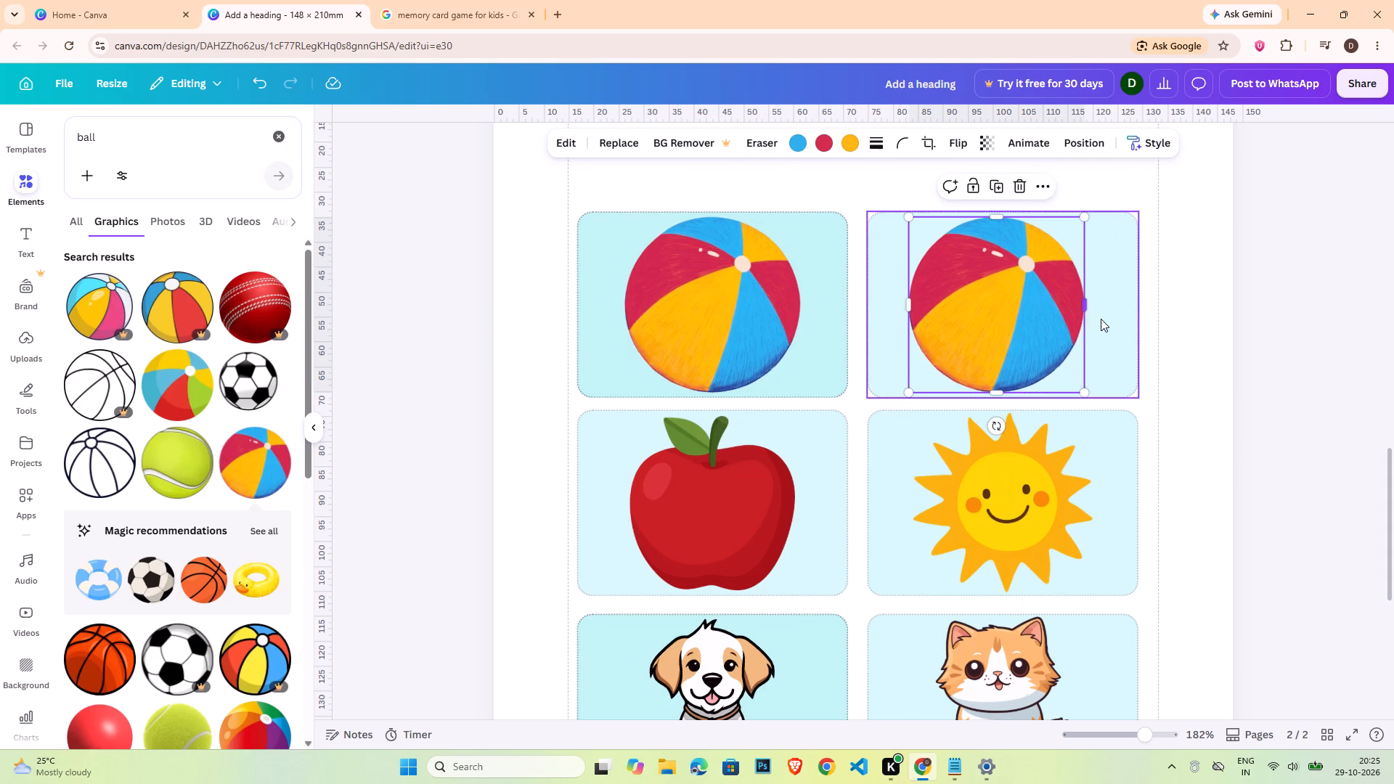
pyautogui.click(1101, 319)
pyautogui.keyDown('shift'); pyautogui.click(1017, 320); pyautogui.keyUp('shift')
pyautogui.click(1144, 143)
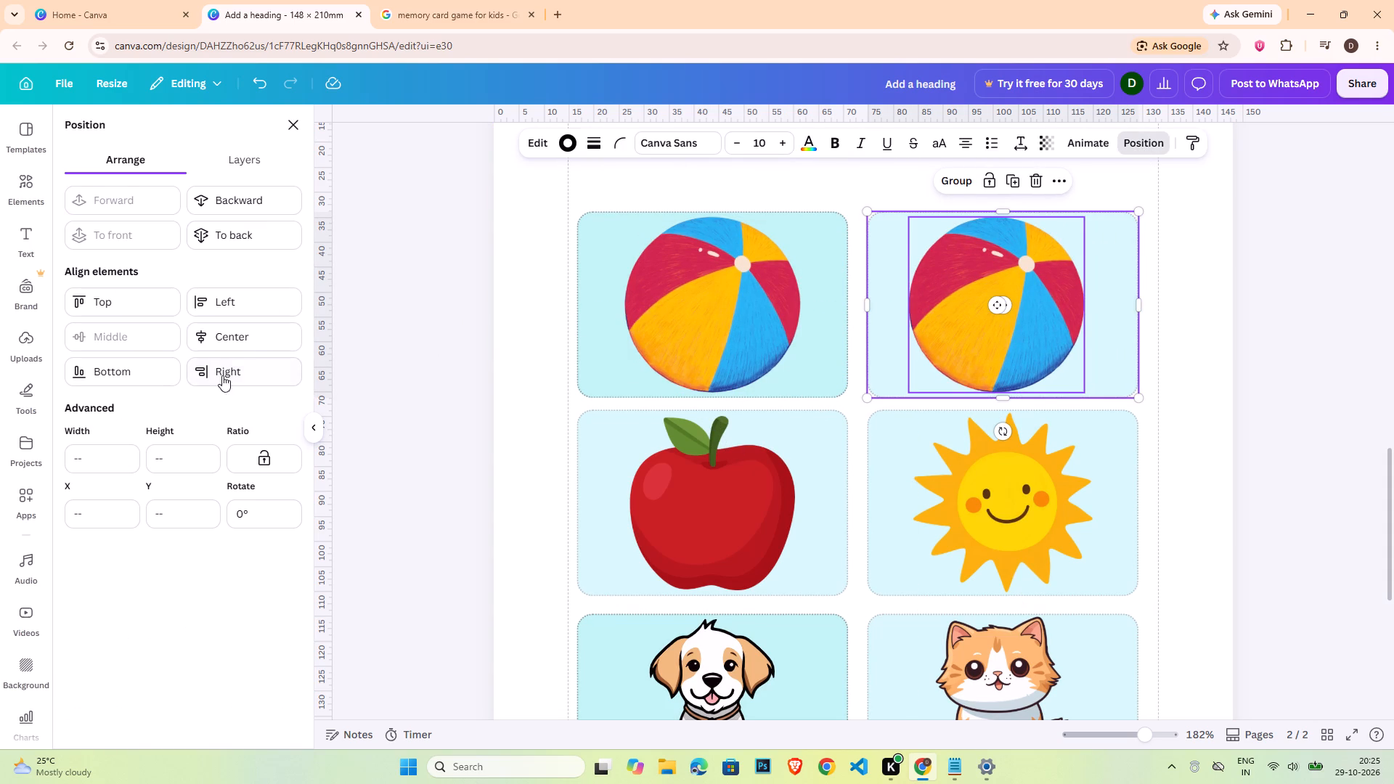
pyautogui.click(242, 341)
pyautogui.doubleClick(404, 377)
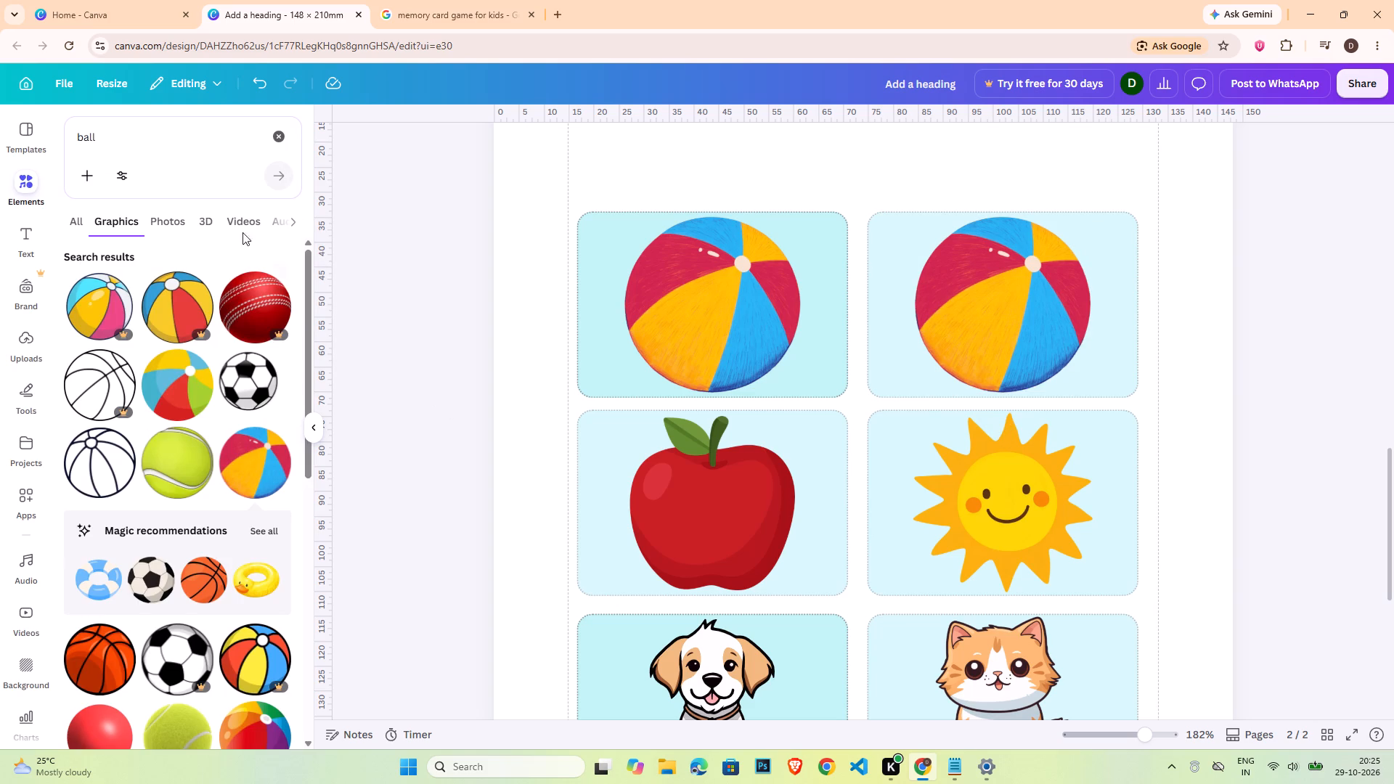
# Search the graphics for "tree".
pyautogui.doubleClick(197, 140)
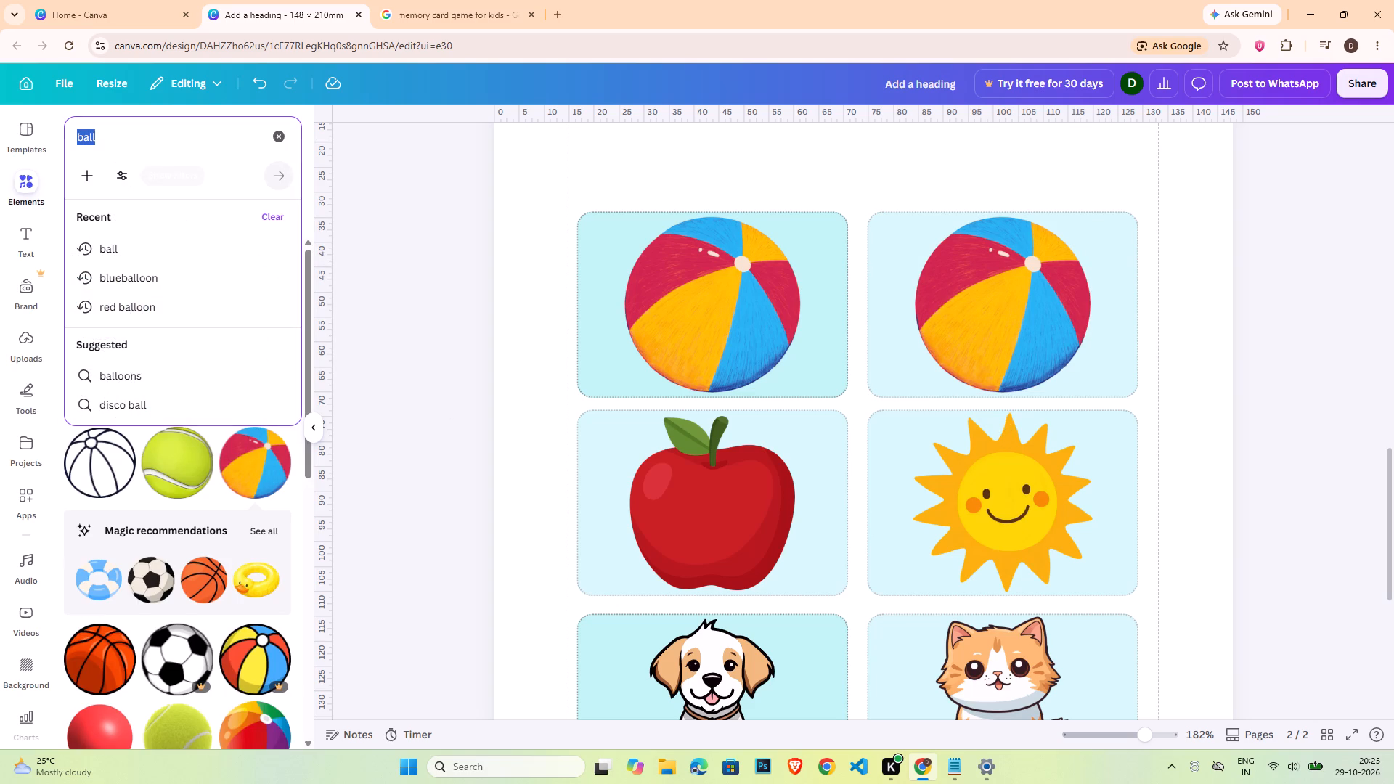
pyautogui.press('t')
pyautogui.press('r')
pyautogui.write('ee')
pyautogui.press('Return')
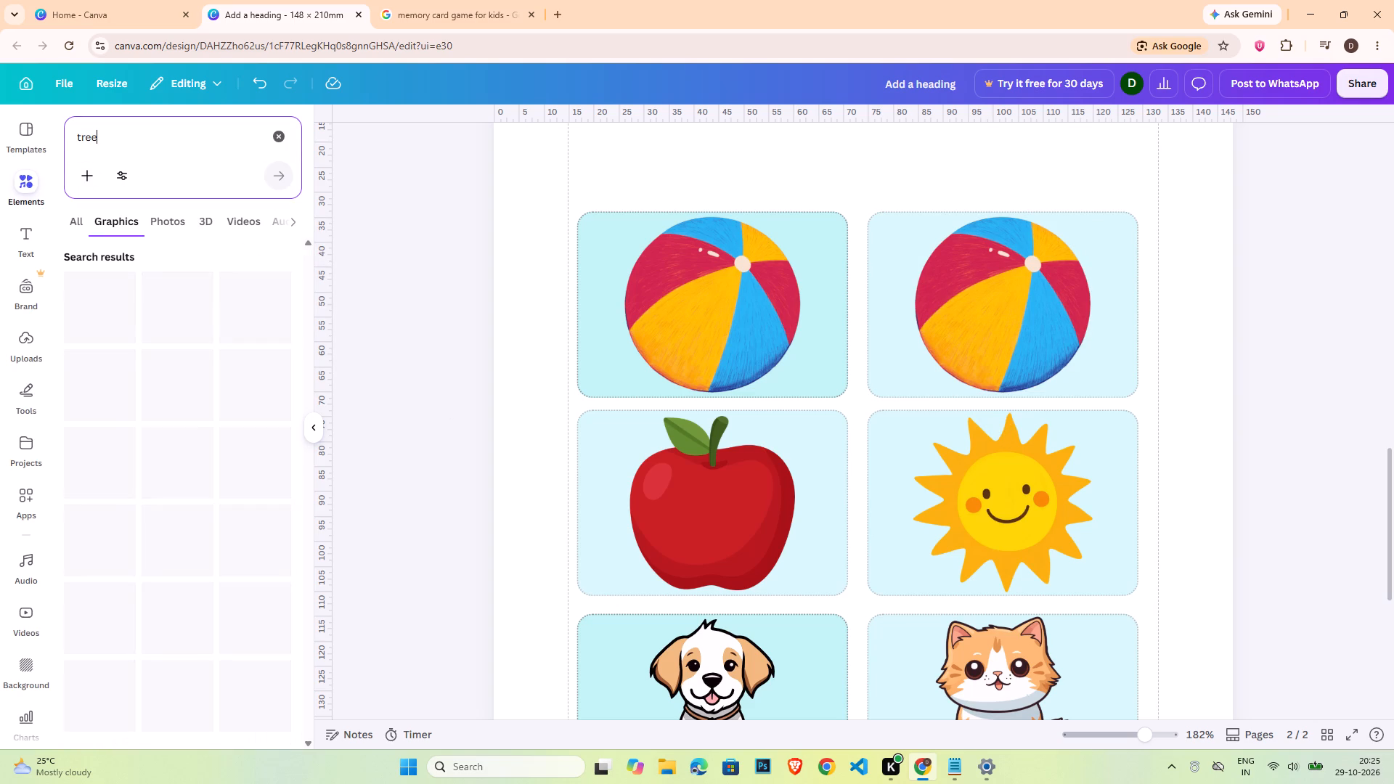
# Delete the apple picture from the first card in page 2's second row.
pyautogui.scroll(13, 798, 506)
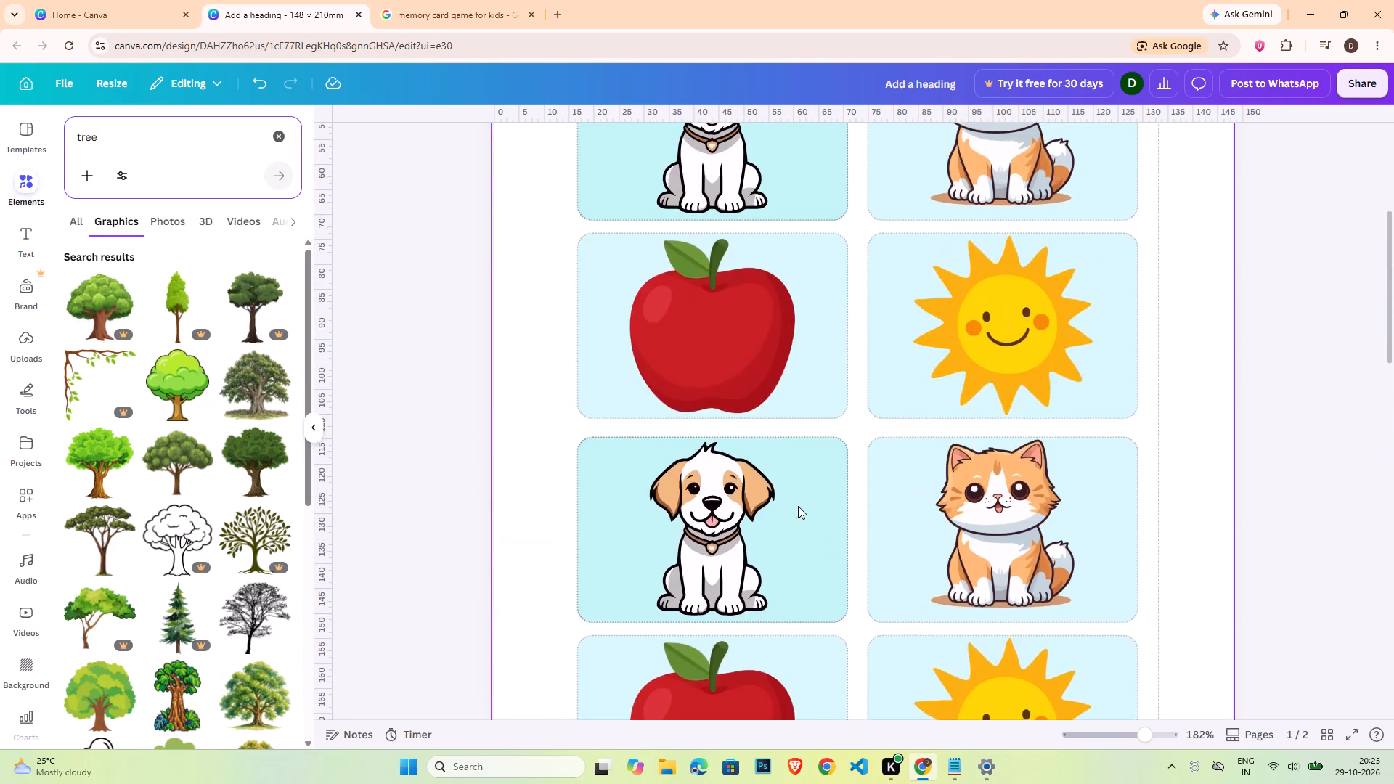
pyautogui.scroll(-15, 798, 506)
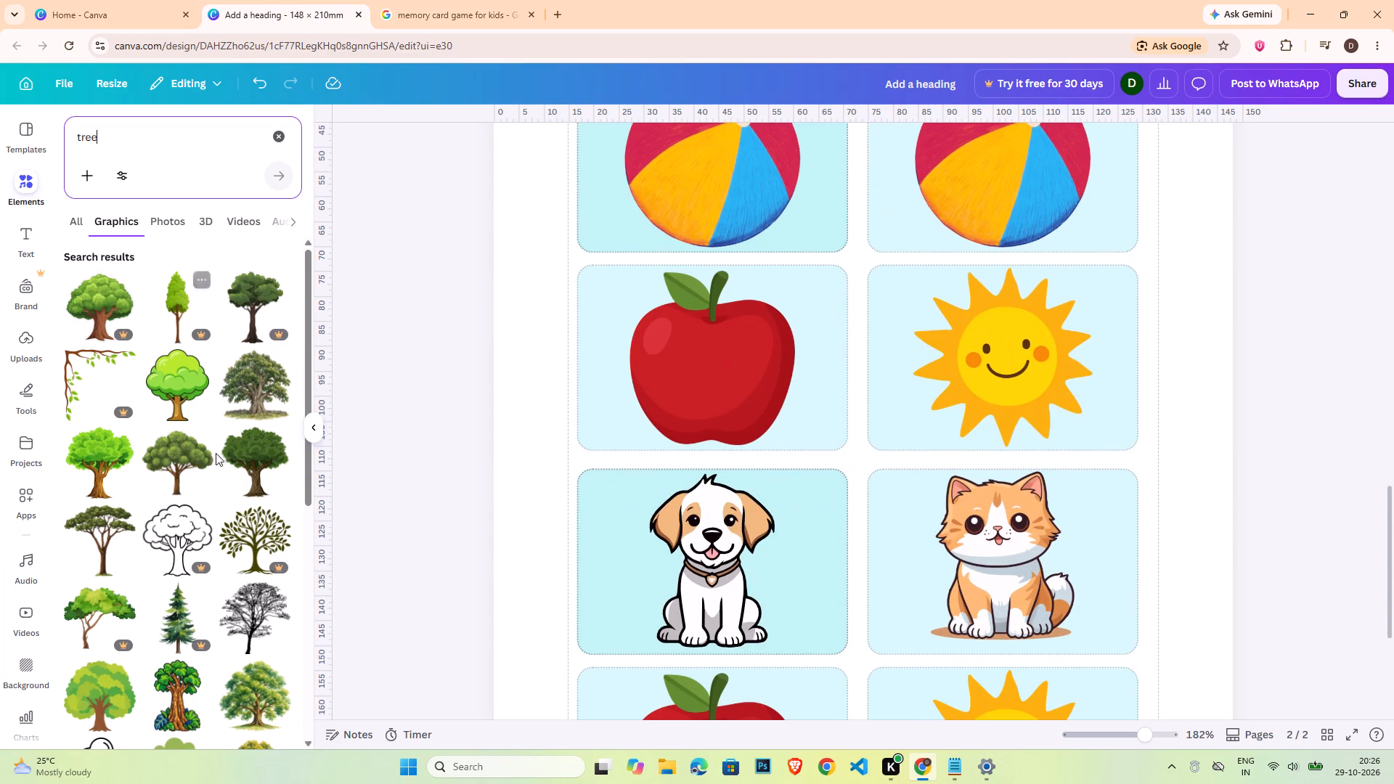
pyautogui.click(704, 366)
pyautogui.press('Delete')
# Insert the bright green cartoon tree, scale it to fit the emptied second-row card and centre it there.
pyautogui.click(180, 390)
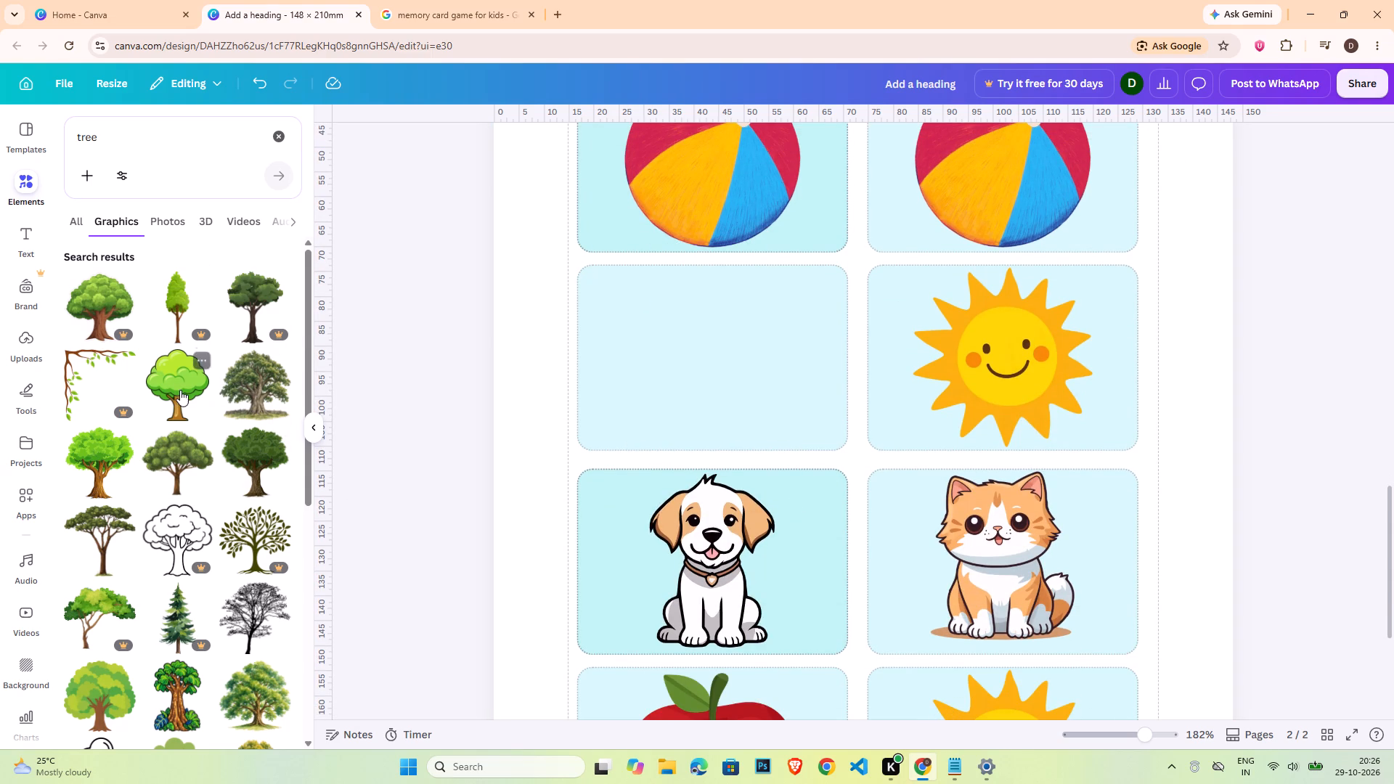
pyautogui.moveTo(878, 335); pyautogui.dragTo(748, 353)
pyautogui.moveTo(879, 604); pyautogui.dragTo(798, 400)
pyautogui.moveTo(690, 390); pyautogui.dragTo(734, 391)
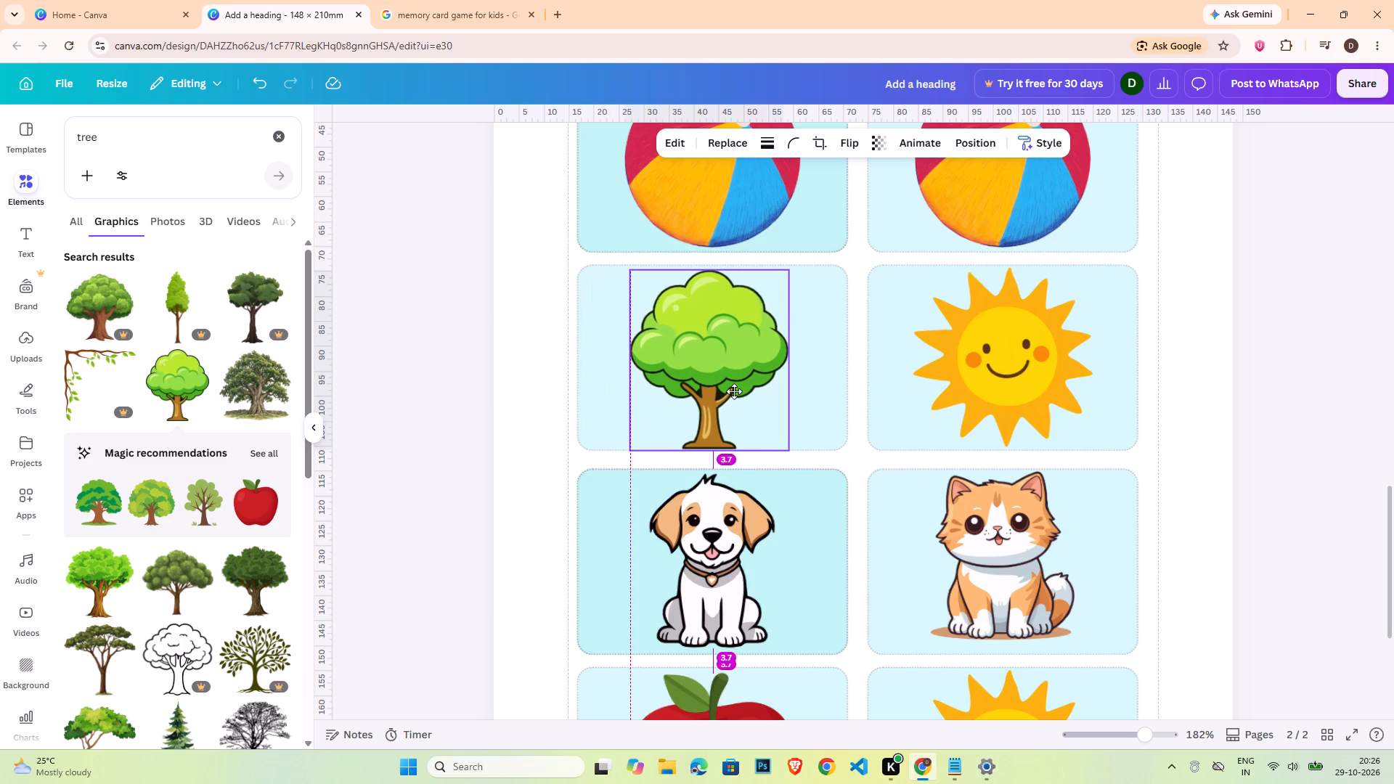
pyautogui.moveTo(734, 391); pyautogui.dragTo(737, 388)
pyautogui.click(831, 370)
pyautogui.keyDown('shift'); pyautogui.click(769, 381); pyautogui.keyUp('shift')
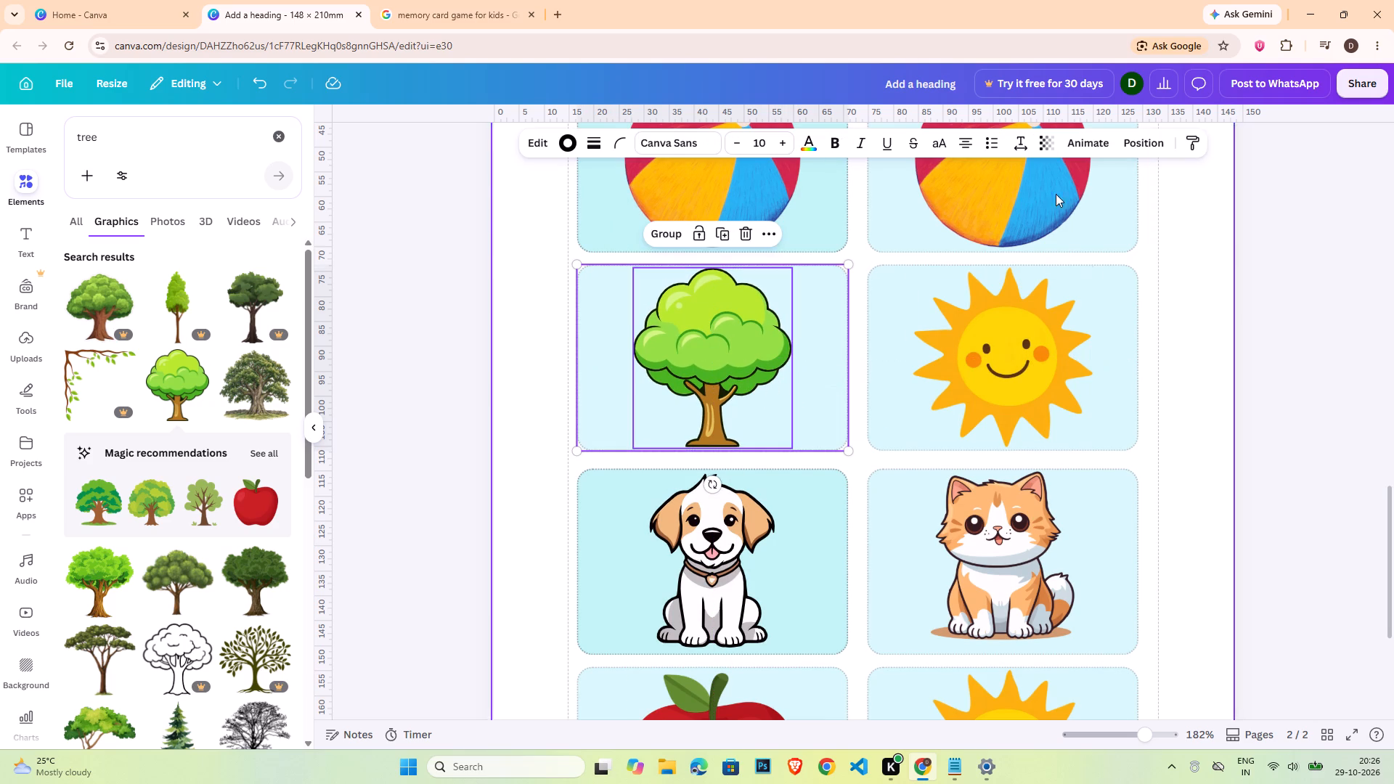
pyautogui.click(1154, 133)
pyautogui.click(461, 348)
# Replace the sun on the second card of page 2's second row with a copy of the tree.
pyautogui.click(1027, 367)
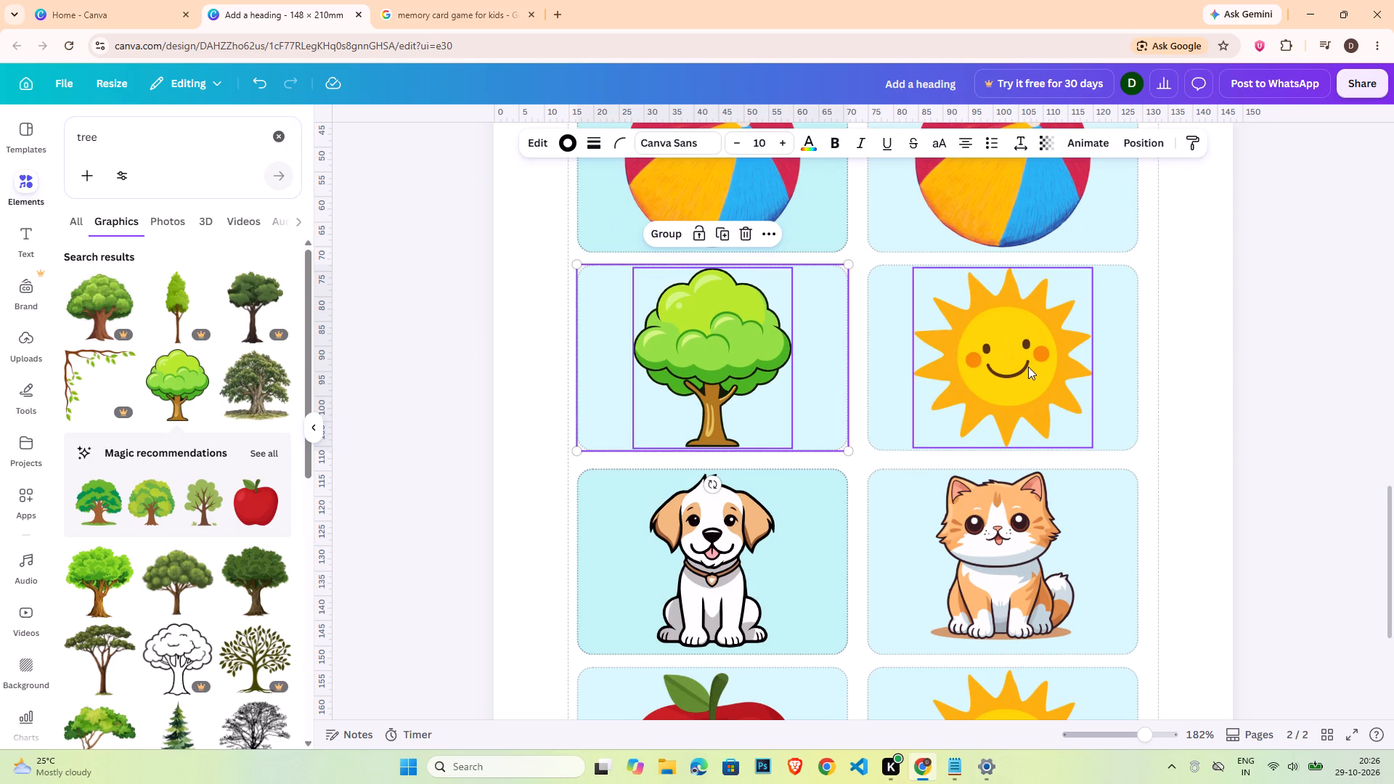
pyautogui.press('Delete')
pyautogui.click(740, 358)
pyautogui.hotkey('ctrl', 'c')
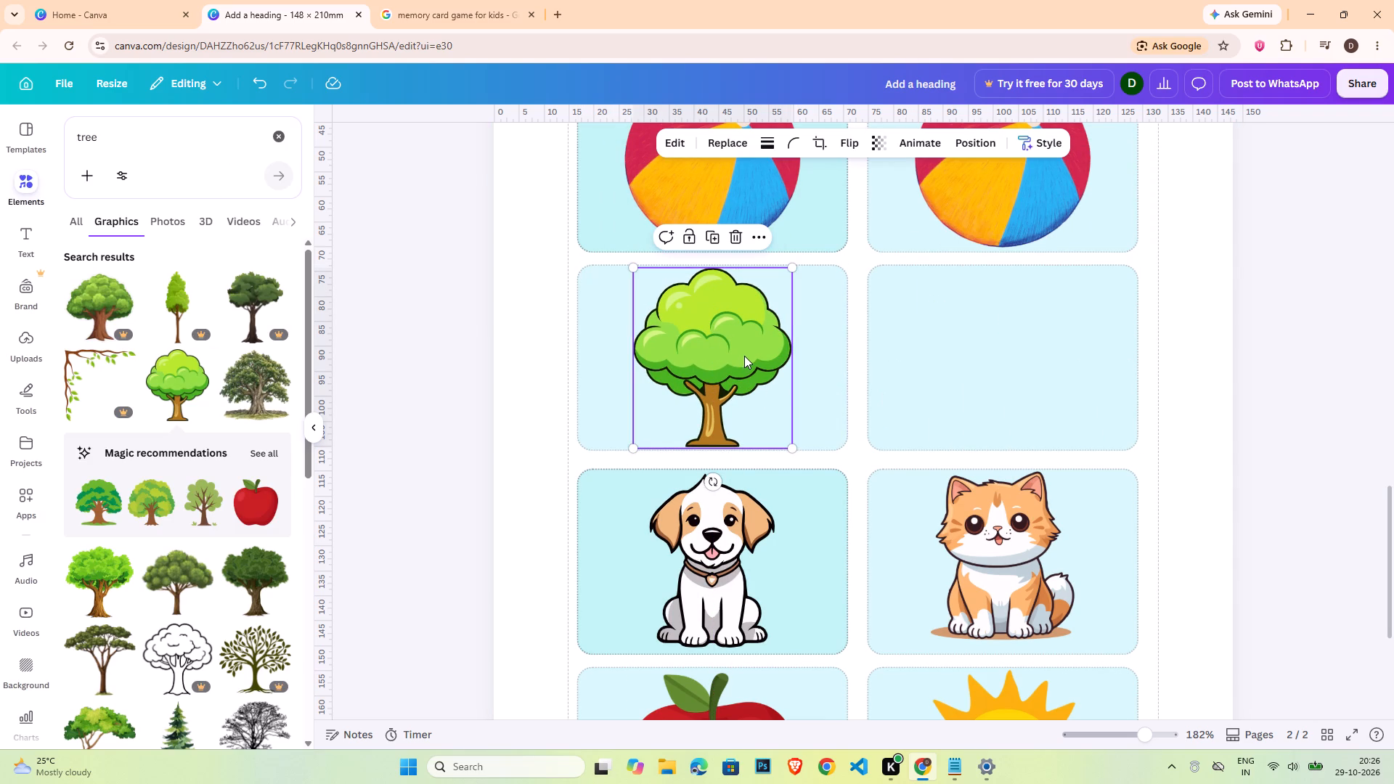
pyautogui.hotkey('ctrl', 'v')
pyautogui.moveTo(724, 385); pyautogui.dragTo(995, 364)
pyautogui.click(1258, 411)
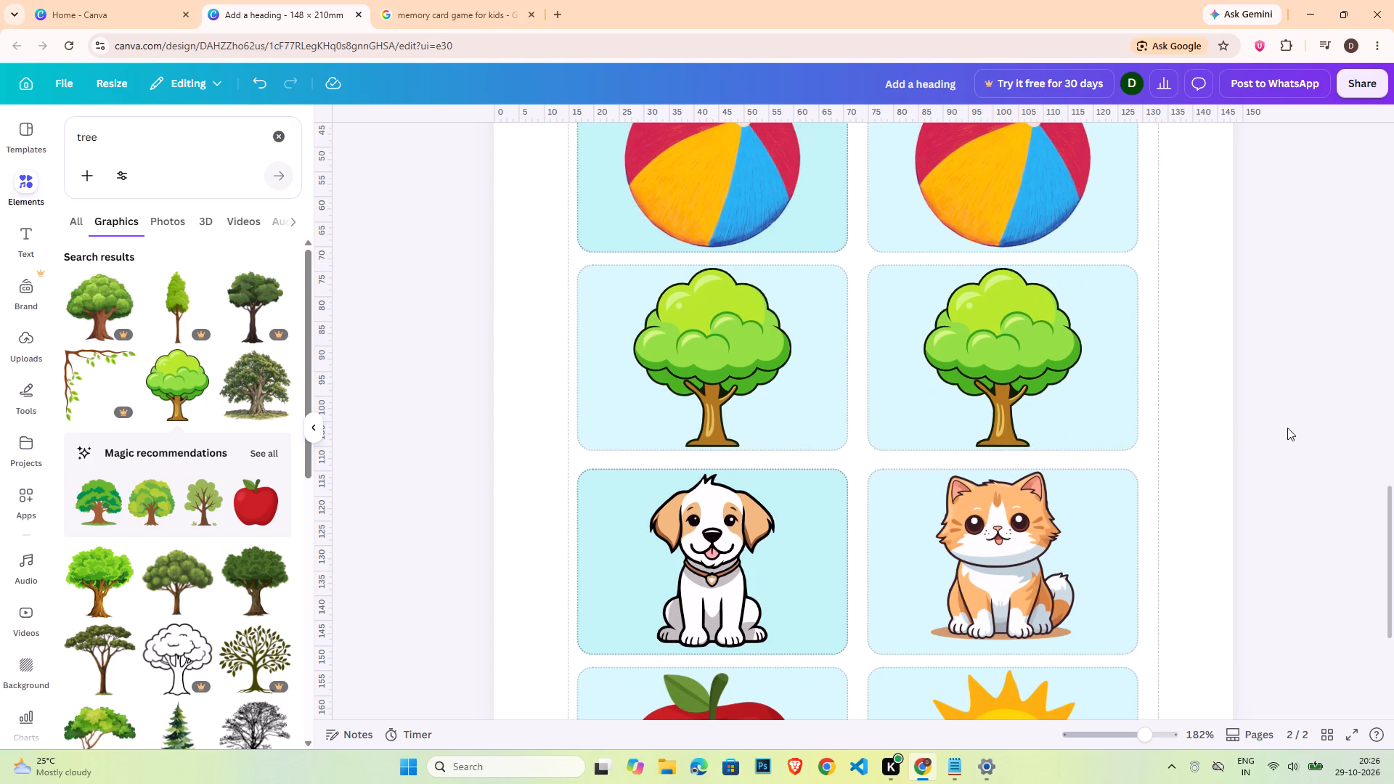
# Align the copied tree and its card to each other's horizontal centre and vertical middle.
pyautogui.moveTo(1064, 365); pyautogui.dragTo(1073, 360)
pyautogui.click(1115, 355)
pyautogui.keyDown('shift'); pyautogui.click(1063, 367); pyautogui.keyUp('shift')
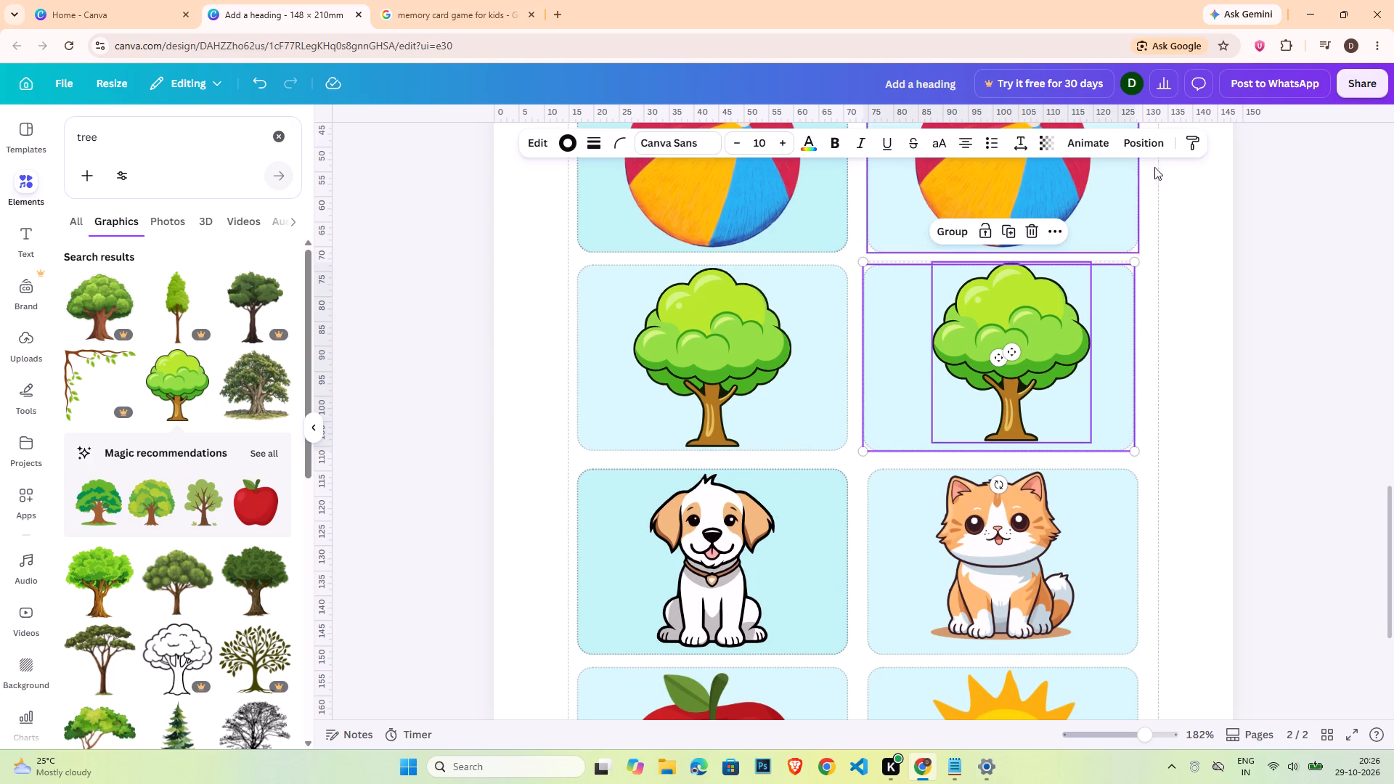
pyautogui.click(1161, 155)
pyautogui.click(1152, 146)
pyautogui.click(230, 336)
pyautogui.click(142, 342)
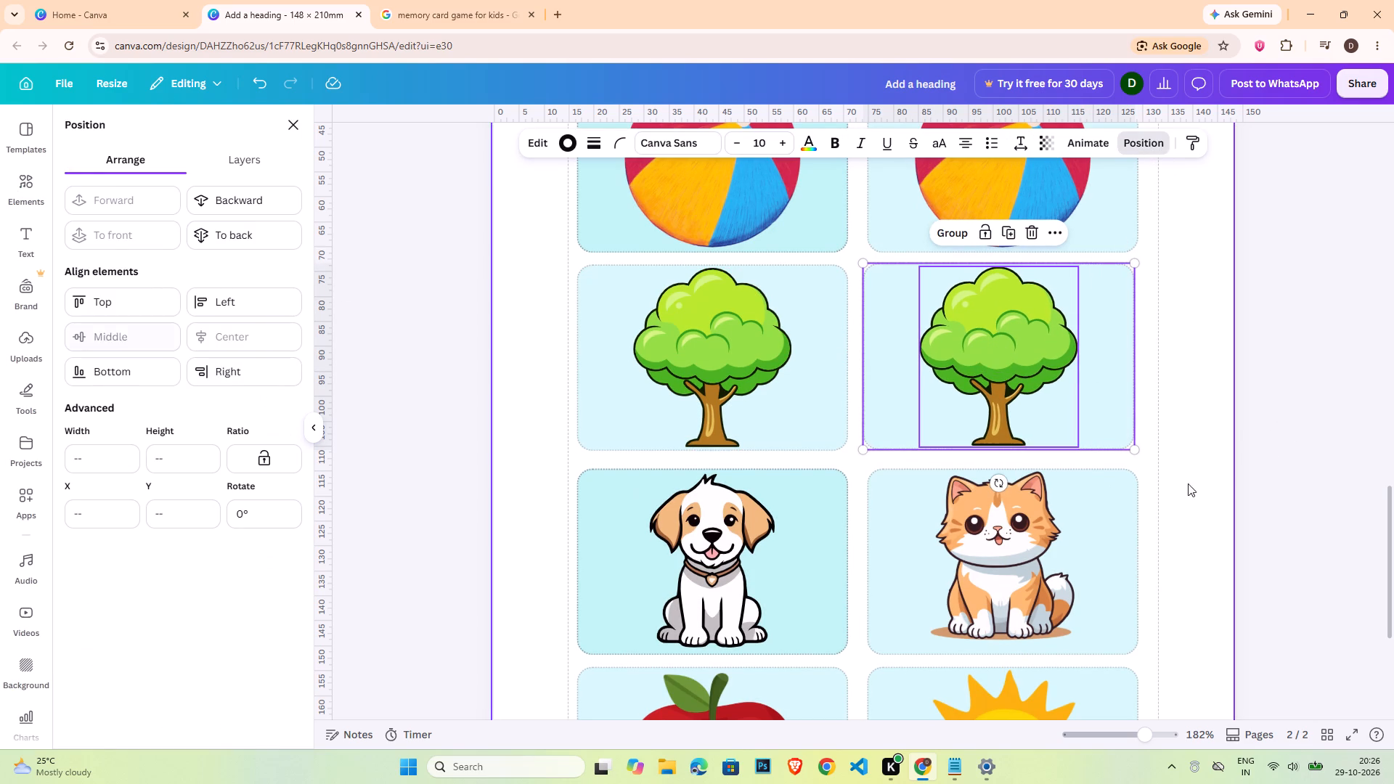
pyautogui.doubleClick(1269, 449)
# Search the graphics for "fish".
pyautogui.scroll(-3, 1046, 555)
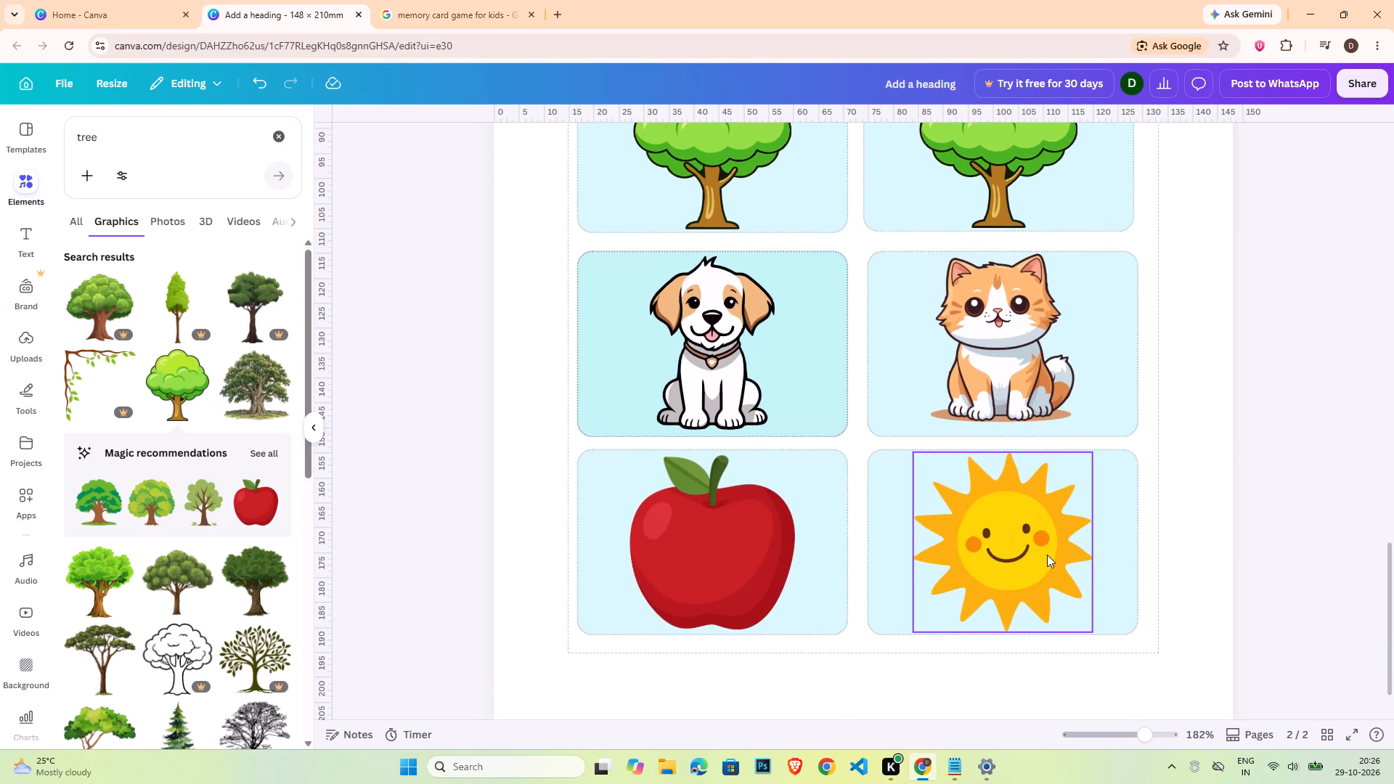
pyautogui.tripleClick(194, 147)
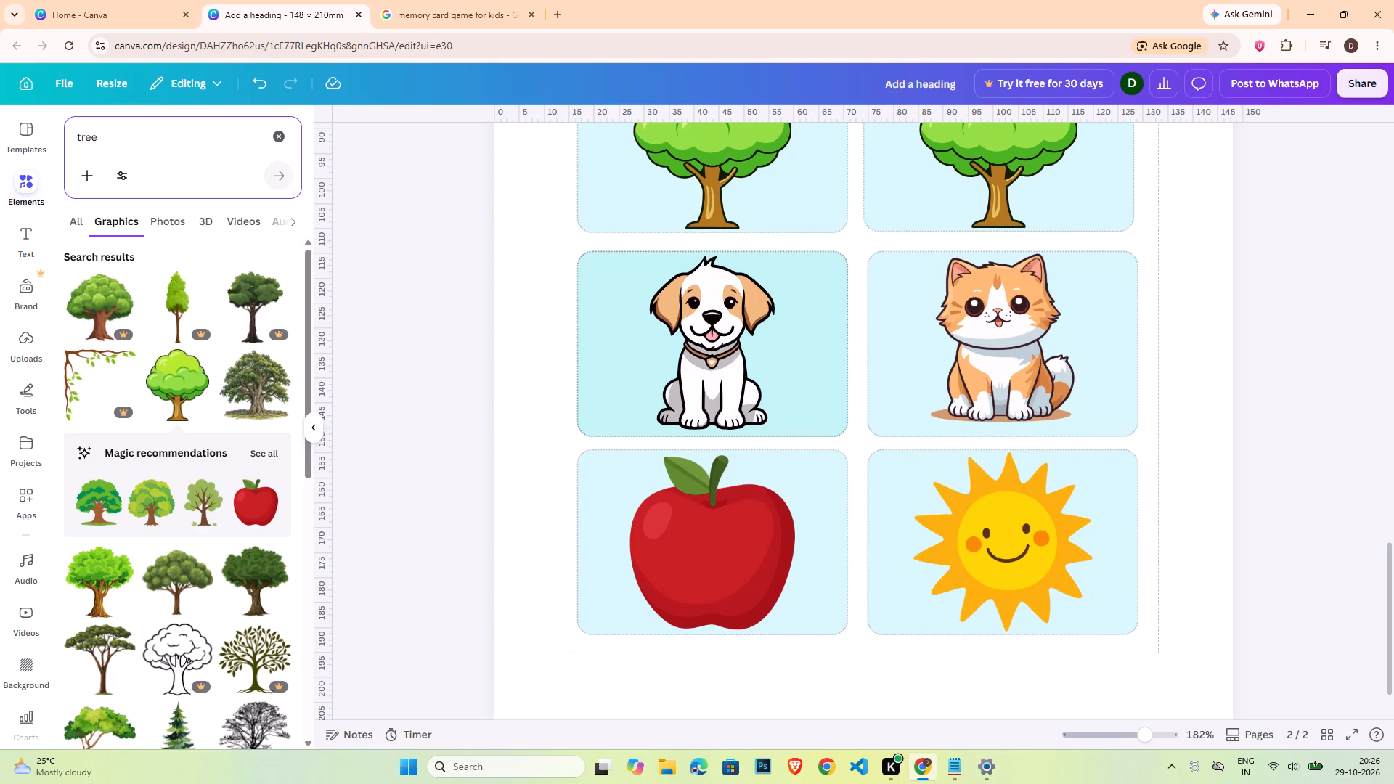
pyautogui.doubleClick(188, 133)
pyautogui.press('f')
pyautogui.press('i')
pyautogui.press('s')
pyautogui.press('h')
pyautogui.press('Return')
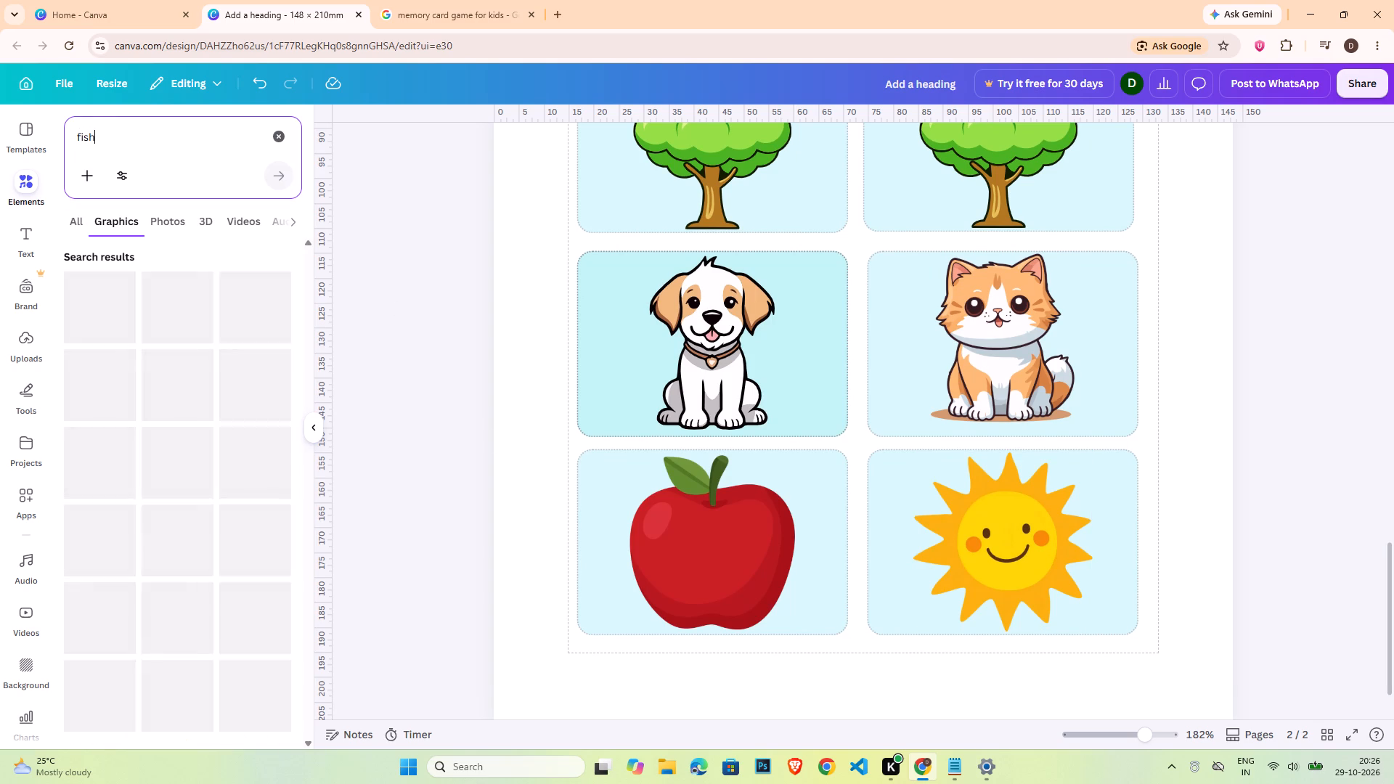
# Replace the dog on the third row's first card with the turquoise and orange striped fish, scaled to fit the card.
pyautogui.click(191, 465)
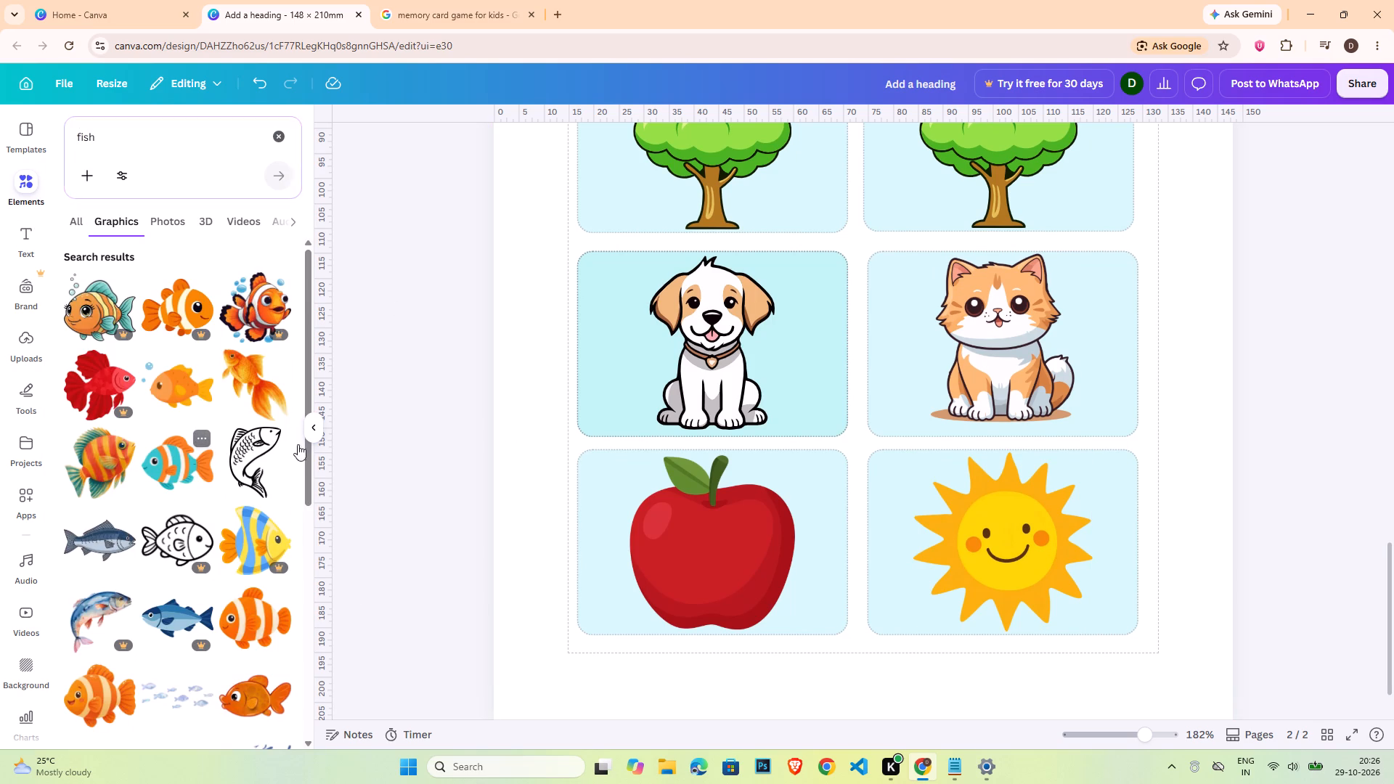
pyautogui.click(724, 364)
pyautogui.click(685, 395)
pyautogui.click(1325, 437)
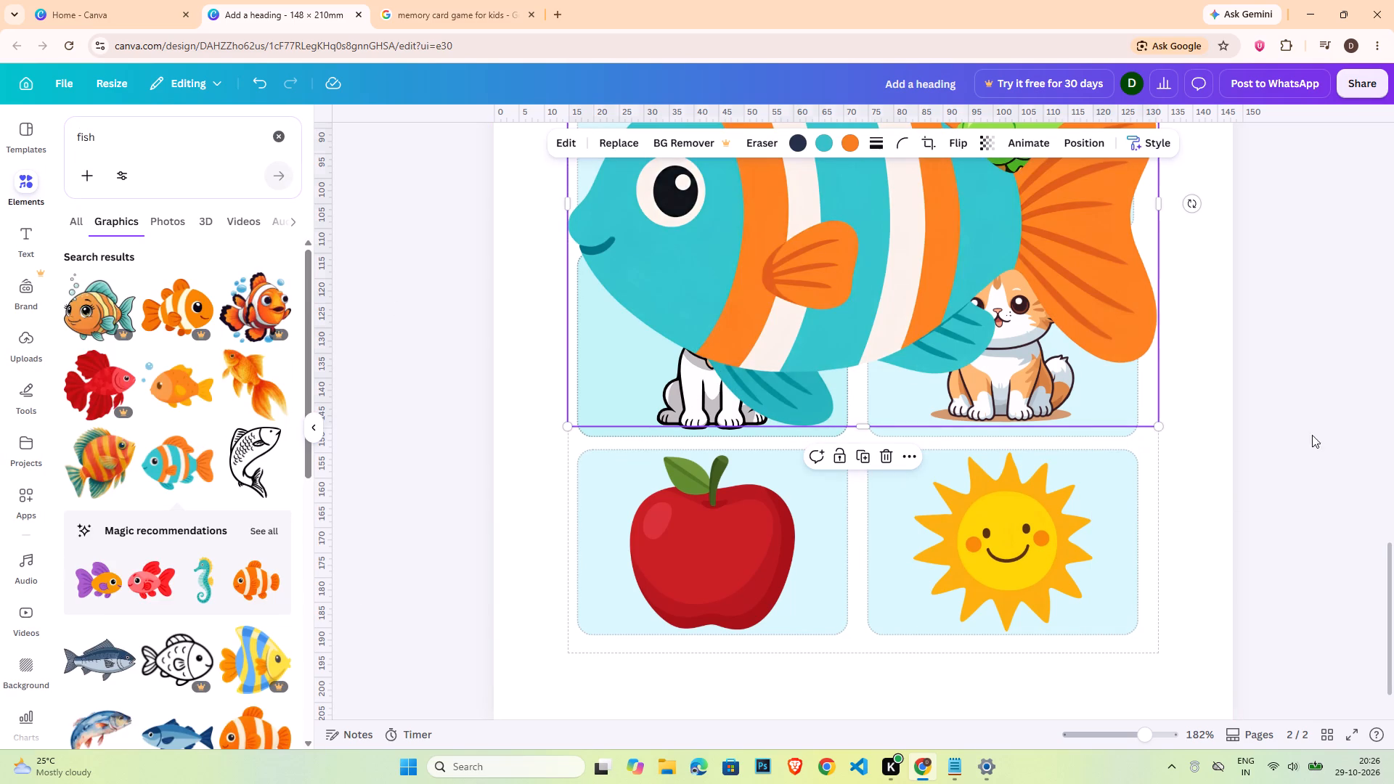
pyautogui.moveTo(807, 273); pyautogui.dragTo(995, 489)
pyautogui.click(701, 379)
pyautogui.press('Delete')
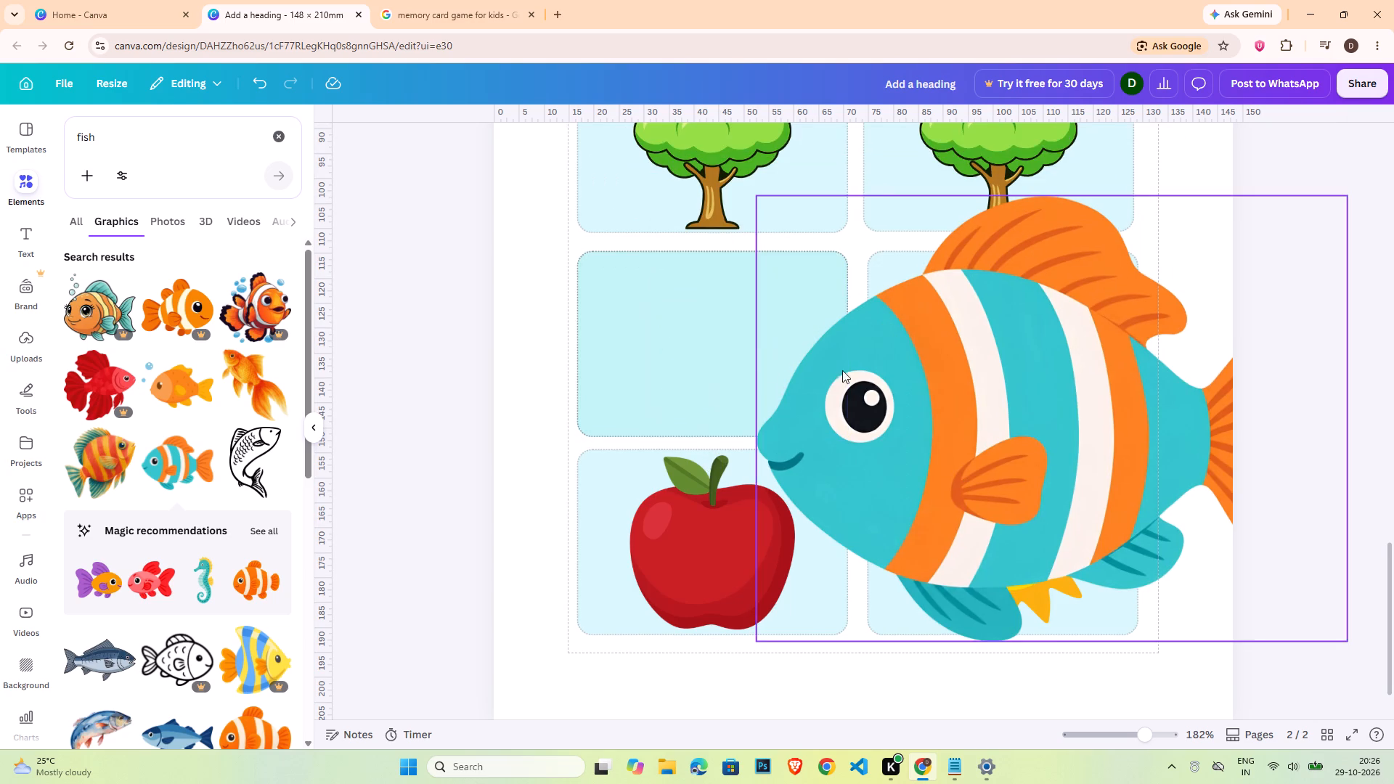
pyautogui.moveTo(868, 375); pyautogui.dragTo(694, 438)
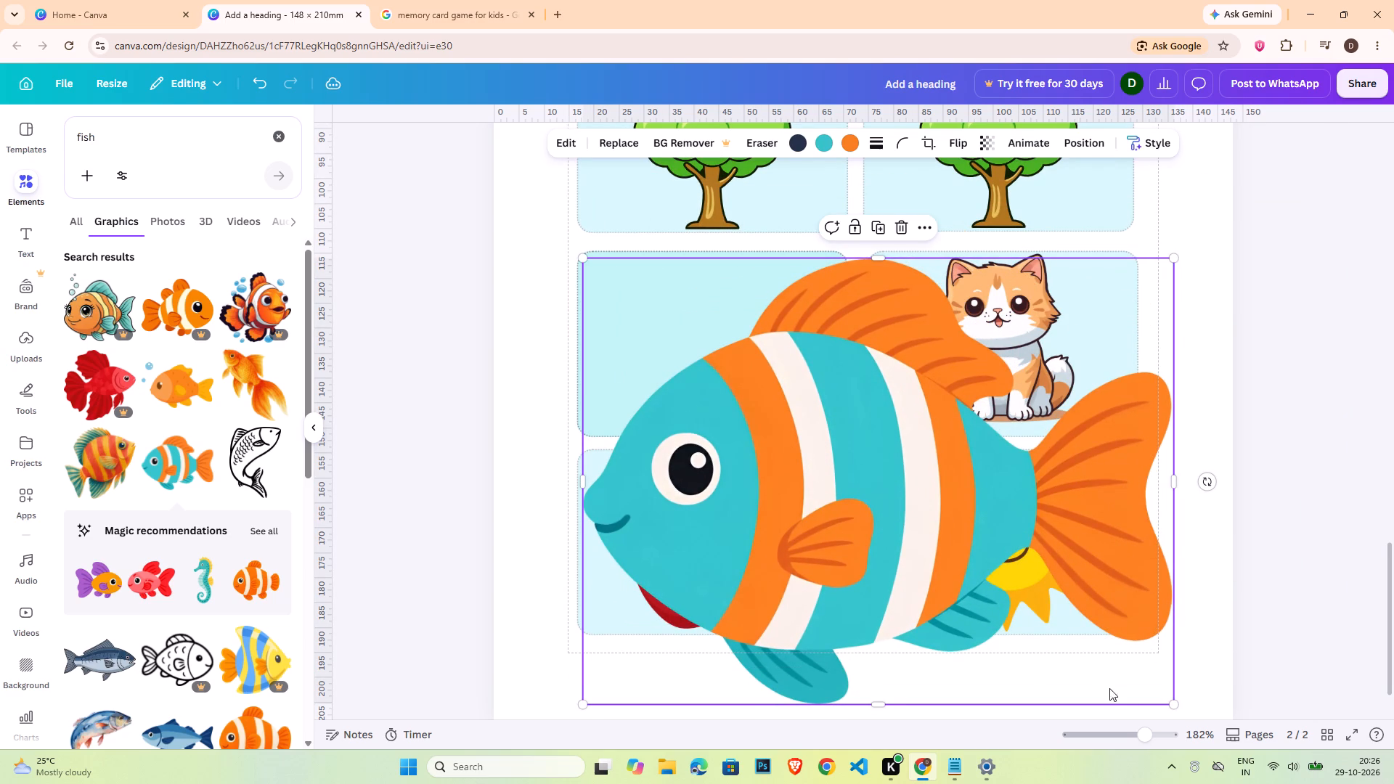
pyautogui.moveTo(1175, 703); pyautogui.dragTo(824, 415)
pyautogui.moveTo(740, 348); pyautogui.dragTo(757, 349)
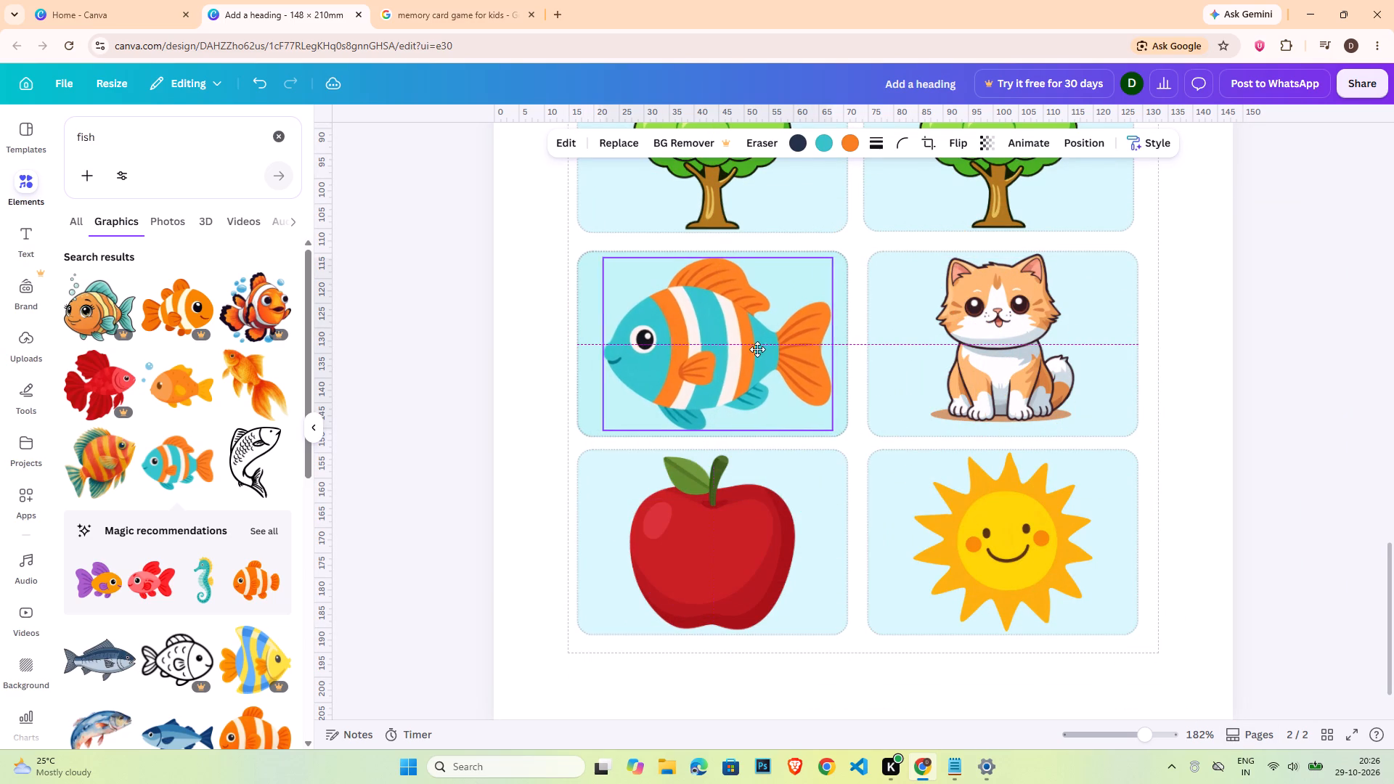
pyautogui.moveTo(757, 349); pyautogui.dragTo(756, 349)
# Replace the cat on the third row's second card with a copy of the striped fish, level with the original.
pyautogui.click(973, 361)
pyautogui.press('Delete')
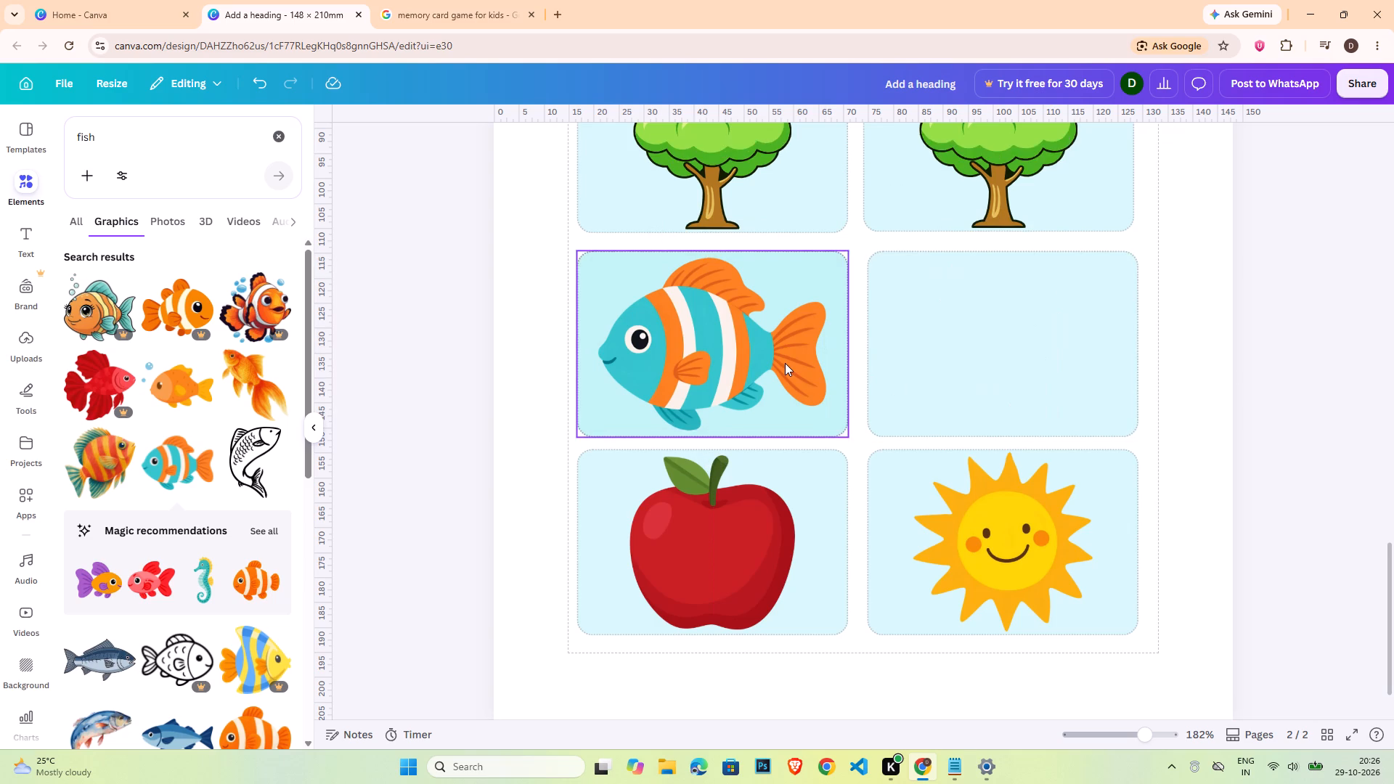
pyautogui.click(785, 363)
pyautogui.hotkey('ctrl', 'c')
pyautogui.hotkey('ctrl', 'v')
pyautogui.moveTo(738, 366); pyautogui.dragTo(1019, 362)
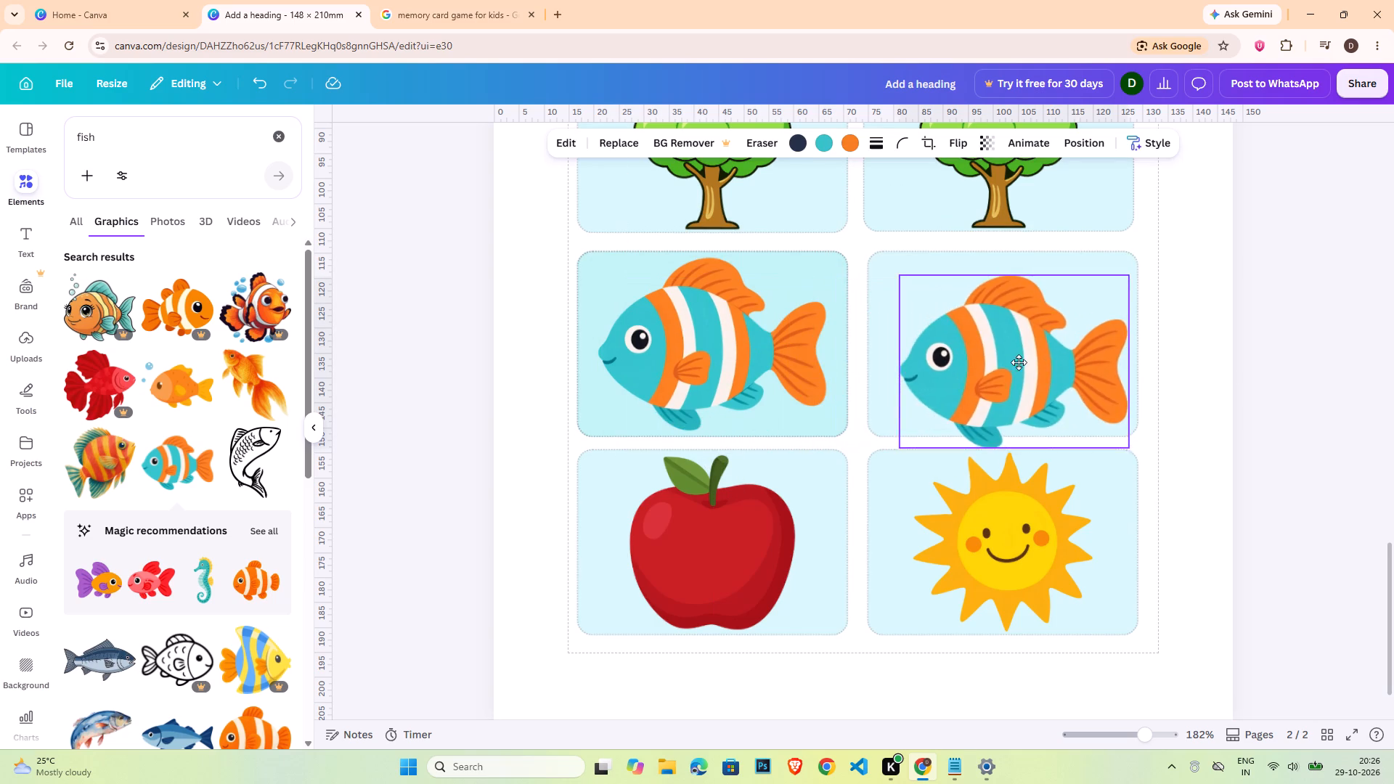
pyautogui.moveTo(1019, 362); pyautogui.dragTo(1003, 344)
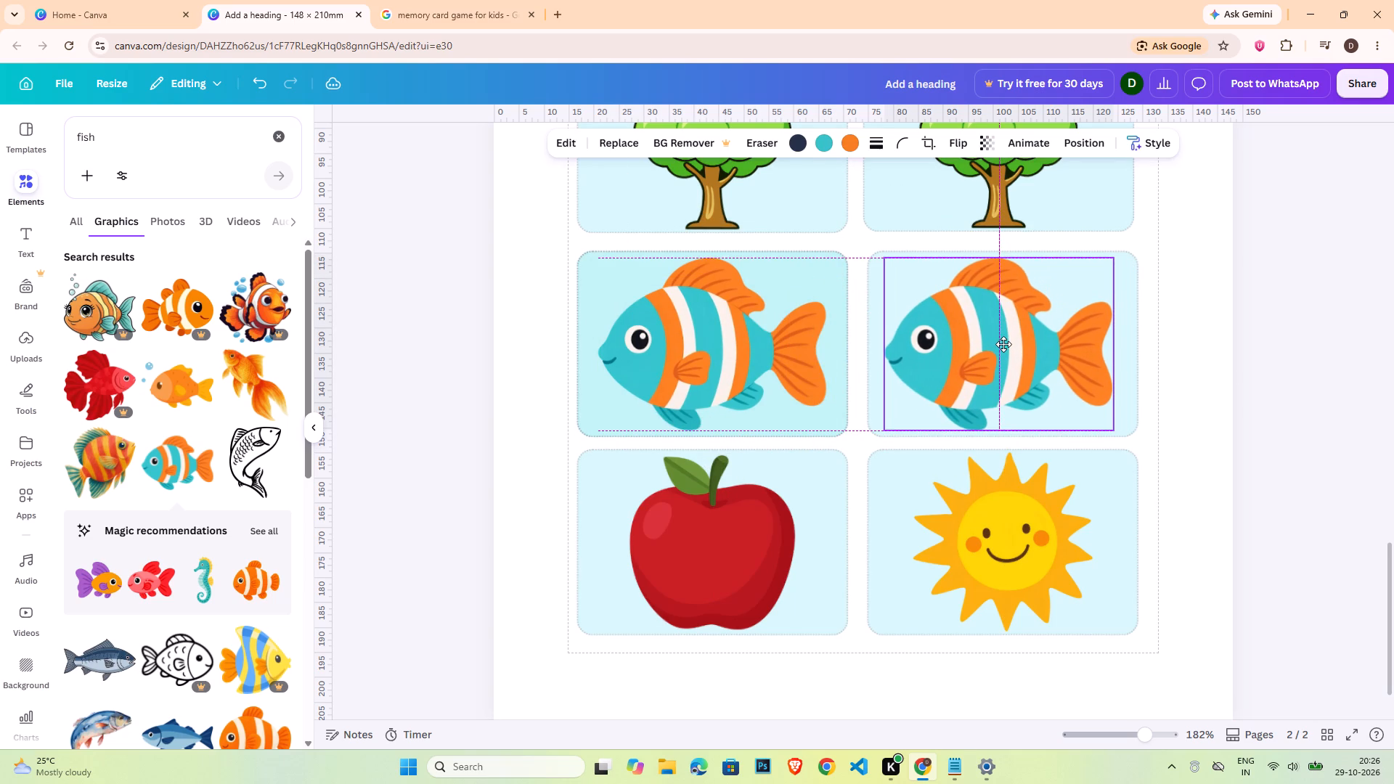
pyautogui.moveTo(1003, 344); pyautogui.dragTo(1000, 346)
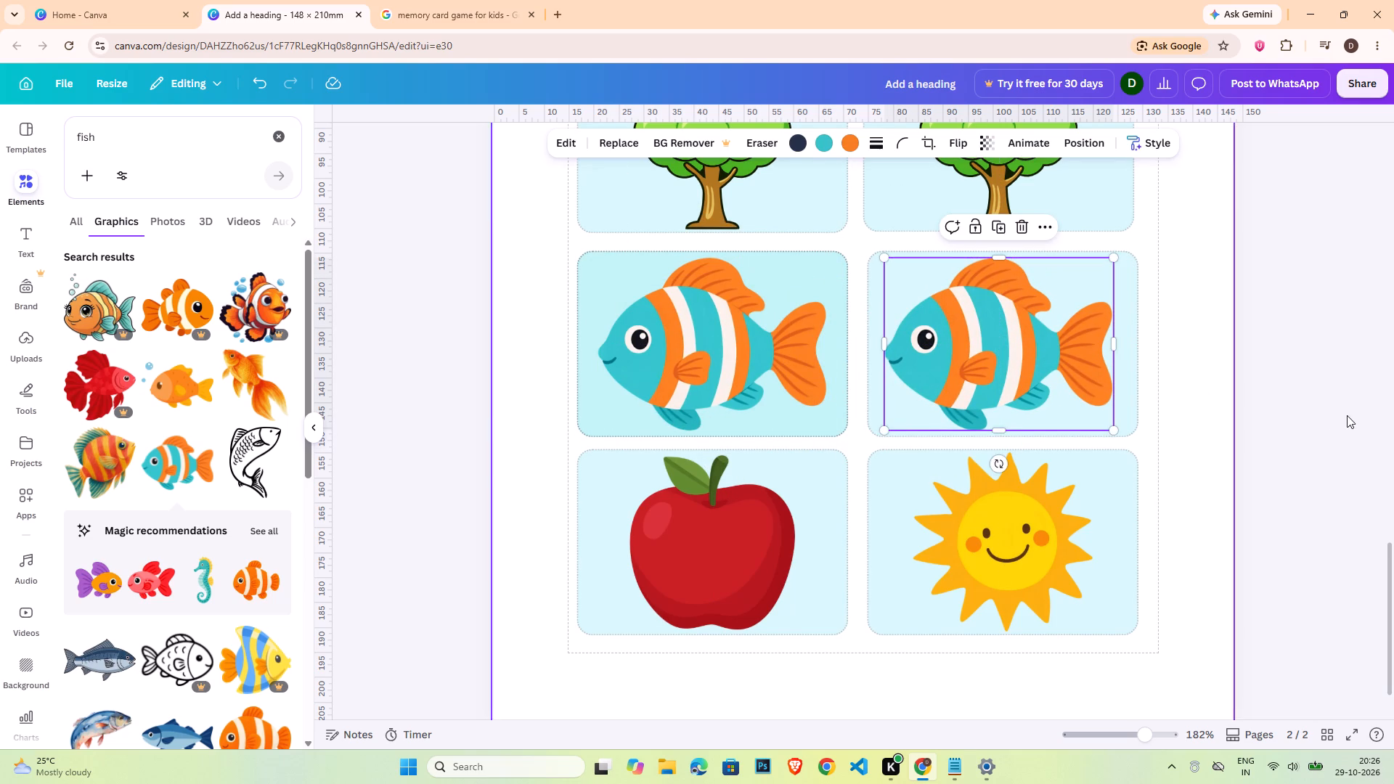
# Align the copied fish with its card, centred both horizontally and vertically.
pyautogui.click(1350, 415)
pyautogui.click(1134, 348)
pyautogui.click(1059, 325)
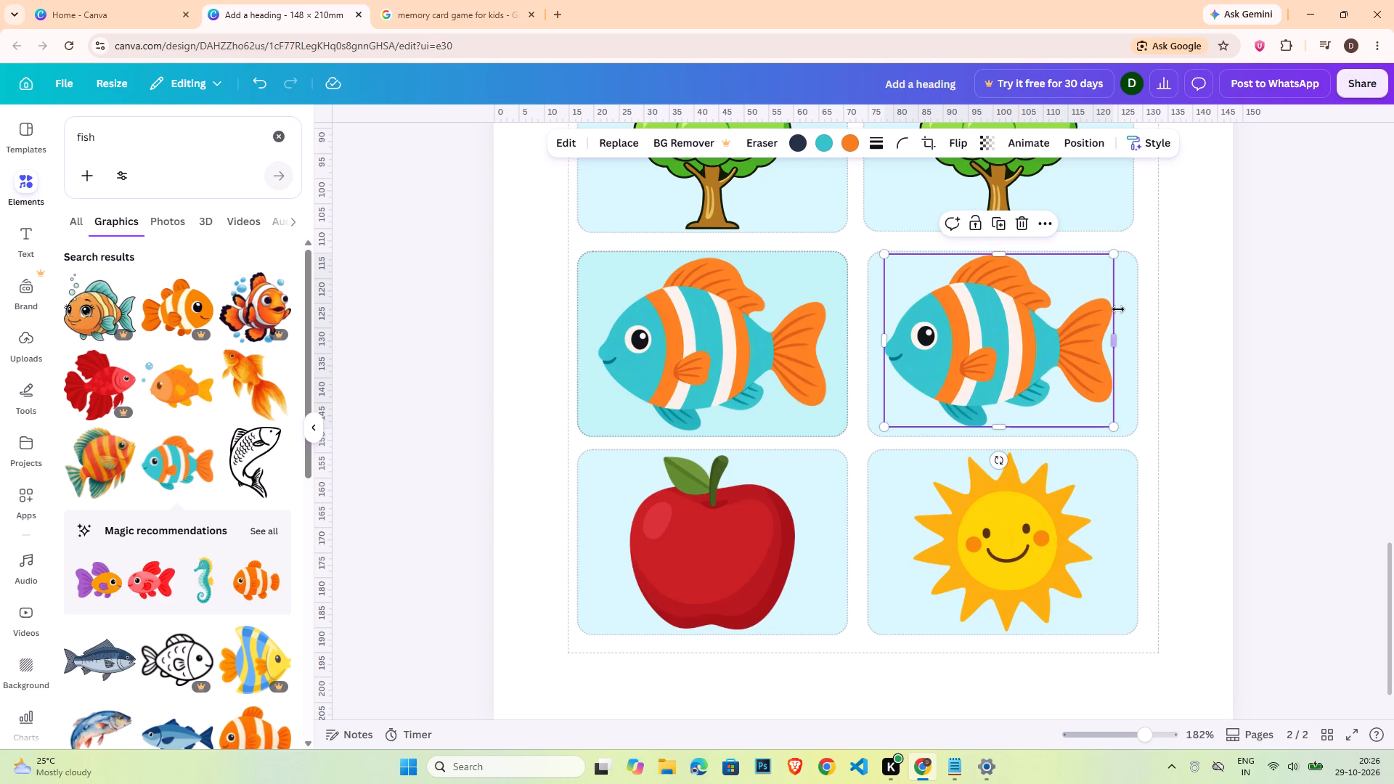
pyautogui.click(1130, 306)
pyautogui.keyDown('shift'); pyautogui.click(1071, 315); pyautogui.keyUp('shift')
pyautogui.click(1152, 132)
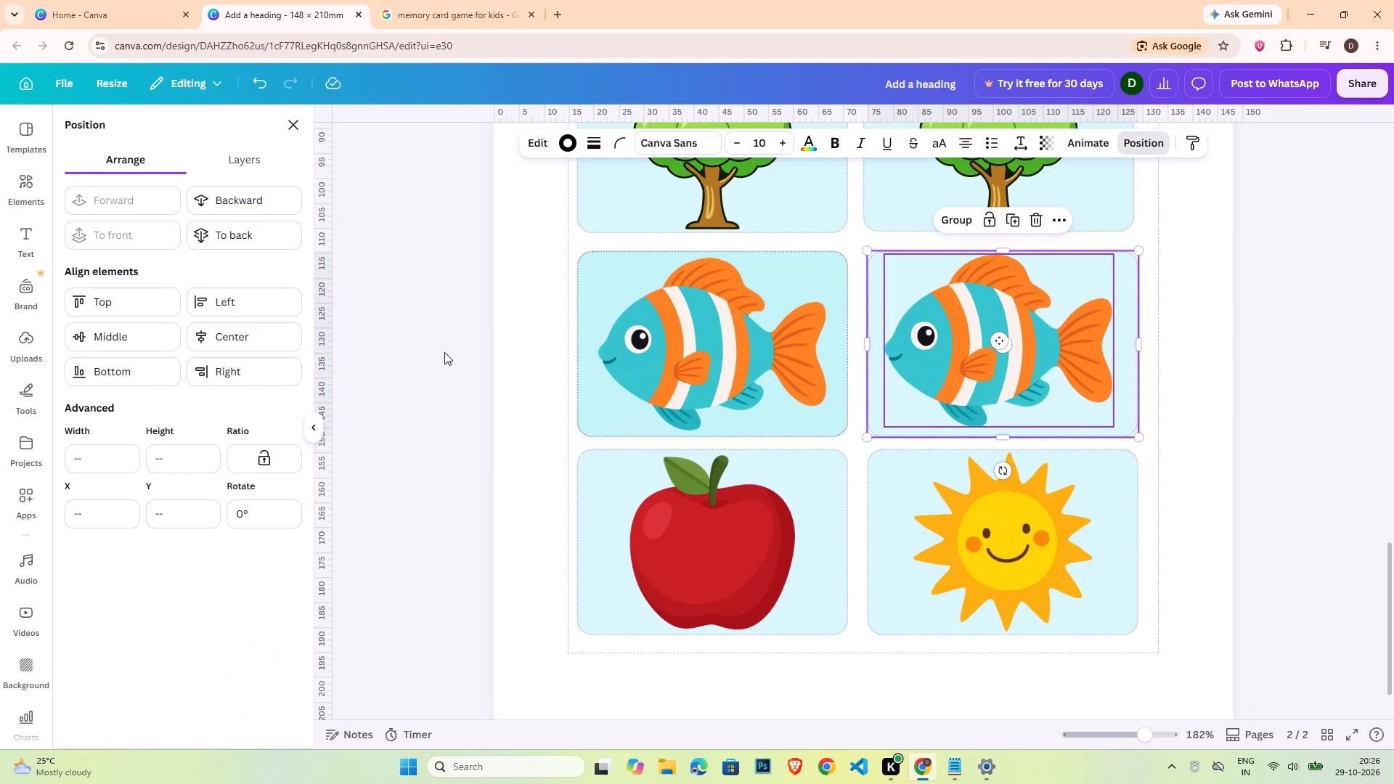
pyautogui.click(262, 334)
pyautogui.click(163, 338)
# Align the first fish to the horizontal centre of its card in the third row.
pyautogui.click(539, 427)
pyautogui.click(579, 415)
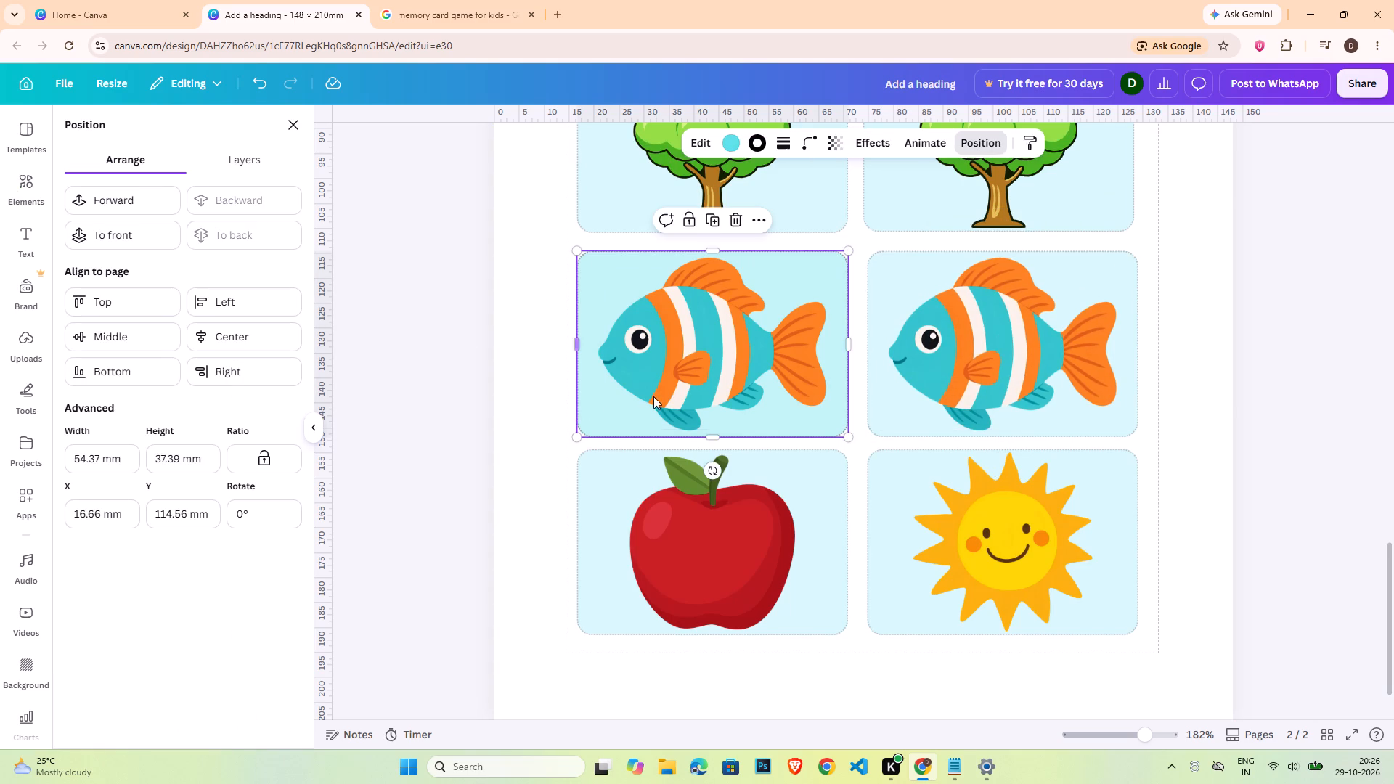
pyautogui.keyDown('shift'); pyautogui.click(690, 385); pyautogui.keyUp('shift')
pyautogui.click(223, 331)
pyautogui.doubleClick(433, 399)
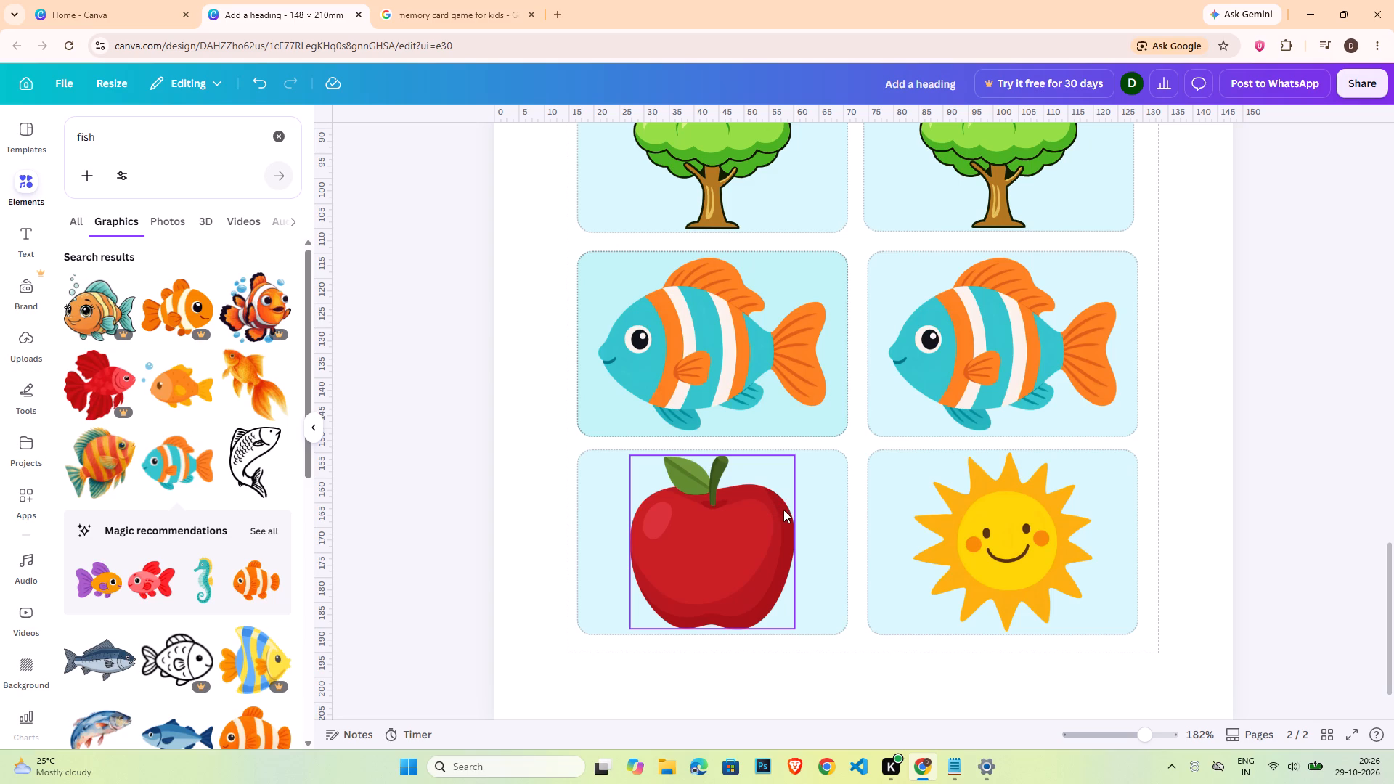
# Delete the apple and the sun from the two bottom-row cards.
pyautogui.click(788, 538)
pyautogui.press('Delete')
pyautogui.click(977, 541)
pyautogui.press('Delete')
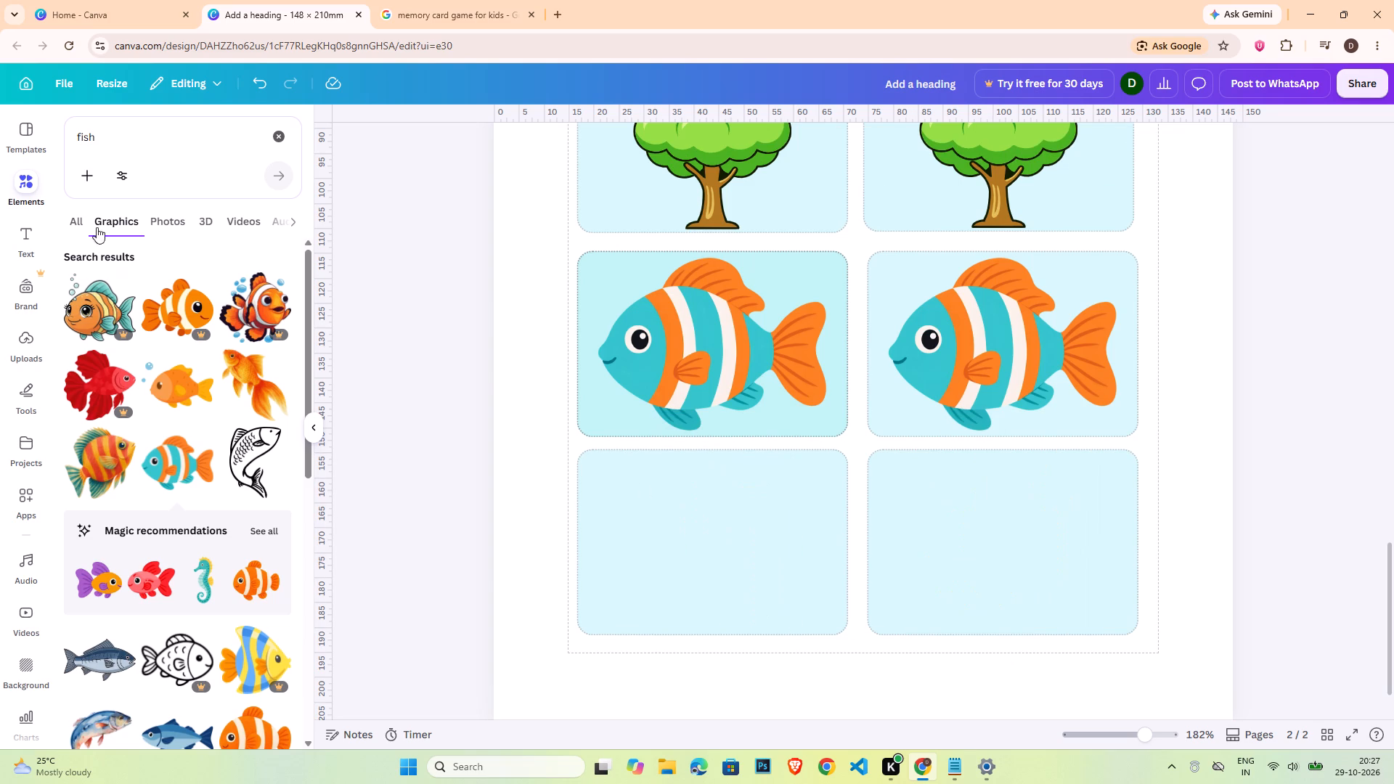
# Search the graphics for "car".
pyautogui.doubleClick(121, 138)
pyautogui.press('c')
pyautogui.write('ar')
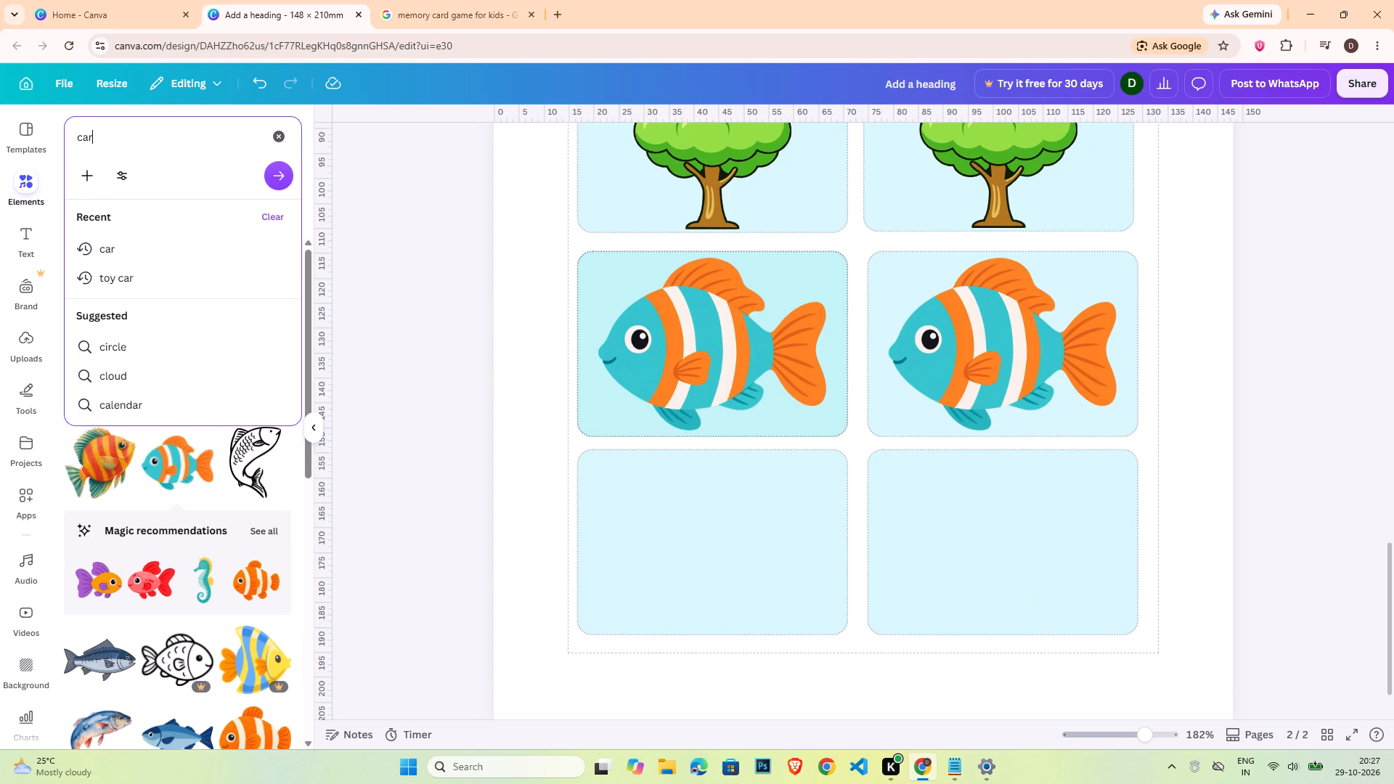
pyautogui.press('Return')
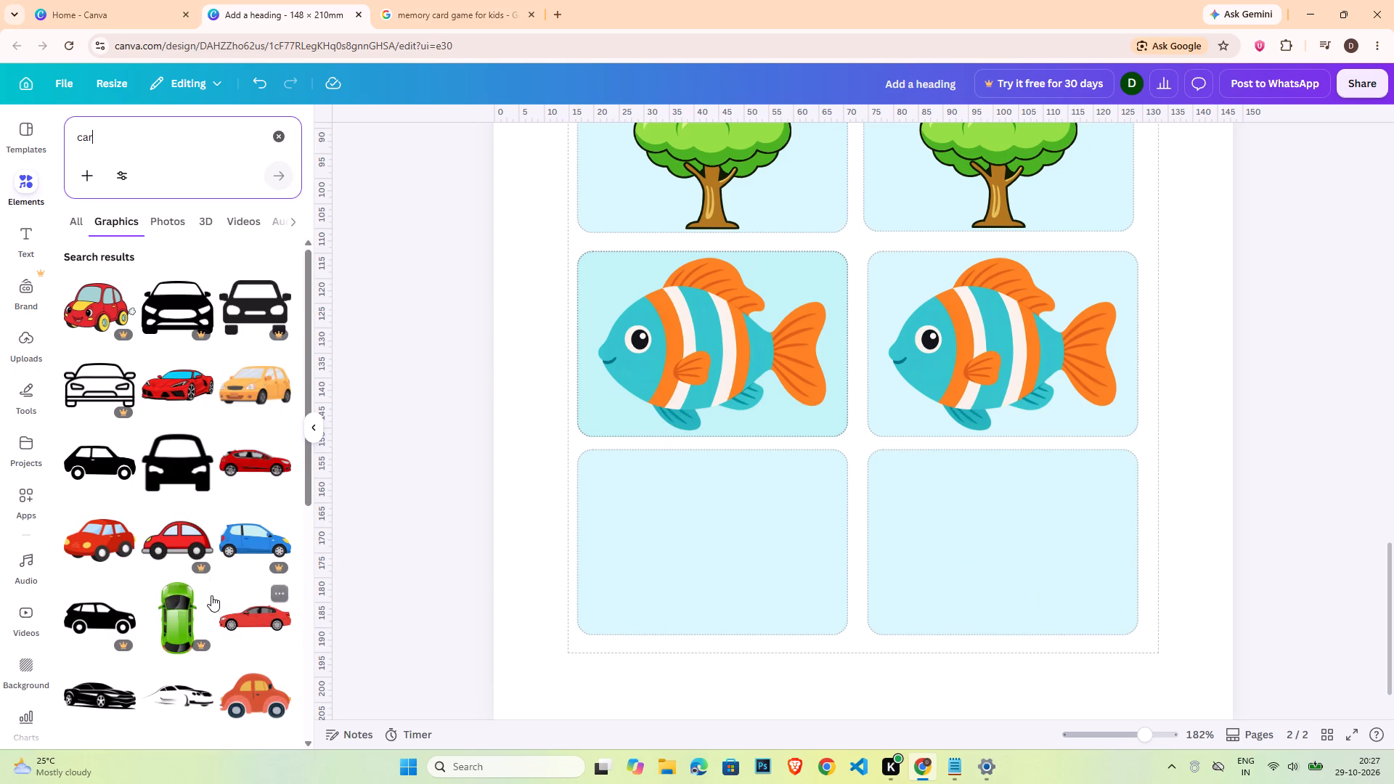
# Insert the red cartoon car with light blue windows, scale it to fit the bottom row's first card and centre it there.
pyautogui.click(99, 536)
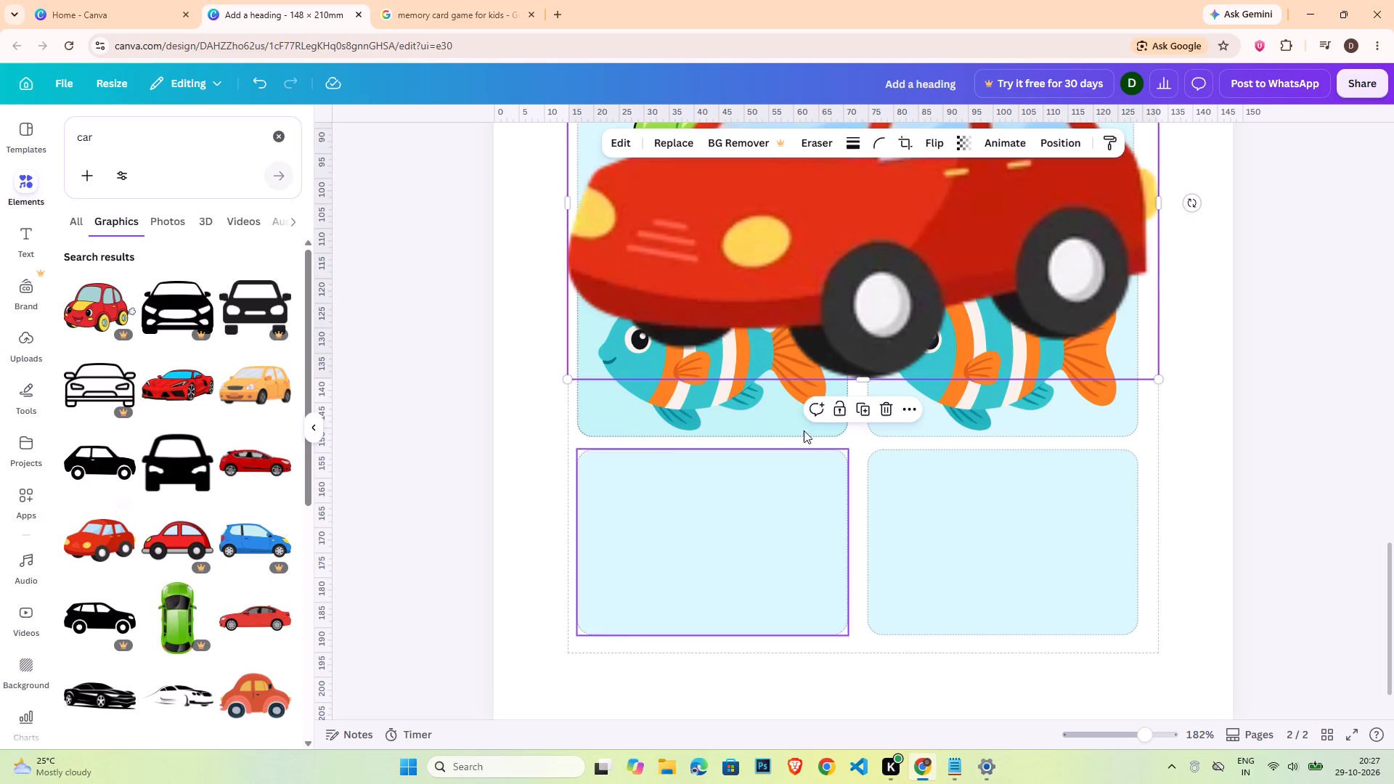
pyautogui.moveTo(913, 263); pyautogui.dragTo(934, 685)
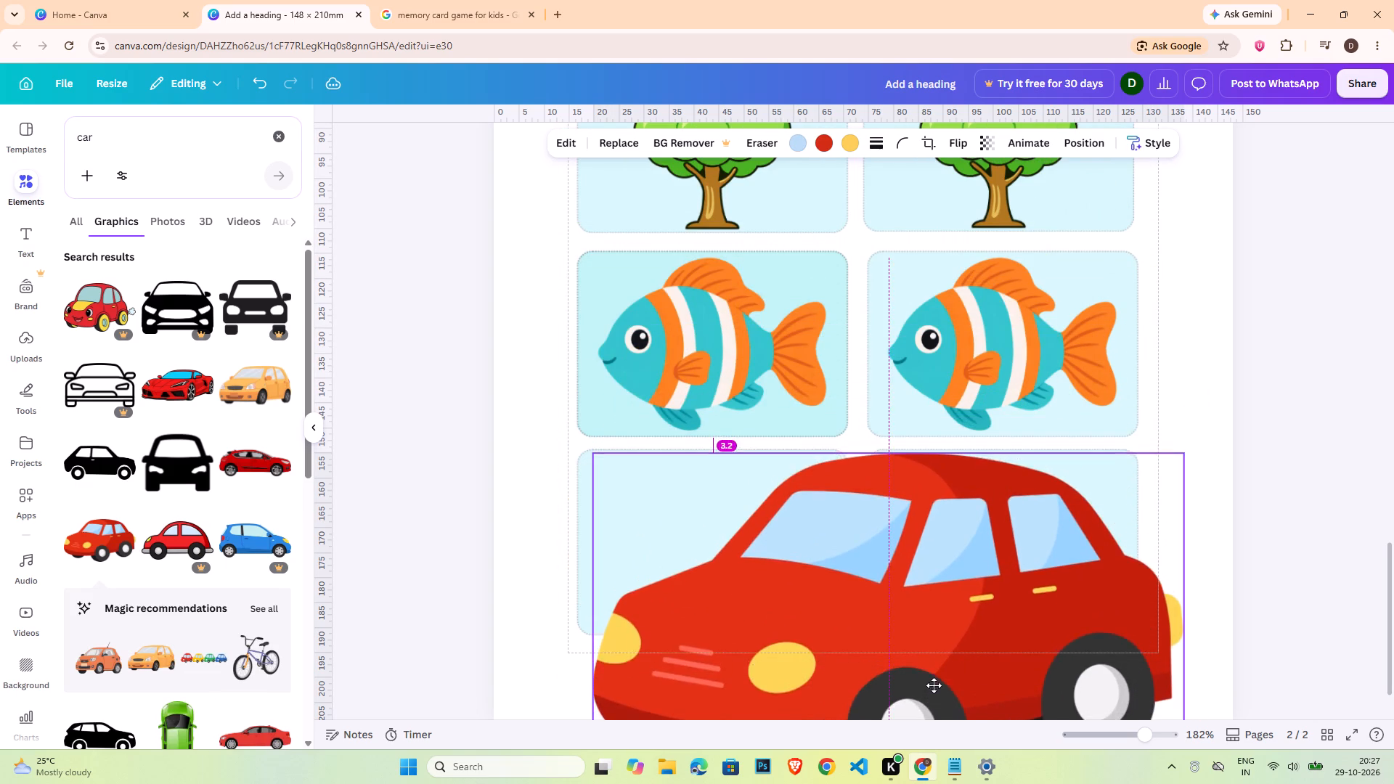
pyautogui.moveTo(934, 685); pyautogui.dragTo(839, 463)
pyautogui.moveTo(497, 229); pyautogui.dragTo(745, 422)
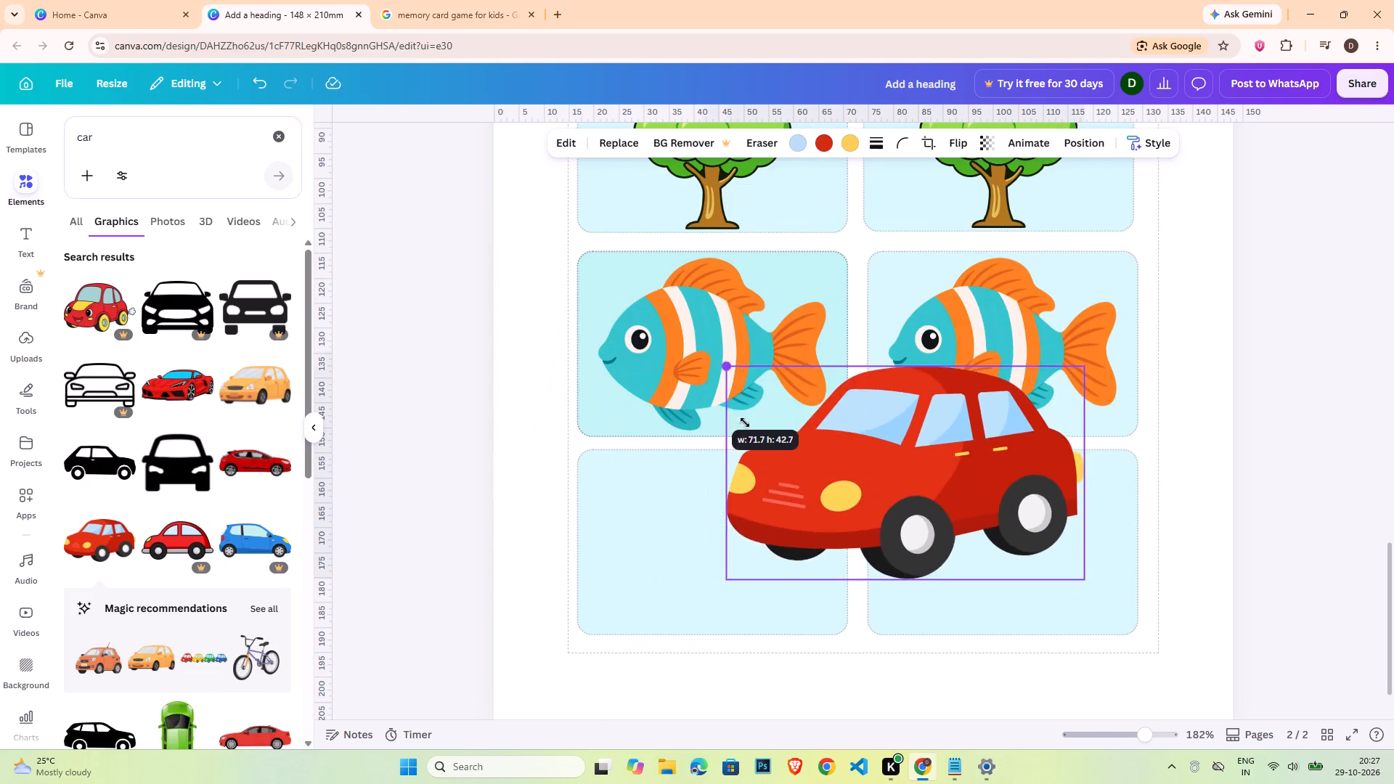
pyautogui.moveTo(745, 422); pyautogui.dragTo(821, 449)
pyautogui.moveTo(1006, 502); pyautogui.dragTo(767, 536)
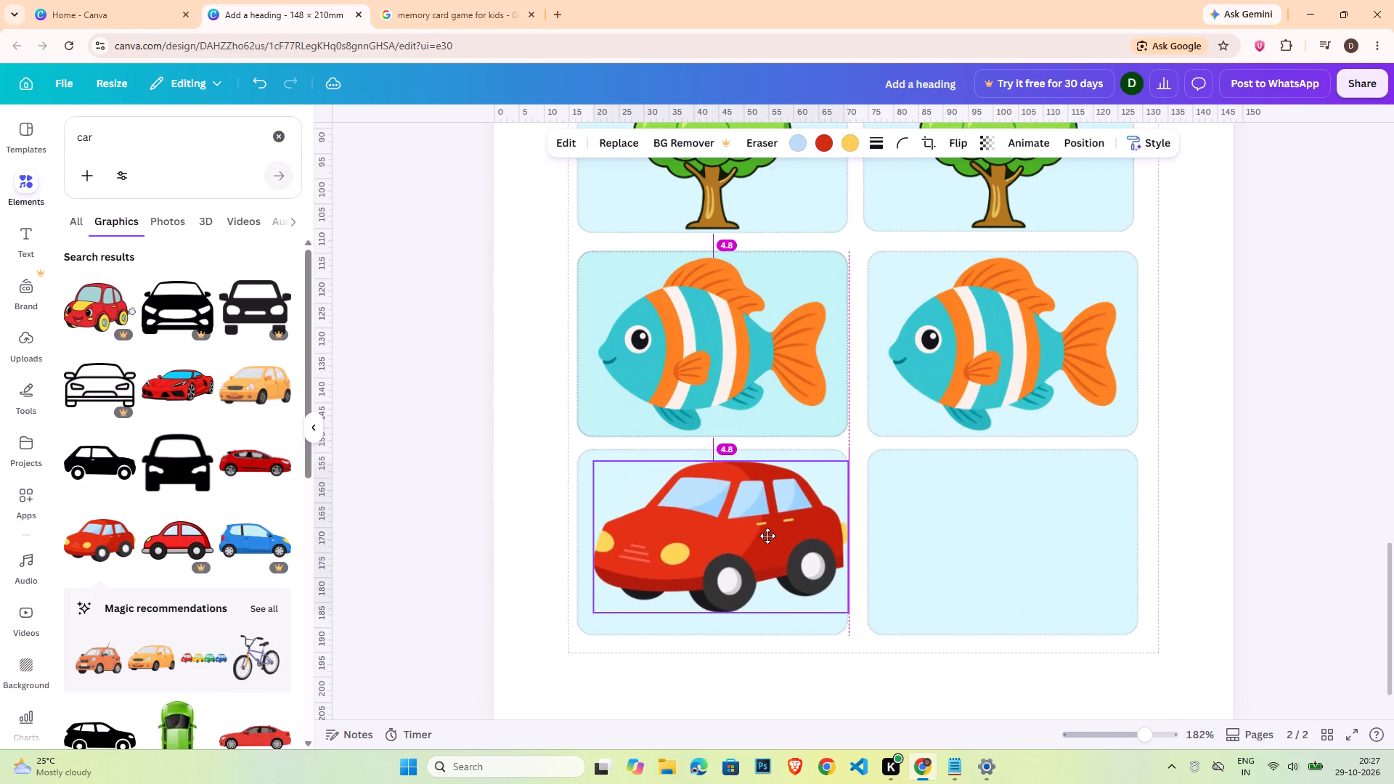
pyautogui.moveTo(767, 536); pyautogui.dragTo(761, 529)
pyautogui.click(838, 605)
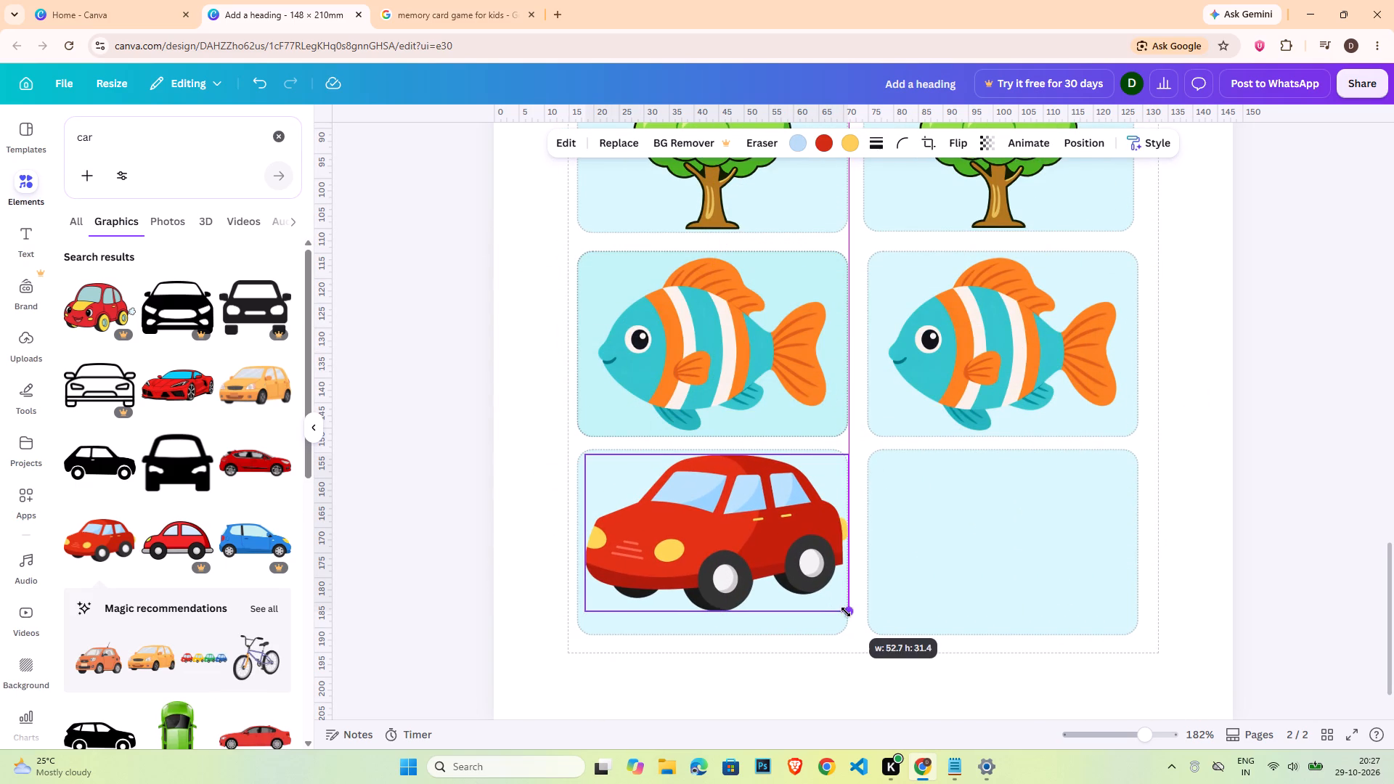
pyautogui.moveTo(781, 549); pyautogui.dragTo(778, 563)
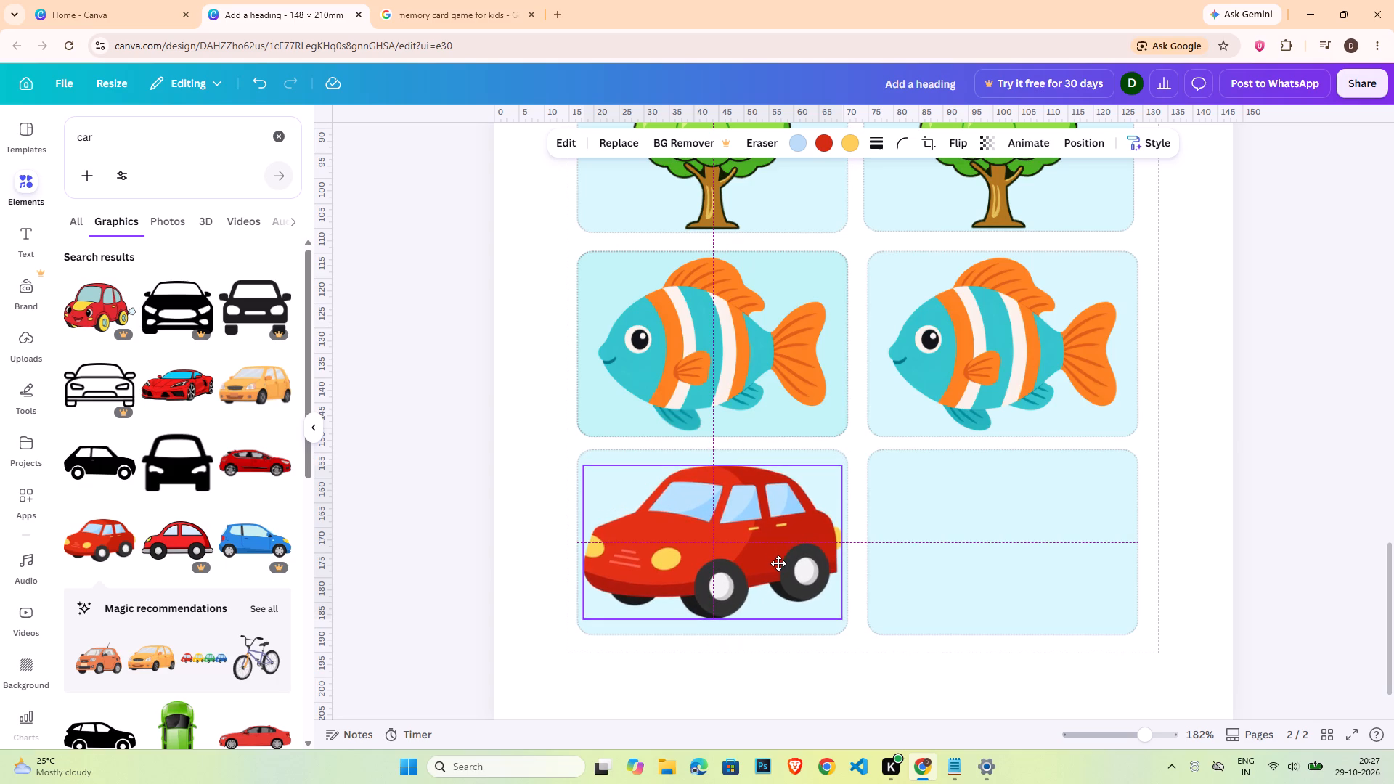
pyautogui.moveTo(778, 563); pyautogui.dragTo(779, 564)
# Copy the red car onto the empty second card of the bottom row, centred horizontally on the card.
pyautogui.hotkey('ctrl', 'c')
pyautogui.hotkey('ctrl', 'v')
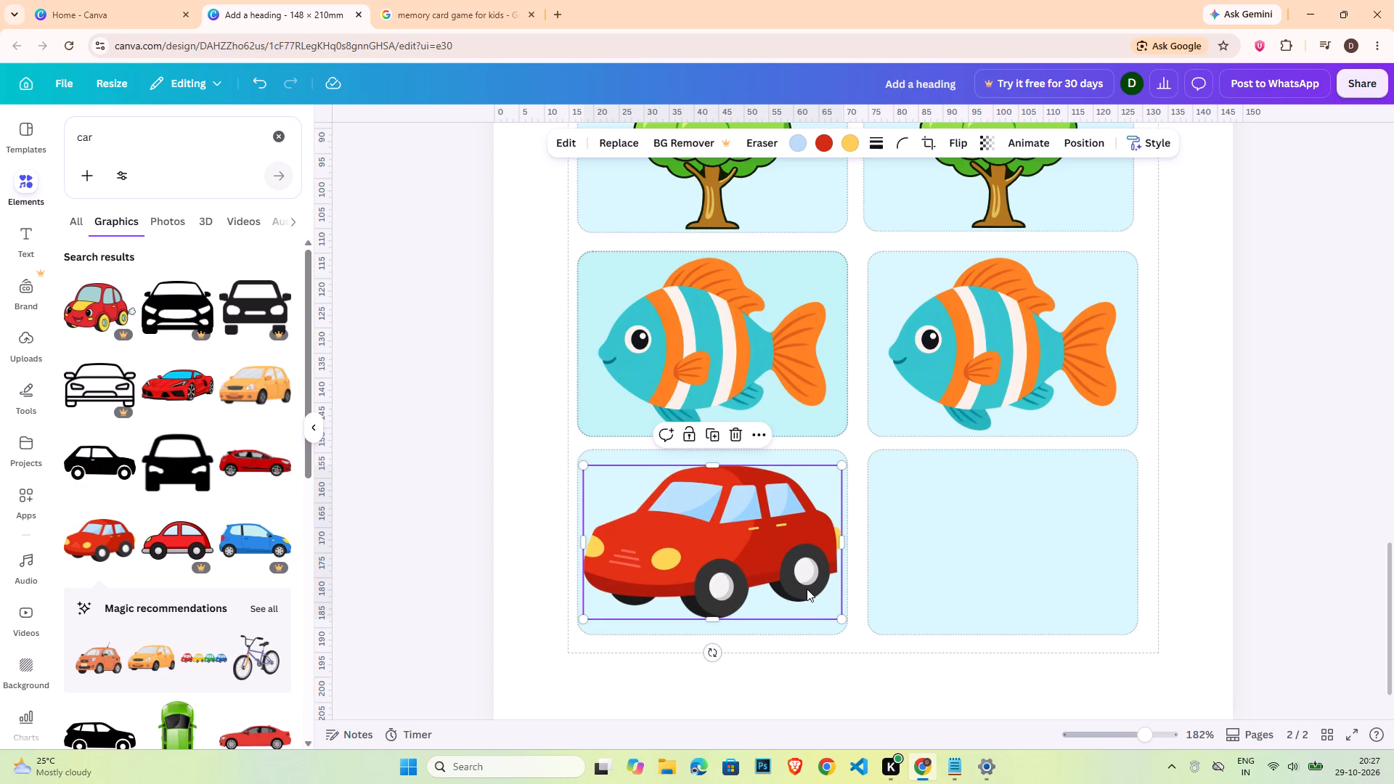
pyautogui.moveTo(714, 560); pyautogui.dragTo(981, 533)
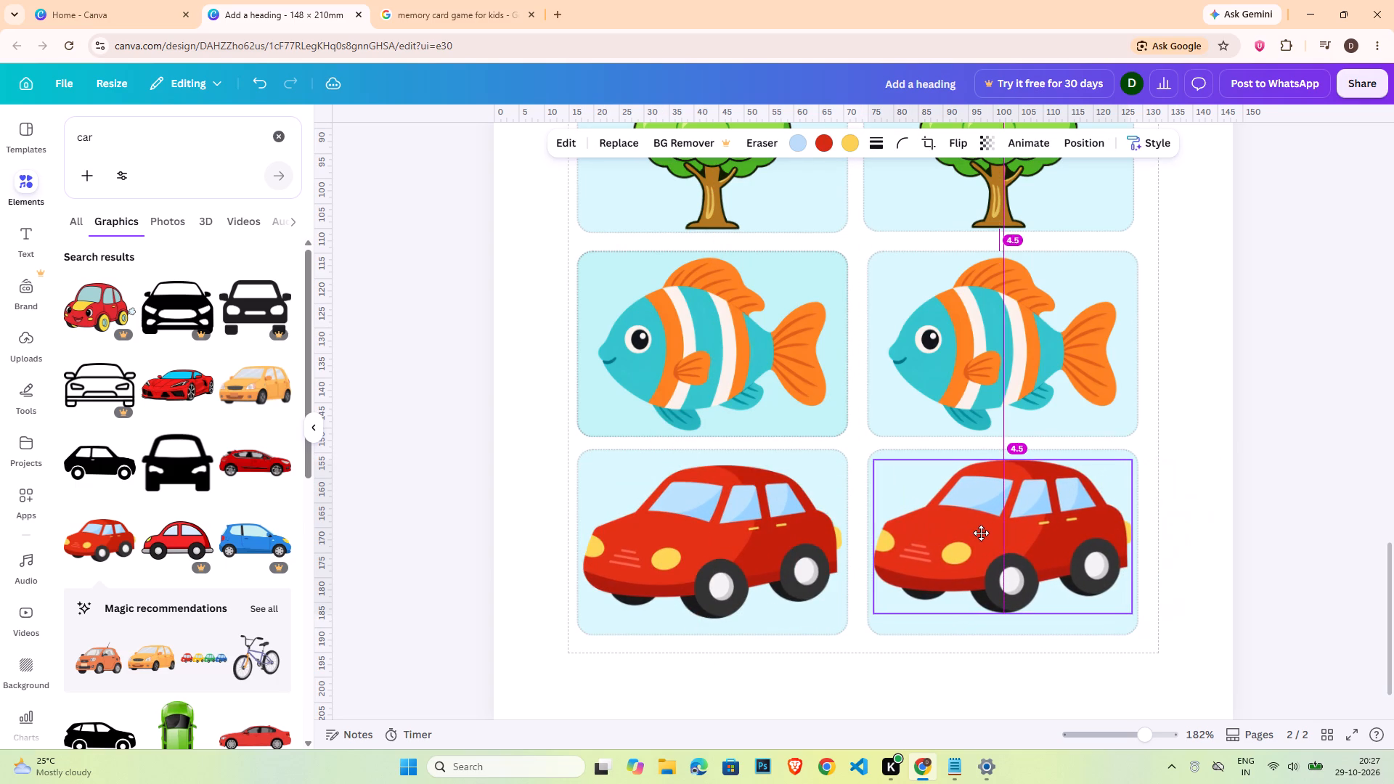
pyautogui.moveTo(981, 533); pyautogui.dragTo(983, 533)
pyautogui.click(999, 674)
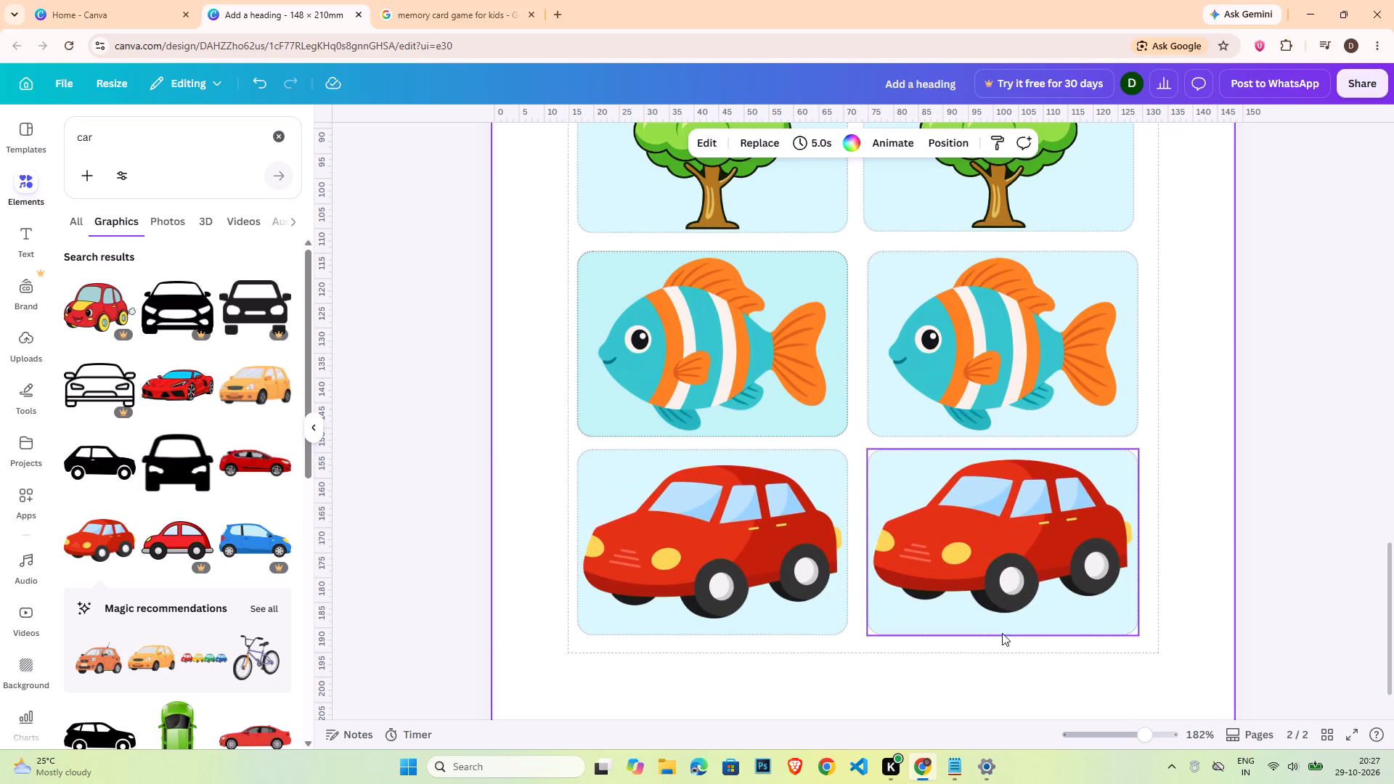
pyautogui.click(1002, 633)
pyautogui.keyDown('shift'); pyautogui.click(1024, 542); pyautogui.keyUp('shift')
pyautogui.click(1147, 144)
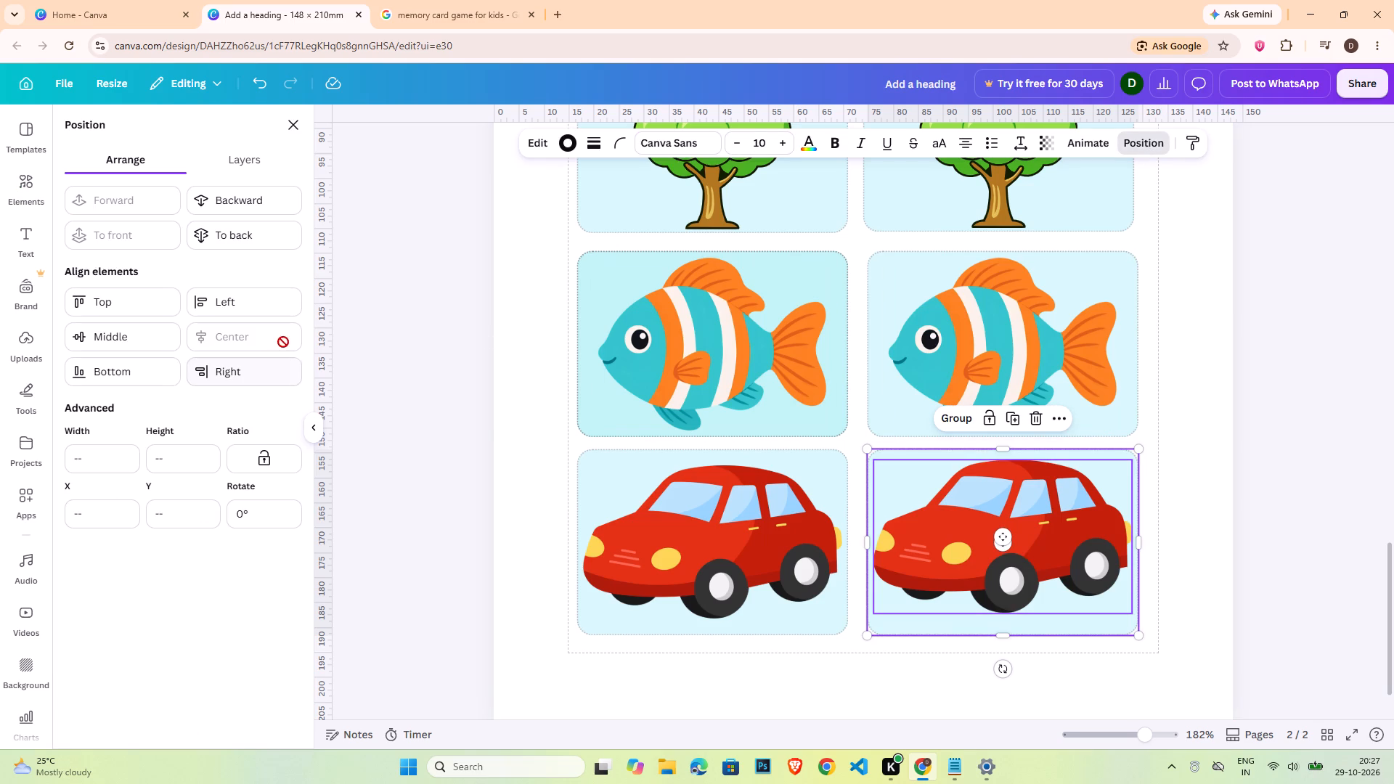
pyautogui.click(489, 420)
pyautogui.doubleClick(489, 420)
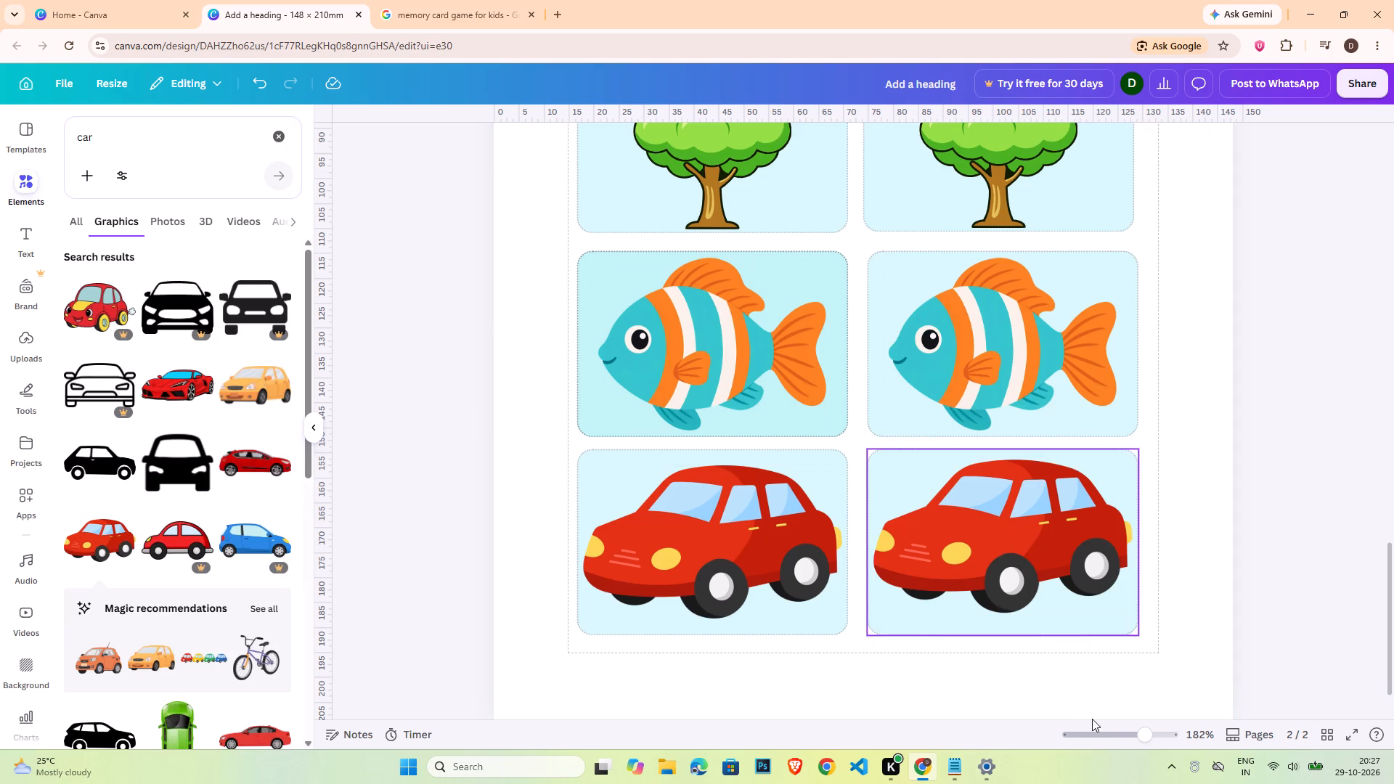
# Duplicate page 2 with its ball, tree, fish and car cards as page 3.
pyautogui.click(1128, 738)
pyautogui.click(1136, 553)
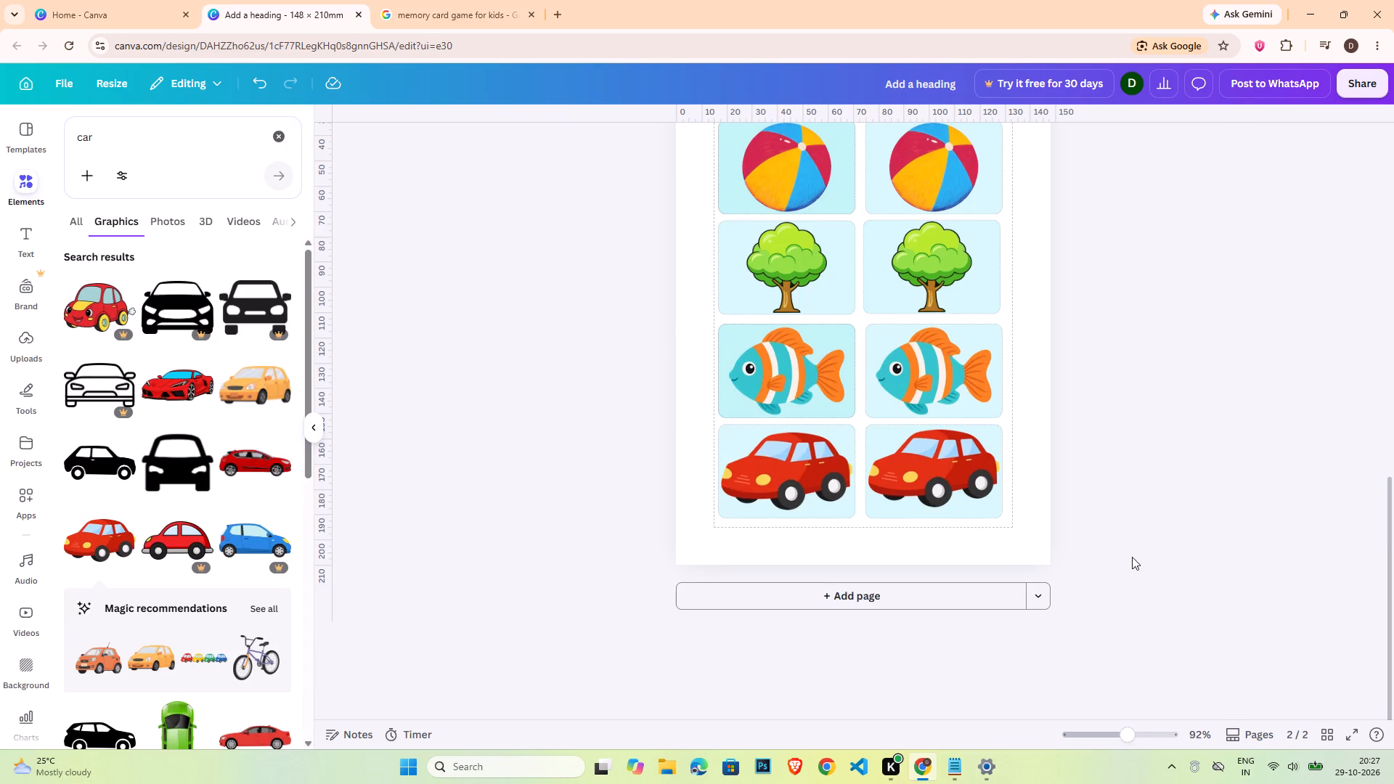
pyautogui.scroll(1, 1128, 558)
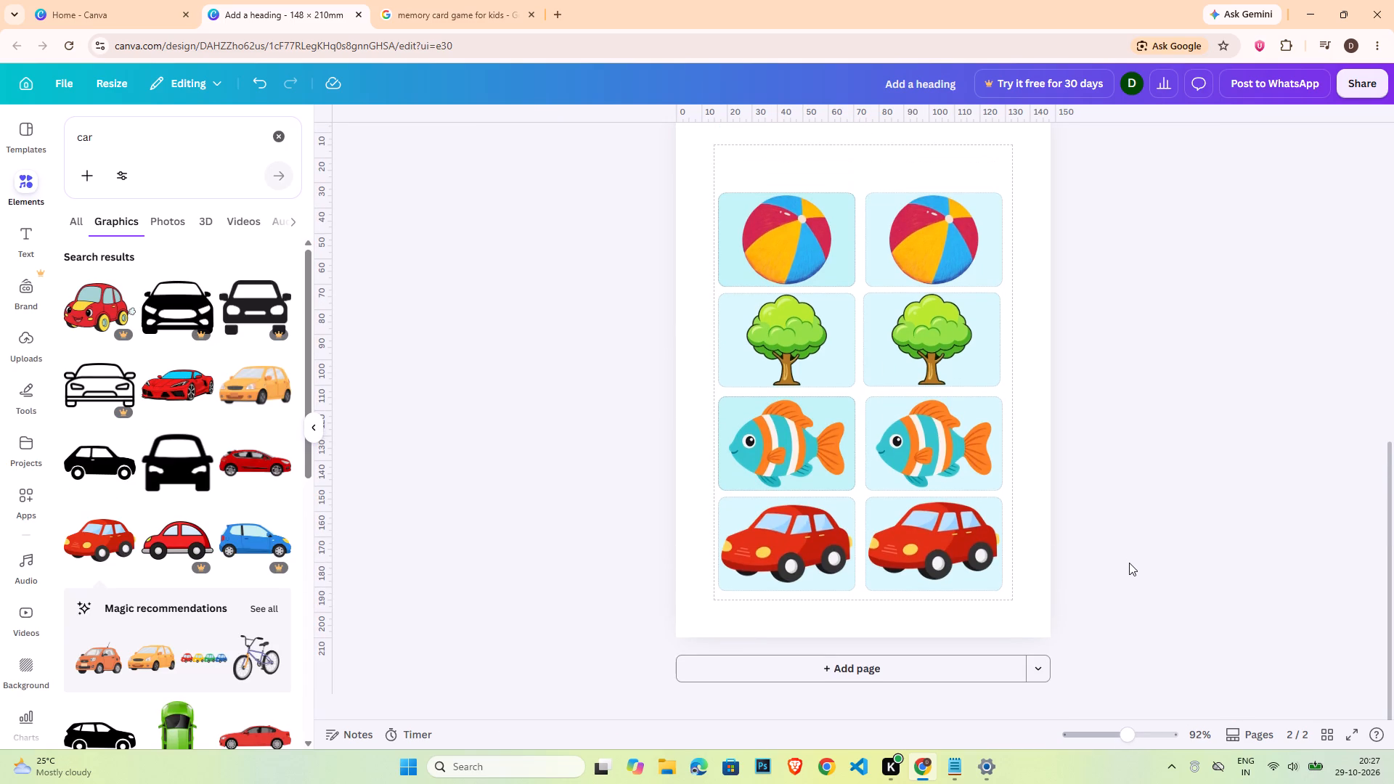
pyautogui.scroll(2, 1065, 383)
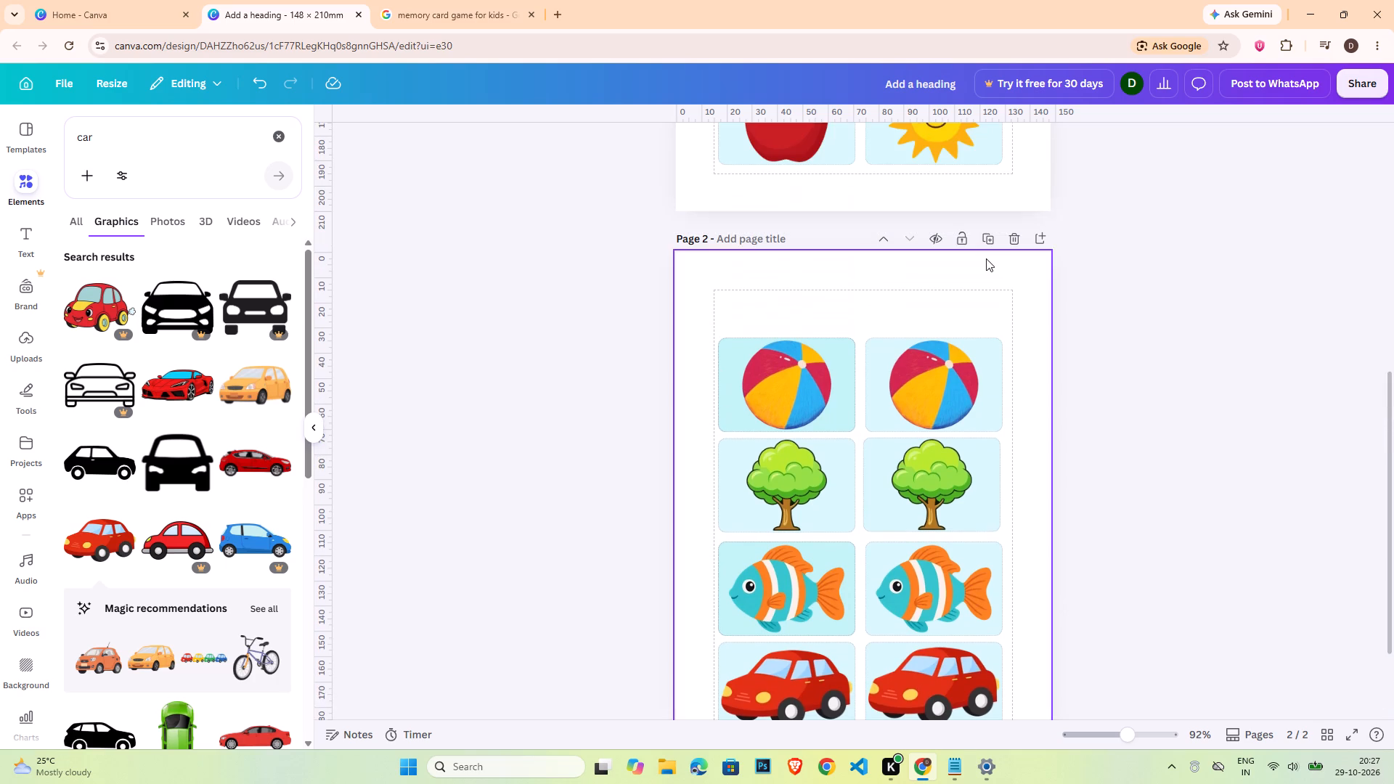
pyautogui.click(987, 247)
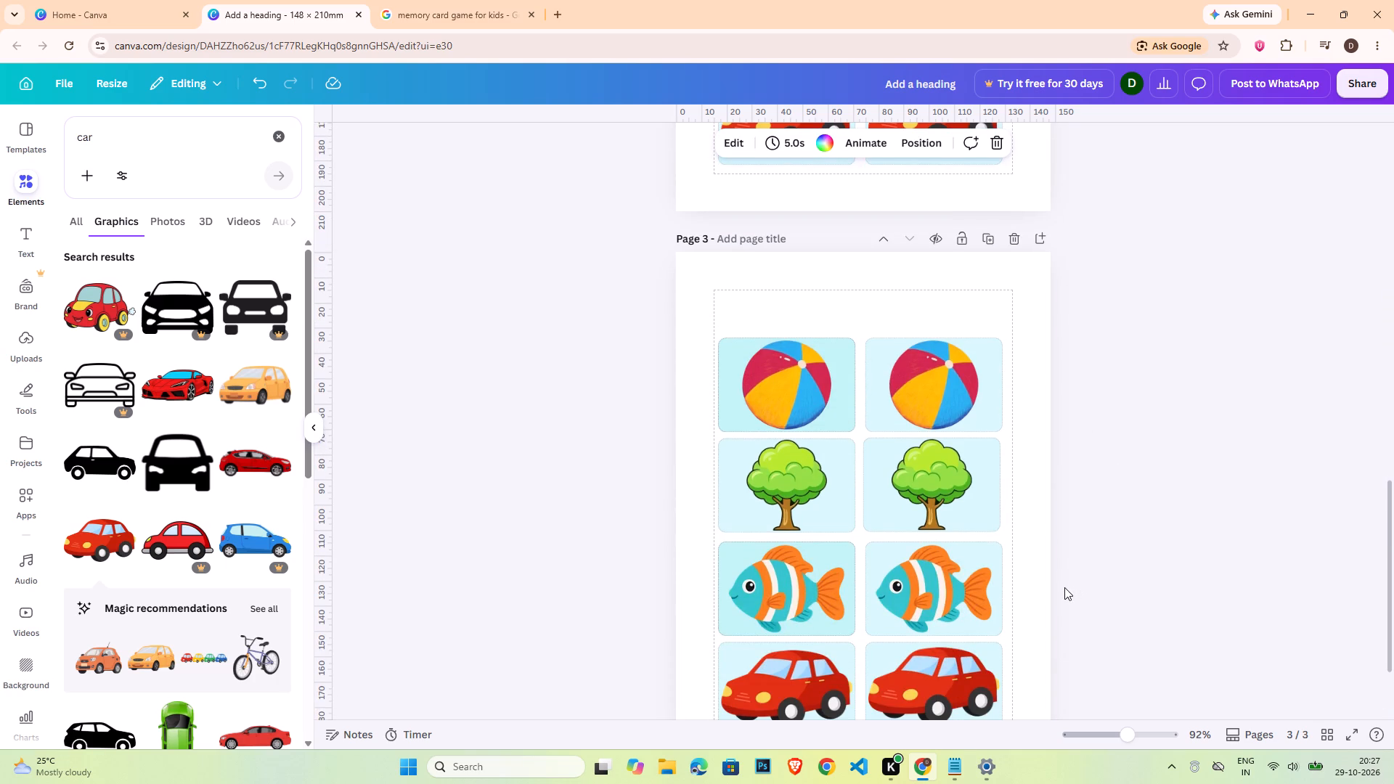
pyautogui.click(1073, 459)
# Delete the beach balls from the two top-row cards on page 3.
pyautogui.click(749, 375)
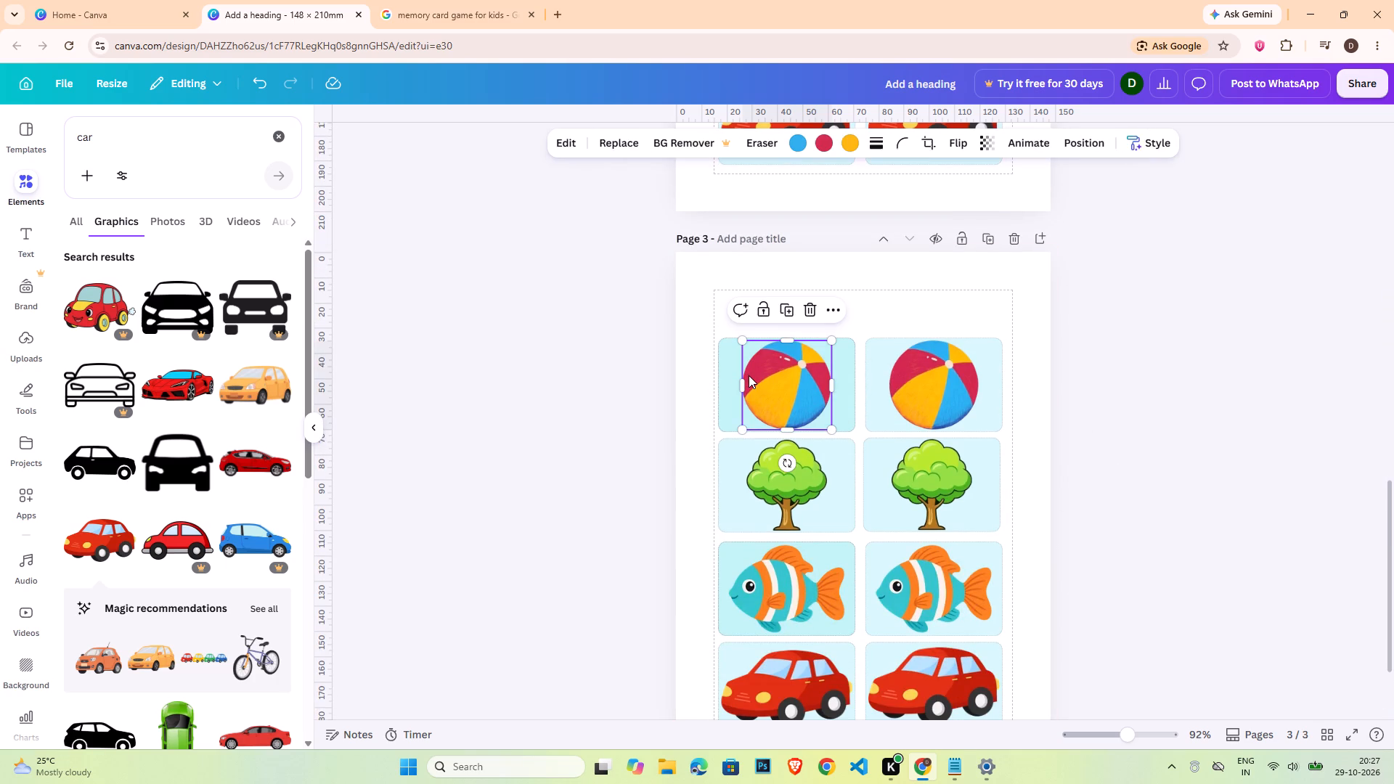
pyautogui.press('Delete')
pyautogui.click(910, 375)
pyautogui.press('Delete')
pyautogui.click(1259, 403)
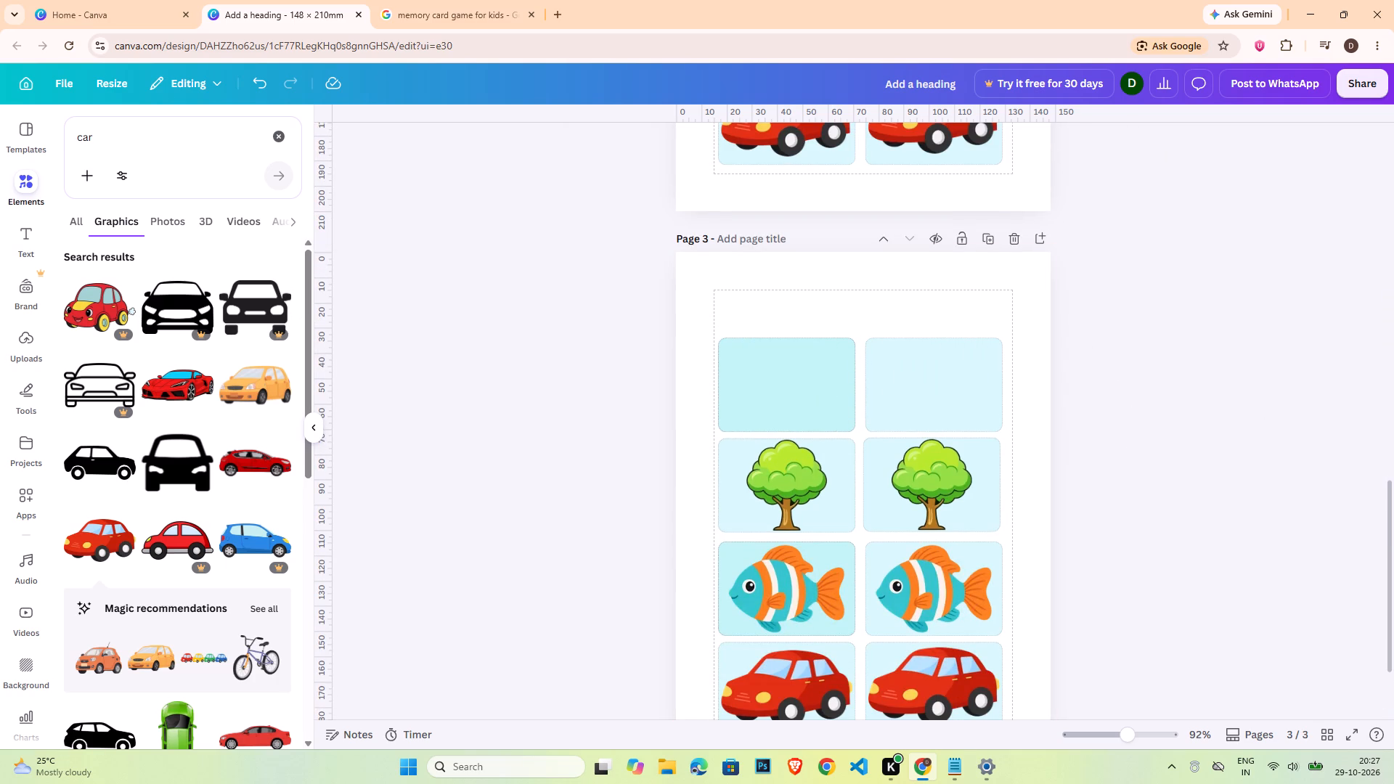
# Search the graphics for "star".
pyautogui.doubleClick(197, 130)
pyautogui.write('star')
pyautogui.press('Return')
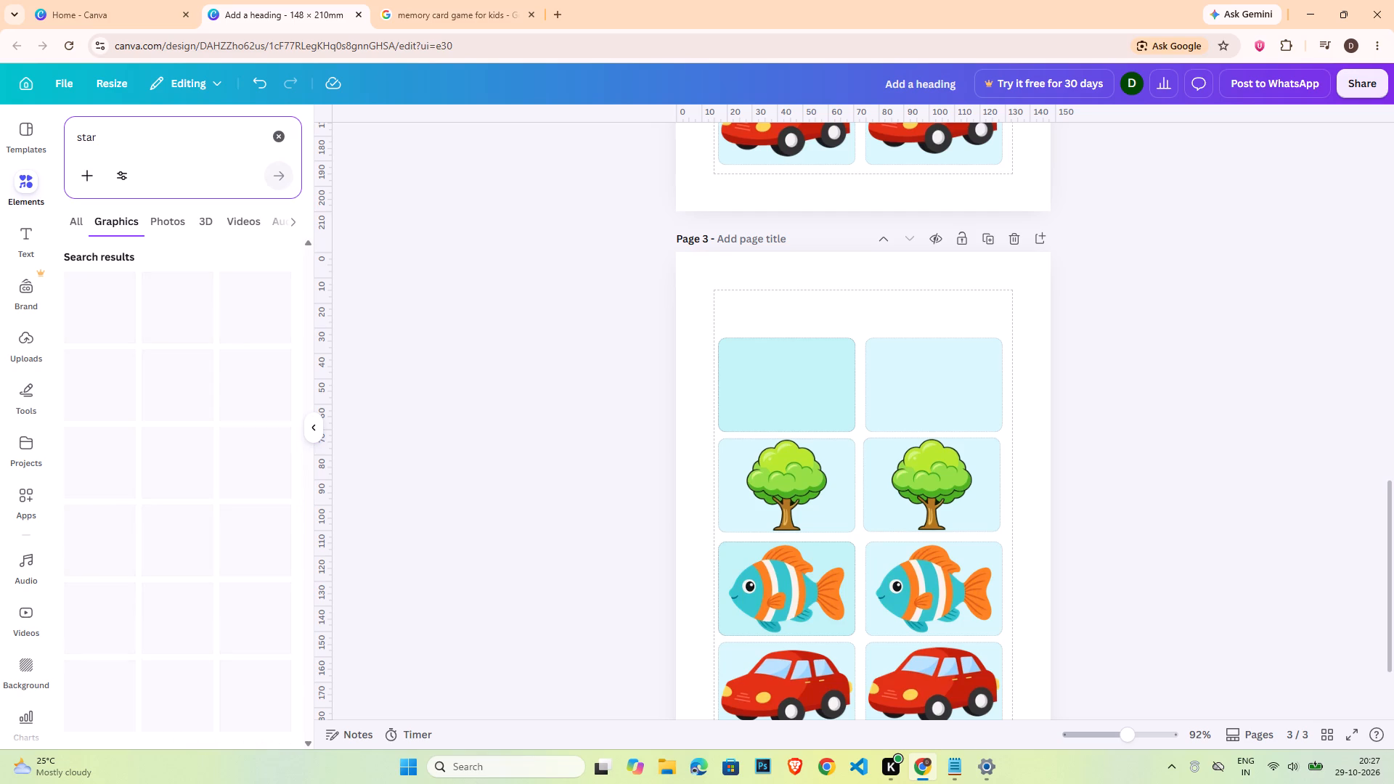
# Insert the plain yellow star with rounded points and scale it to fit inside the top row's first card.
pyautogui.click(99, 325)
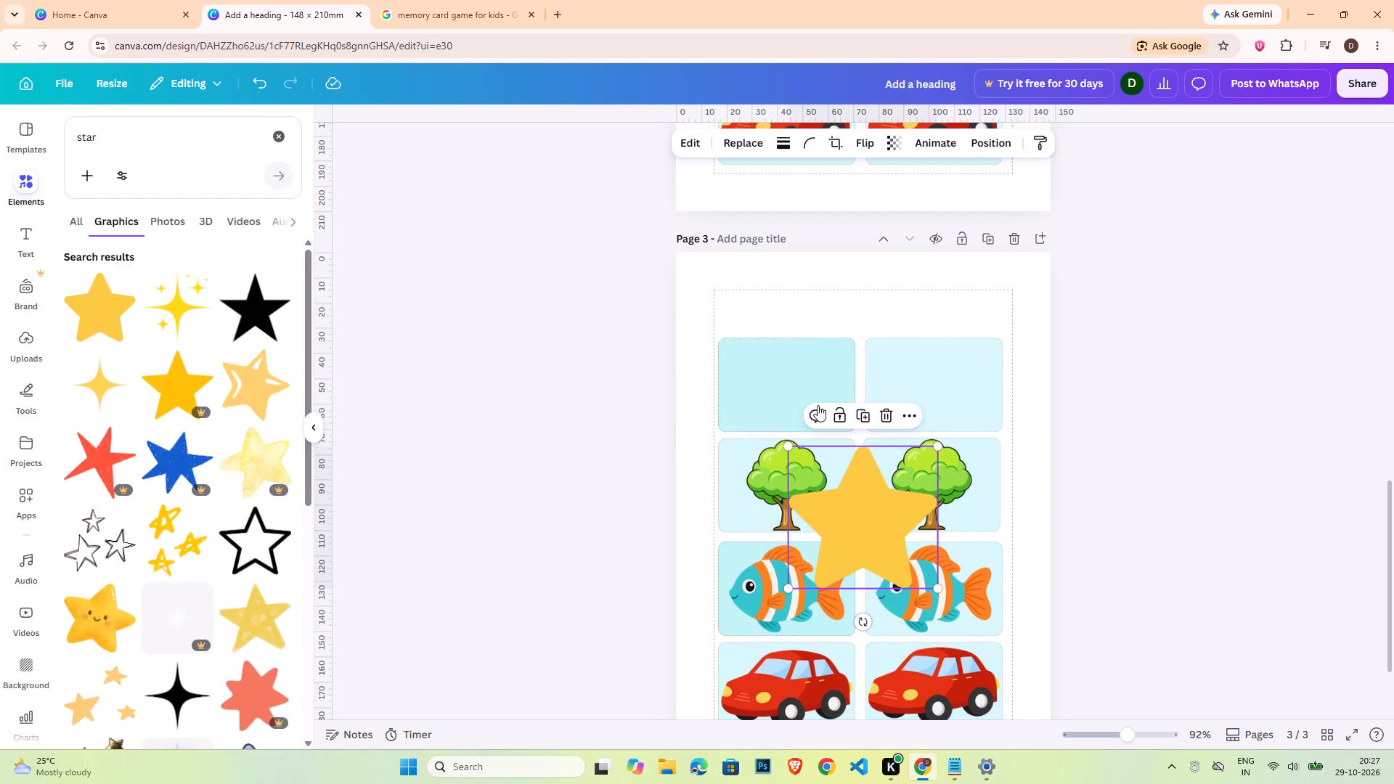
pyautogui.moveTo(884, 485); pyautogui.dragTo(818, 380)
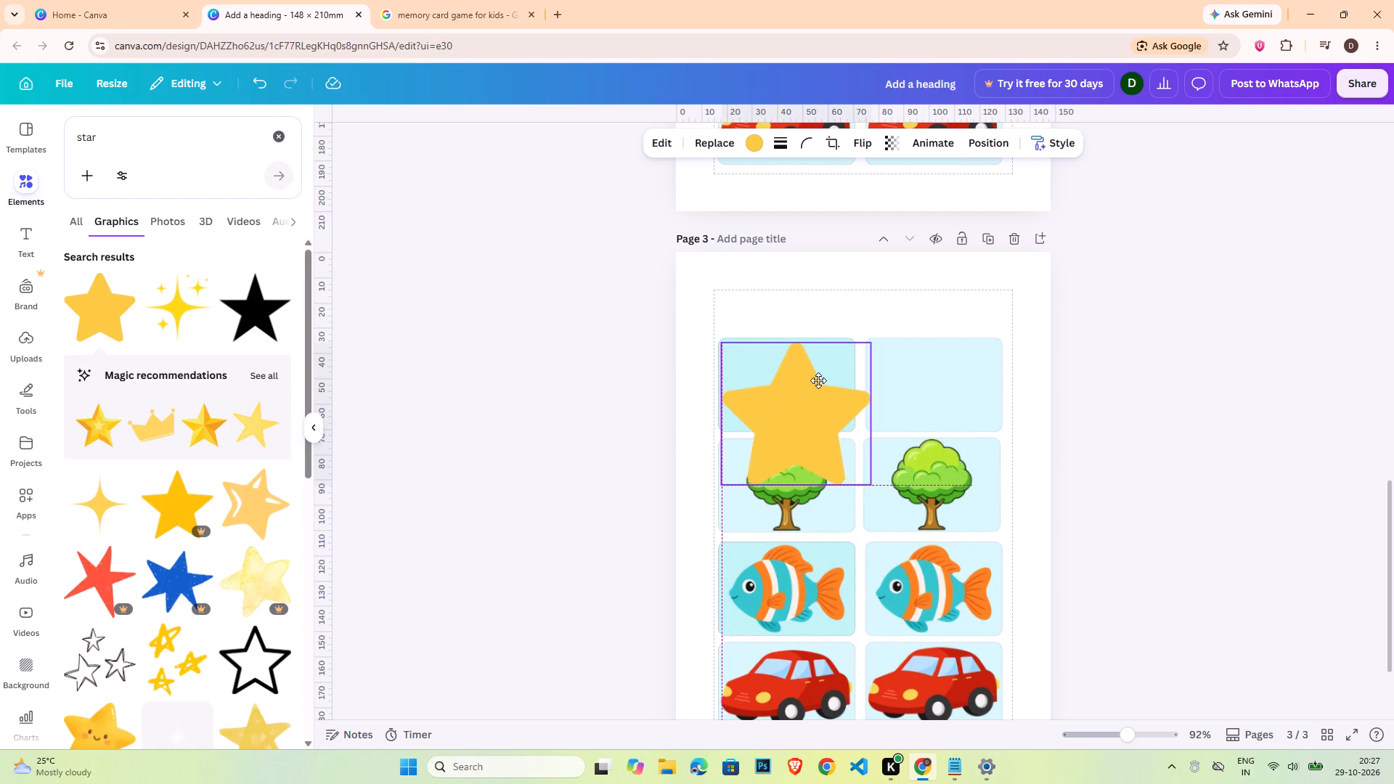
pyautogui.moveTo(871, 482); pyautogui.dragTo(833, 400)
pyautogui.moveTo(770, 398); pyautogui.dragTo(786, 401)
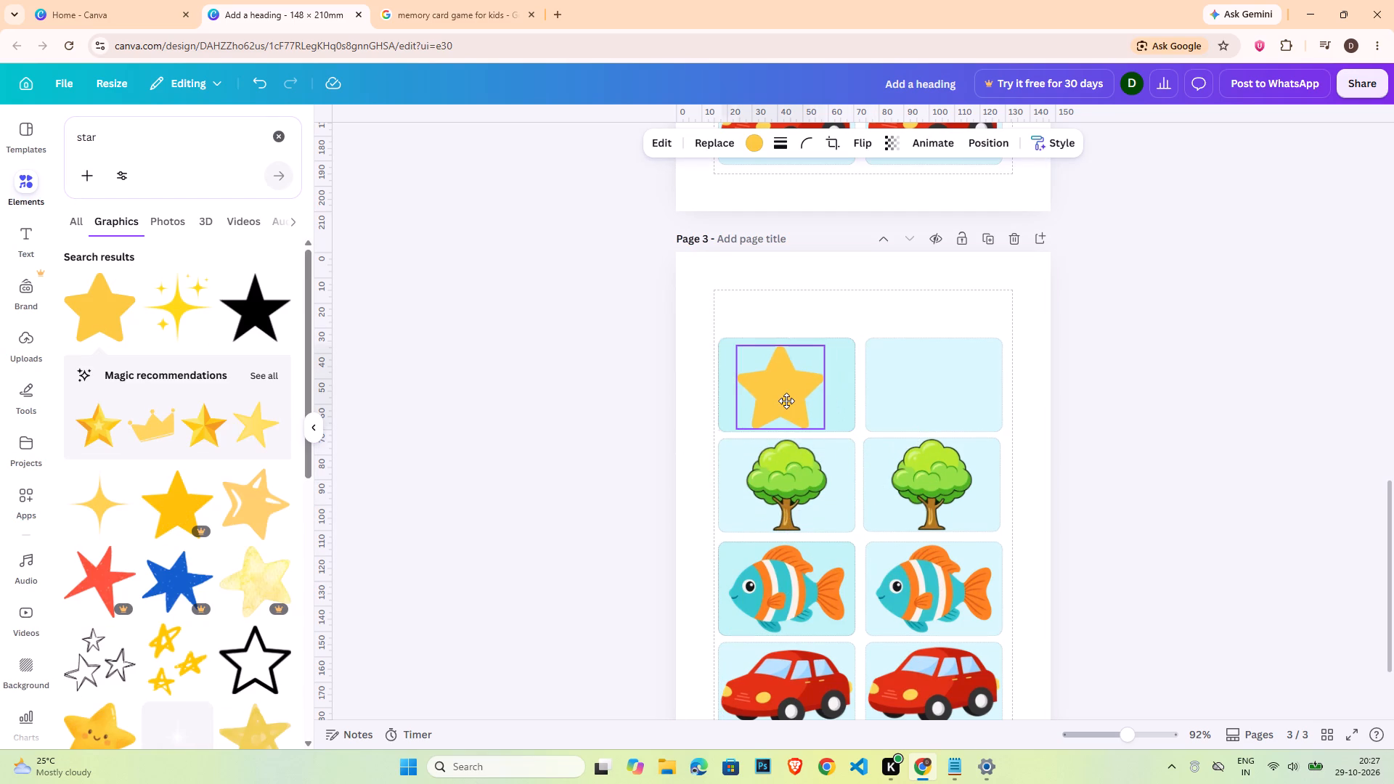
pyautogui.moveTo(786, 401); pyautogui.dragTo(791, 400)
pyautogui.click(1147, 732)
pyautogui.scroll(2, 909, 541)
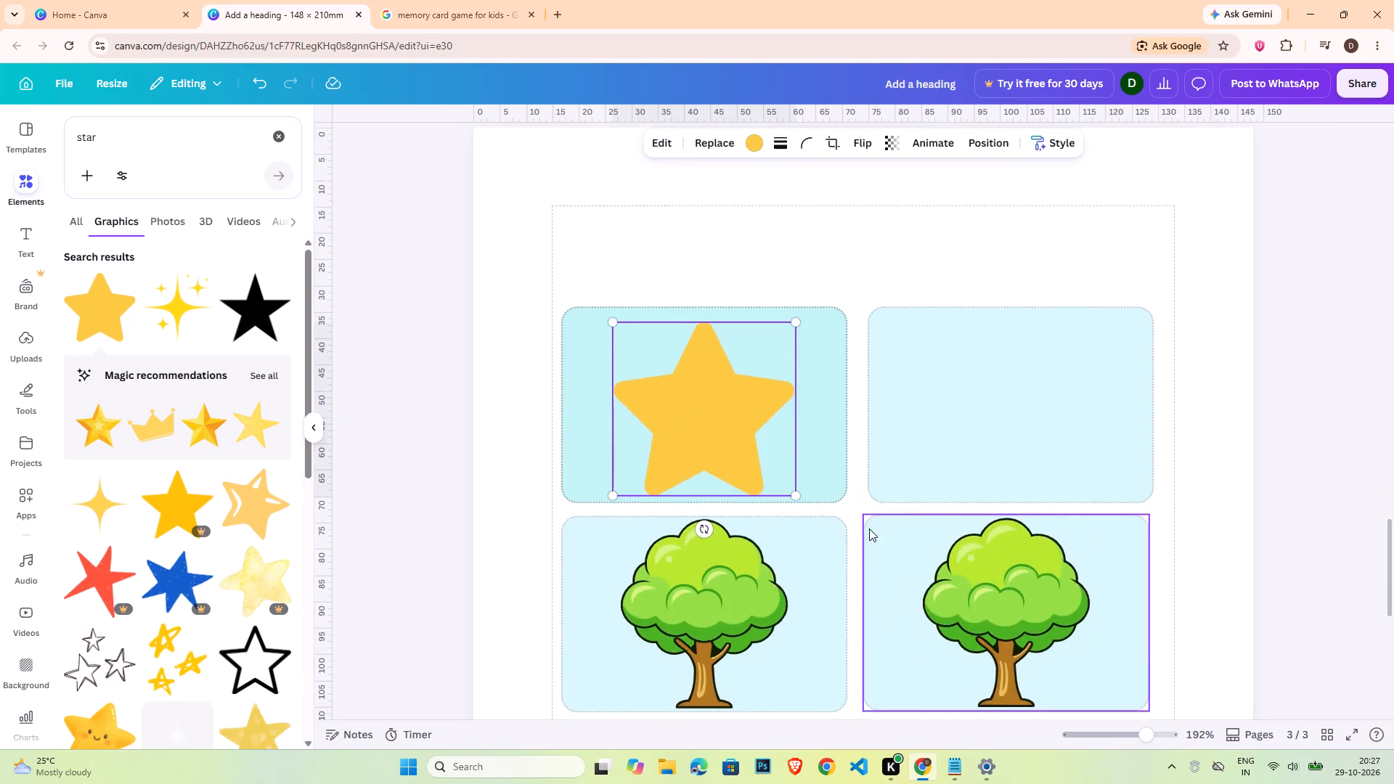
pyautogui.moveTo(616, 407); pyautogui.dragTo(603, 399)
# Align the yellow star with its card, centred both horizontally and vertically.
pyautogui.click(799, 583)
pyautogui.click(834, 544)
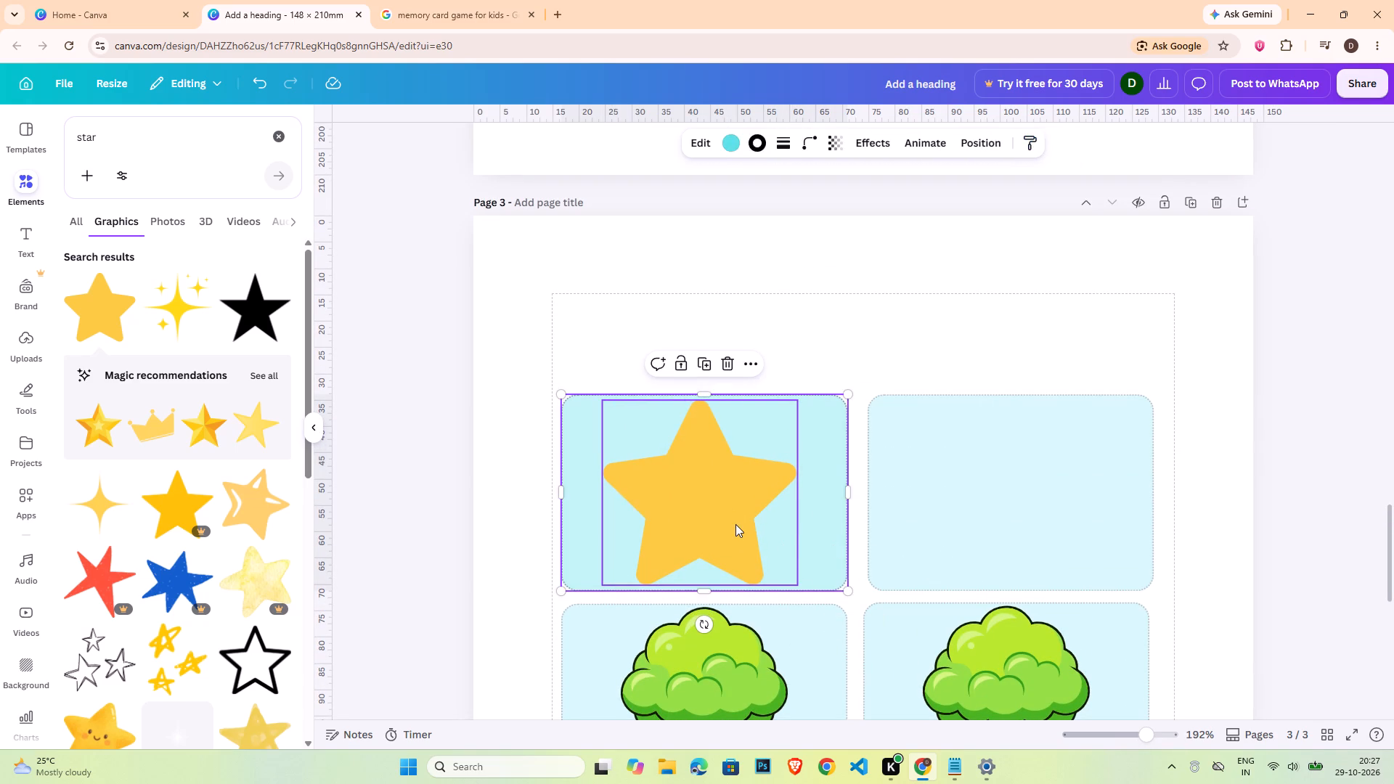
pyautogui.keyDown('shift'); pyautogui.click(735, 524); pyautogui.keyUp('shift')
pyautogui.click(1151, 142)
pyautogui.click(259, 333)
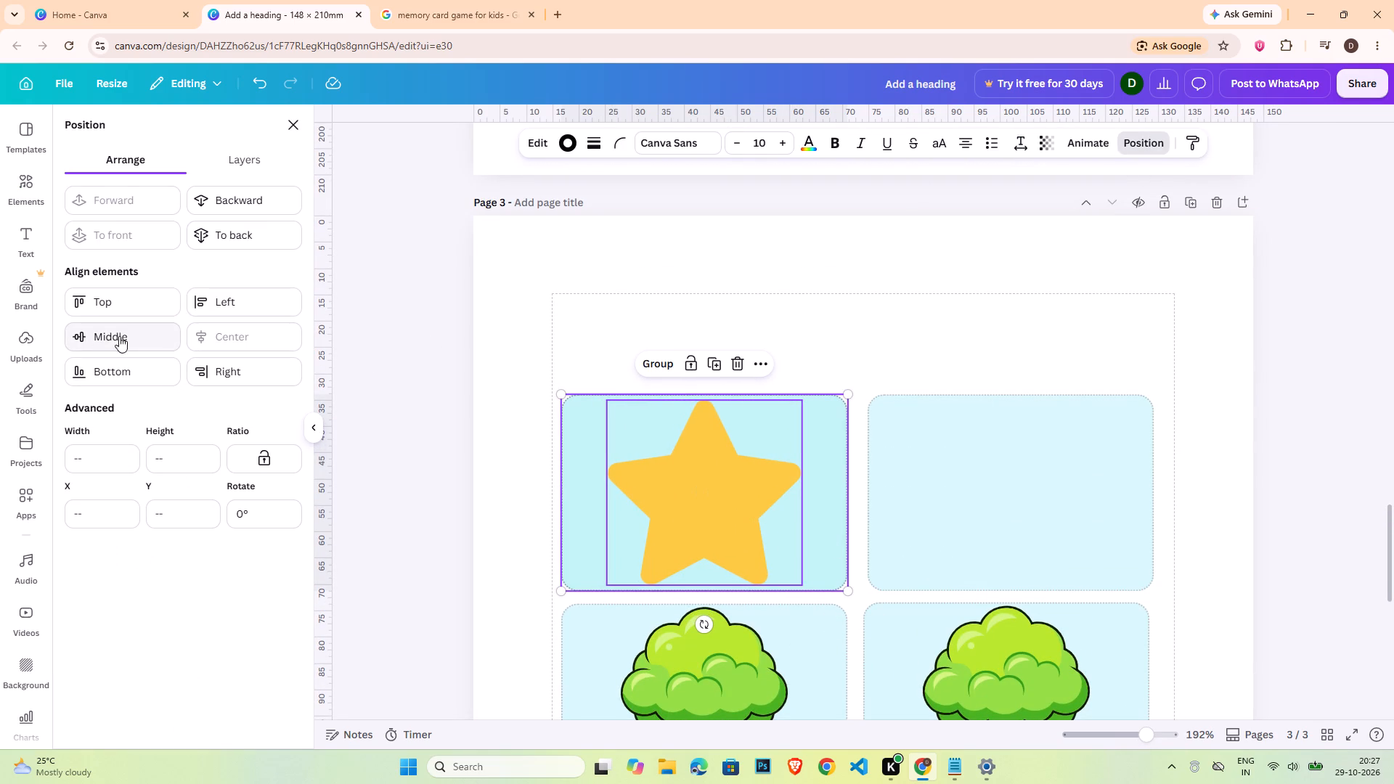
pyautogui.click(177, 328)
pyautogui.doubleClick(1379, 346)
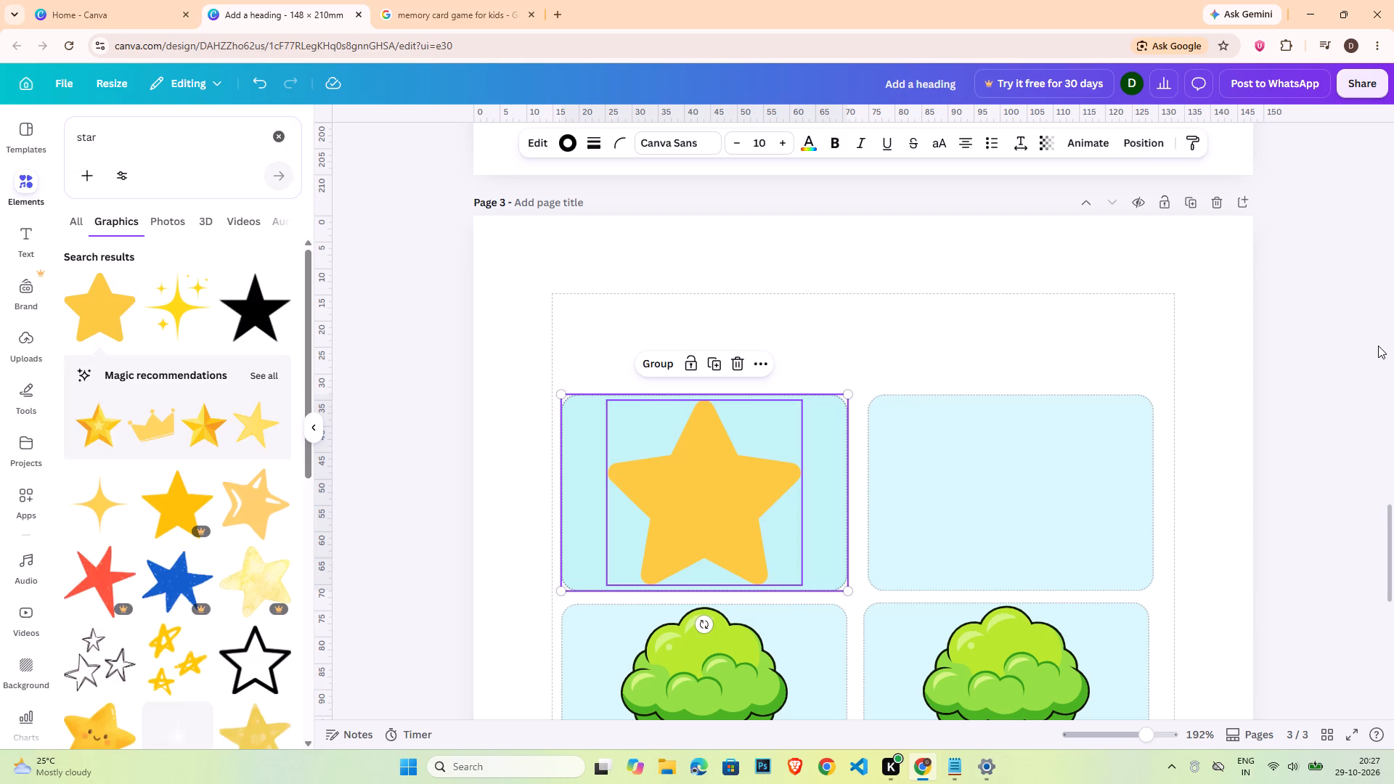
# Copy the yellow star onto the empty second card of the top row, centred horizontally on the card.
pyautogui.click(656, 507)
pyautogui.hotkey('ctrl', 'c')
pyautogui.hotkey('ctrl', 'v')
pyautogui.moveTo(680, 516); pyautogui.dragTo(958, 491)
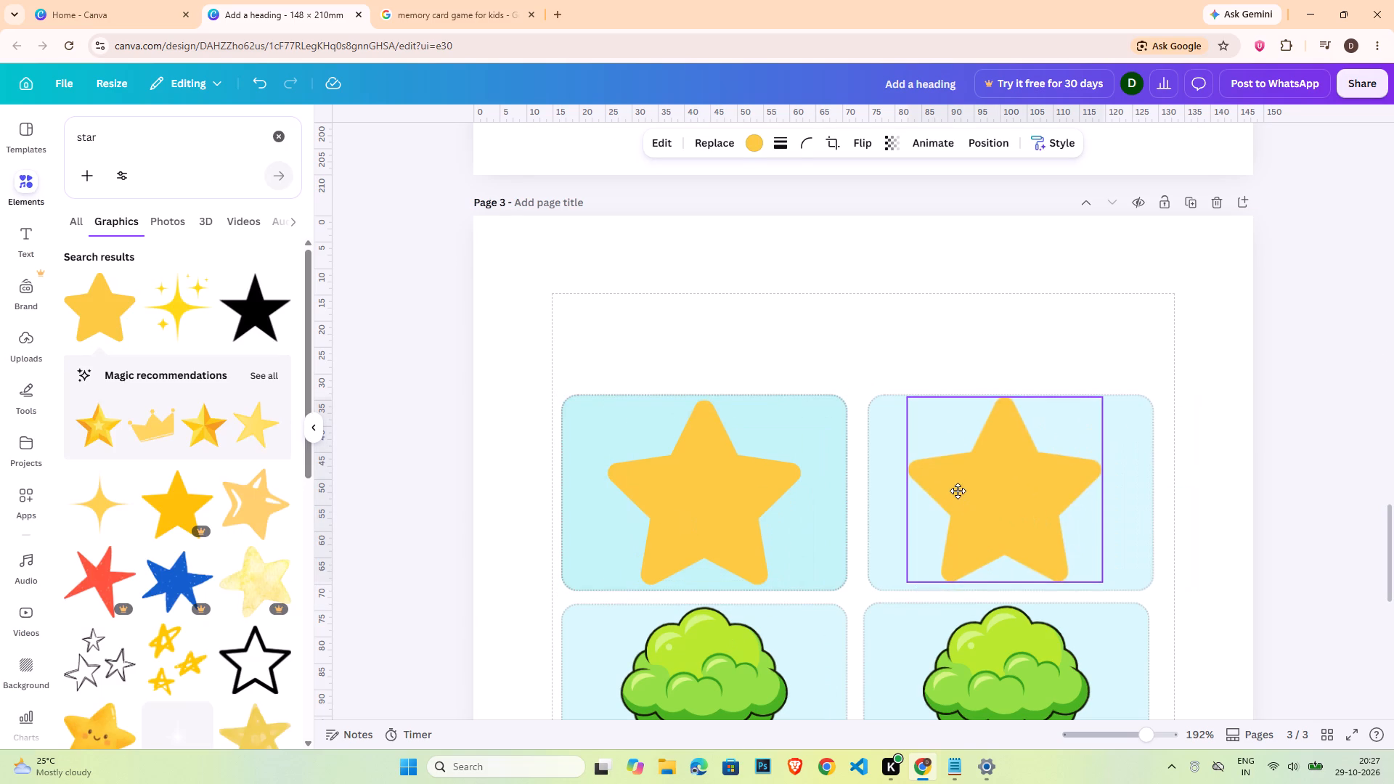
pyautogui.moveTo(958, 491); pyautogui.dragTo(958, 496)
pyautogui.click(1149, 509)
pyautogui.keyDown('shift'); pyautogui.click(1027, 518); pyautogui.keyUp('shift')
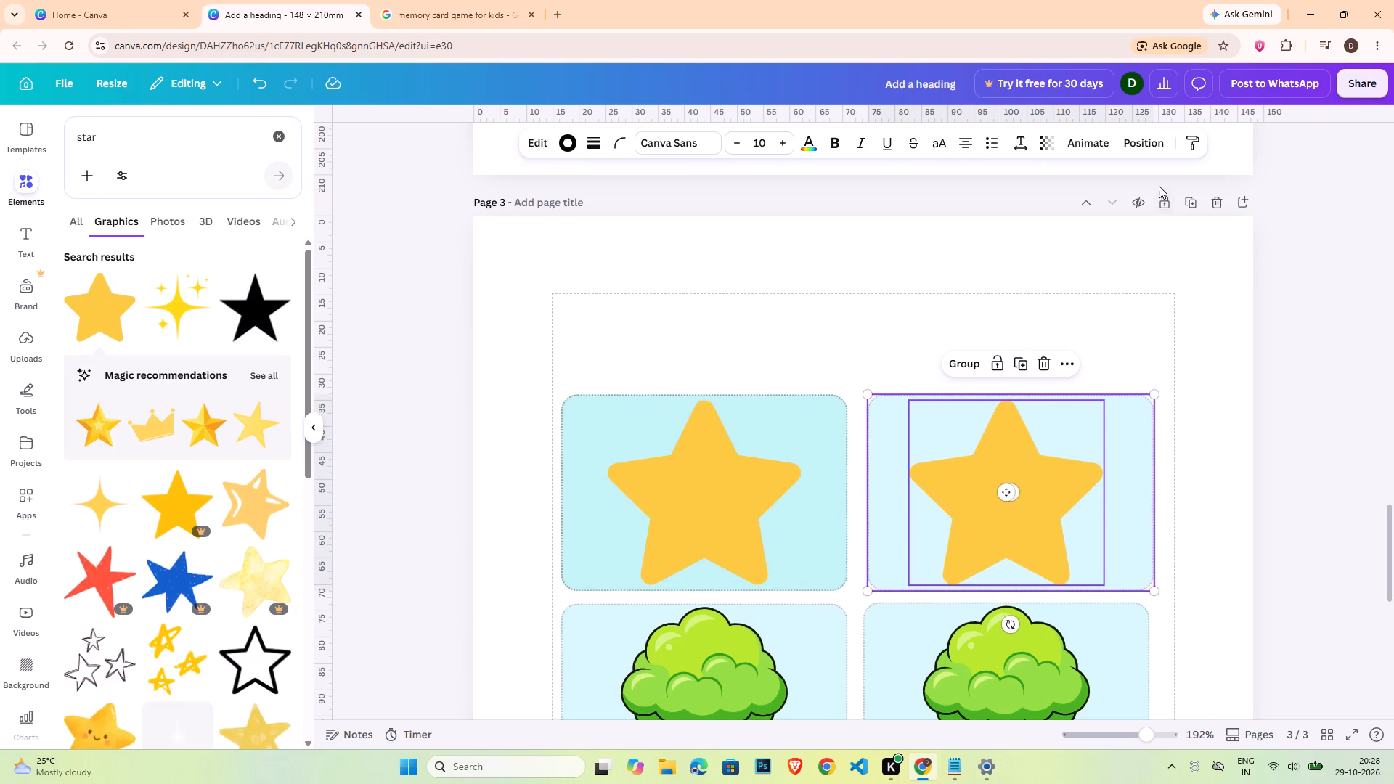
pyautogui.click(1142, 146)
pyautogui.click(218, 340)
pyautogui.doubleClick(362, 387)
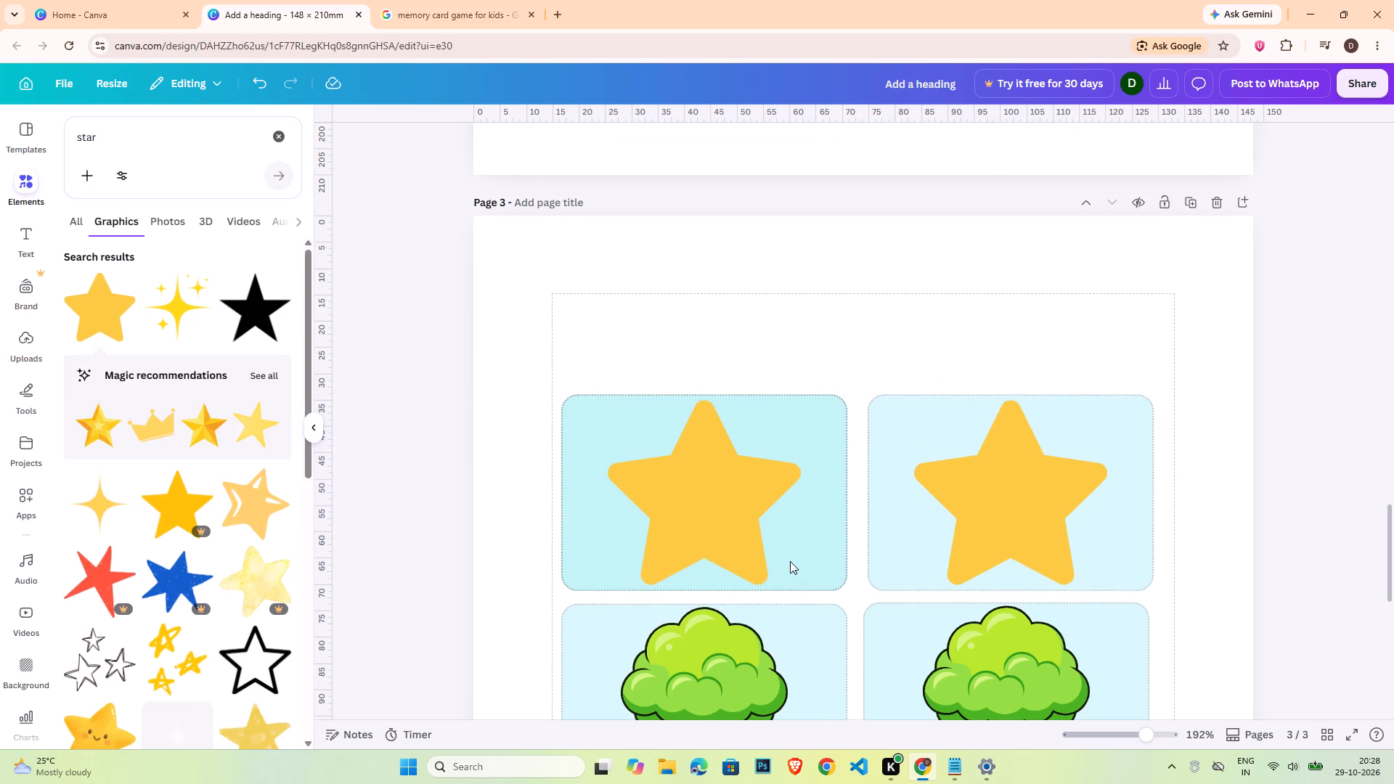
# Search the graphics for "bird".
pyautogui.doubleClick(155, 134)
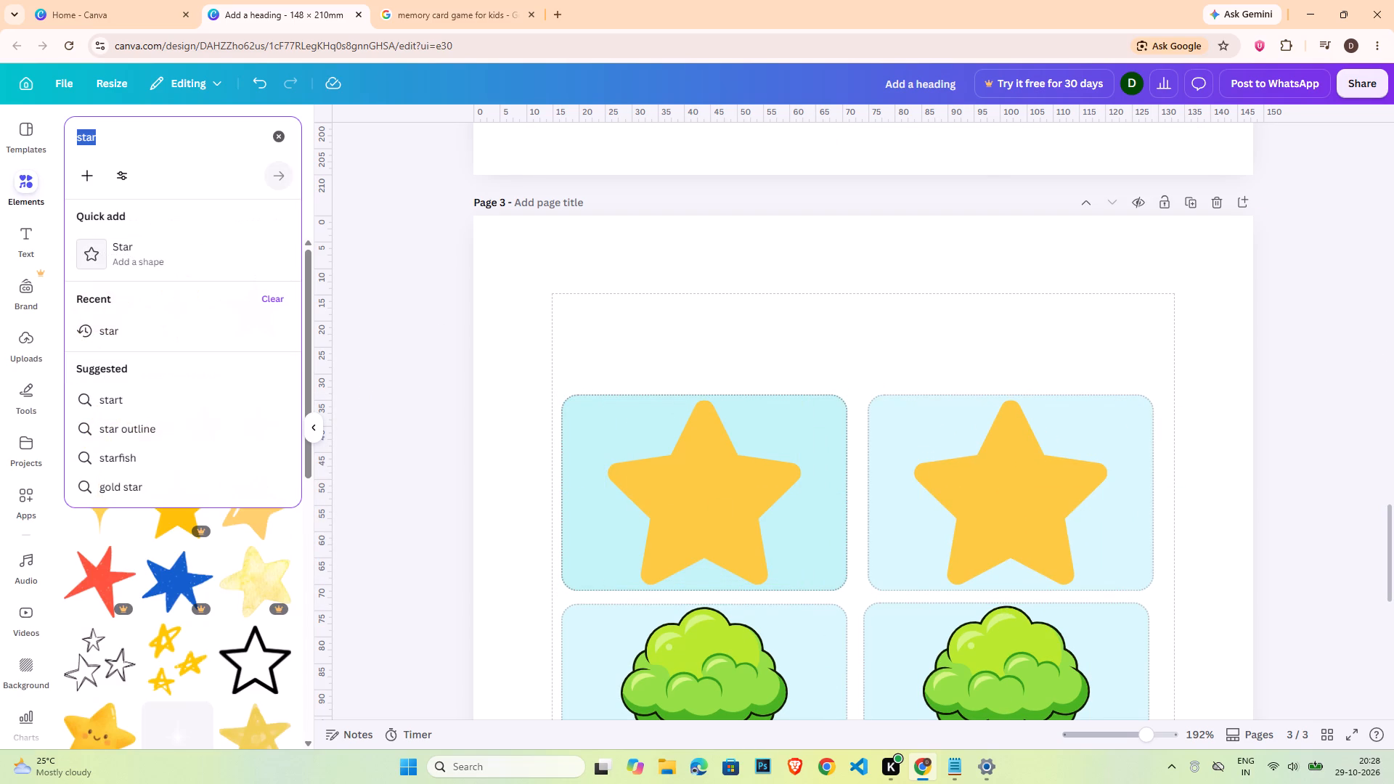
pyautogui.write('bird')
pyautogui.press('Return')
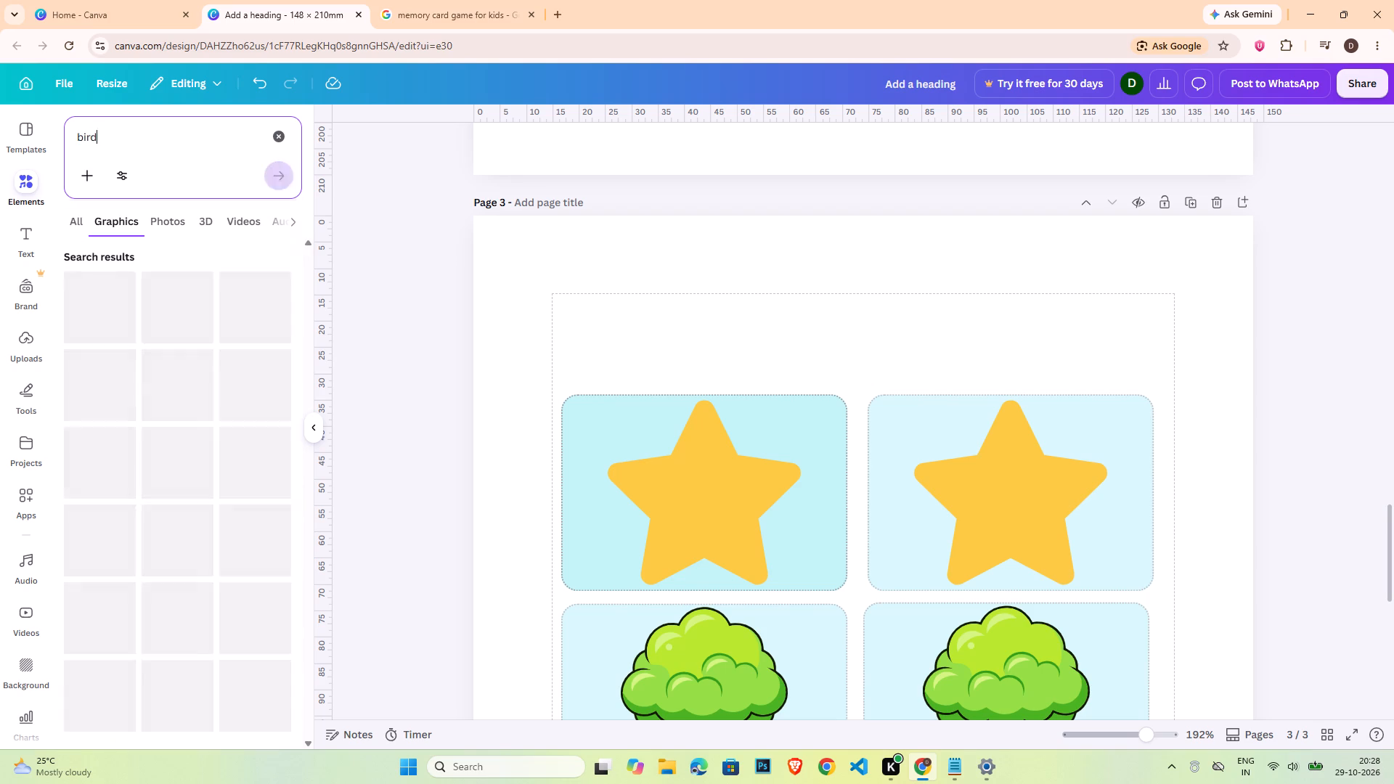
# Delete the trees from the two second-row cards on page 3.
pyautogui.scroll(-2, 749, 571)
pyautogui.click(731, 561)
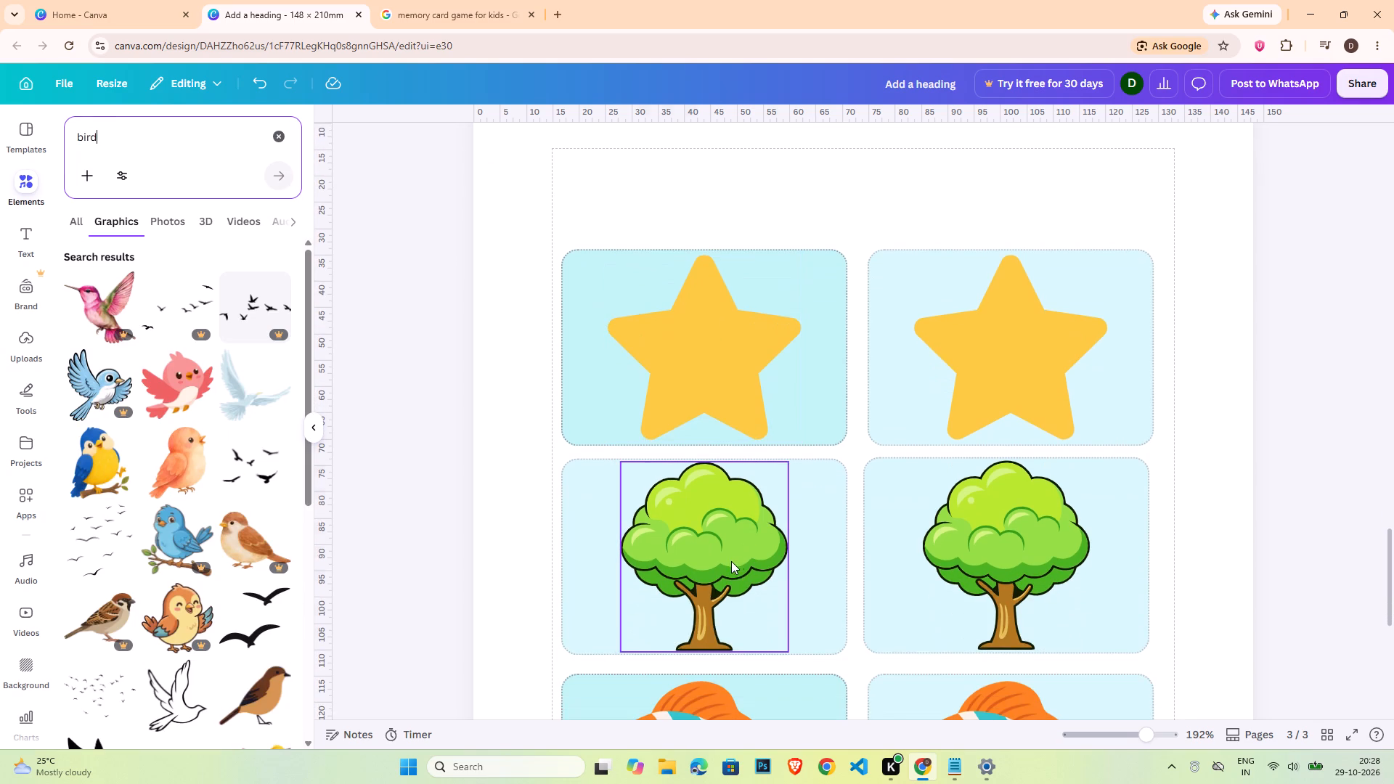
pyautogui.press('Delete')
pyautogui.click(1049, 573)
pyautogui.press('Delete')
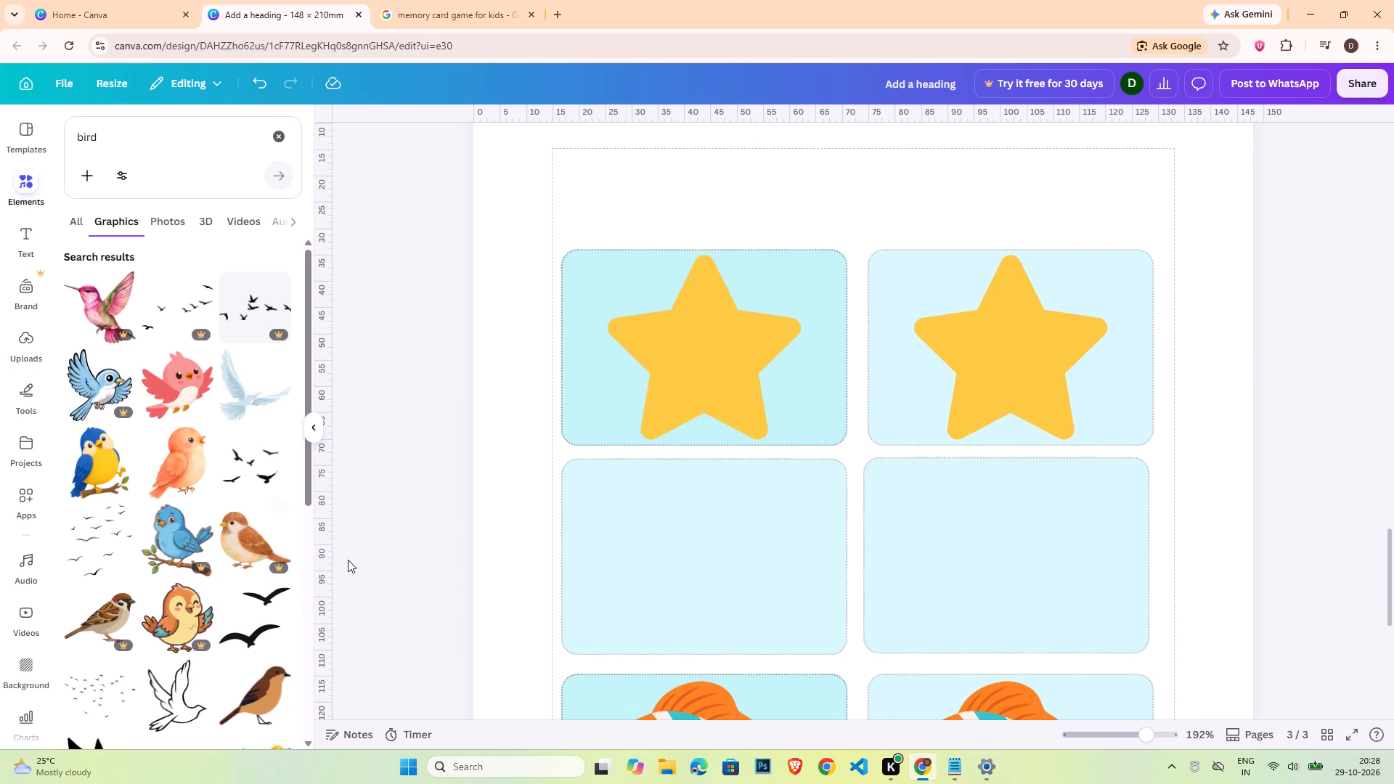
# Look through the bird graphics for a suitable picture for the second-row cards.
pyautogui.scroll(-4, 296, 595)
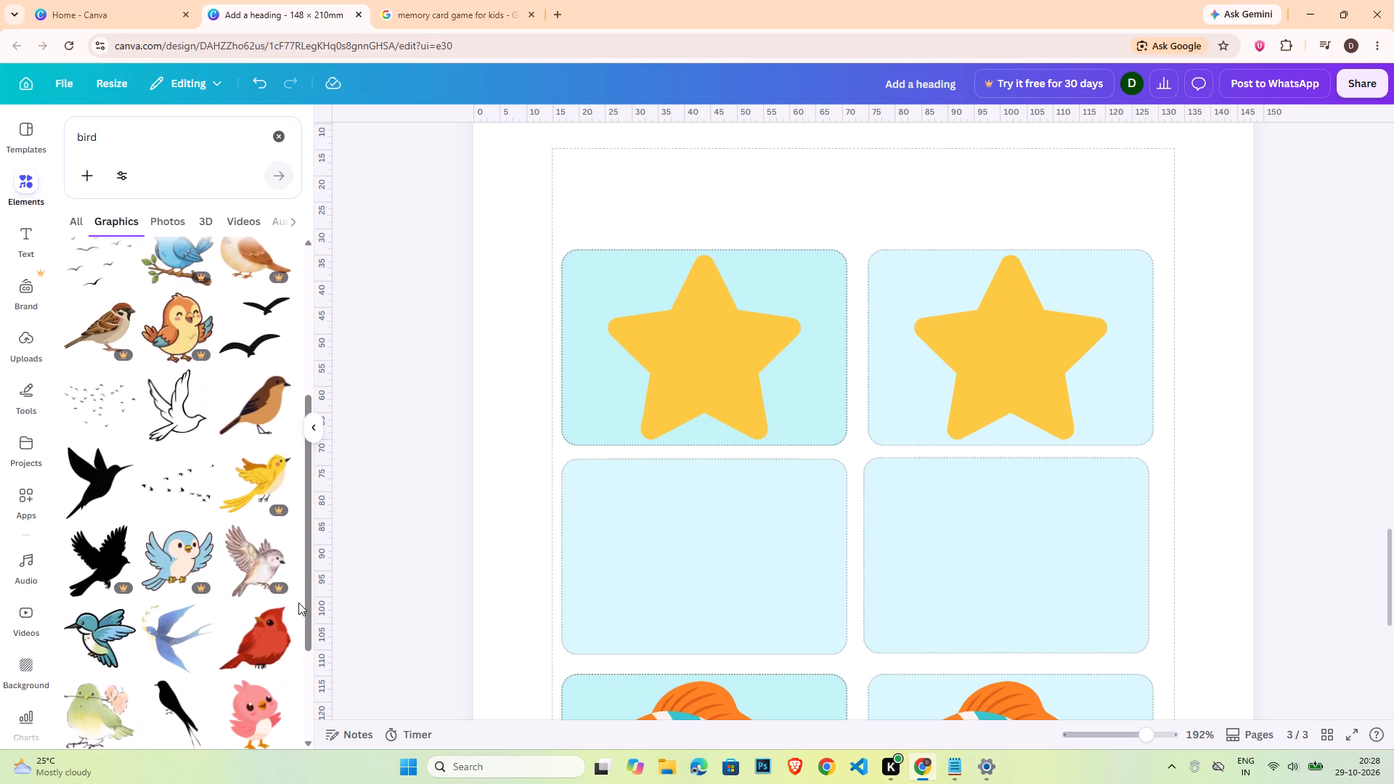
pyautogui.scroll(-2, 301, 606)
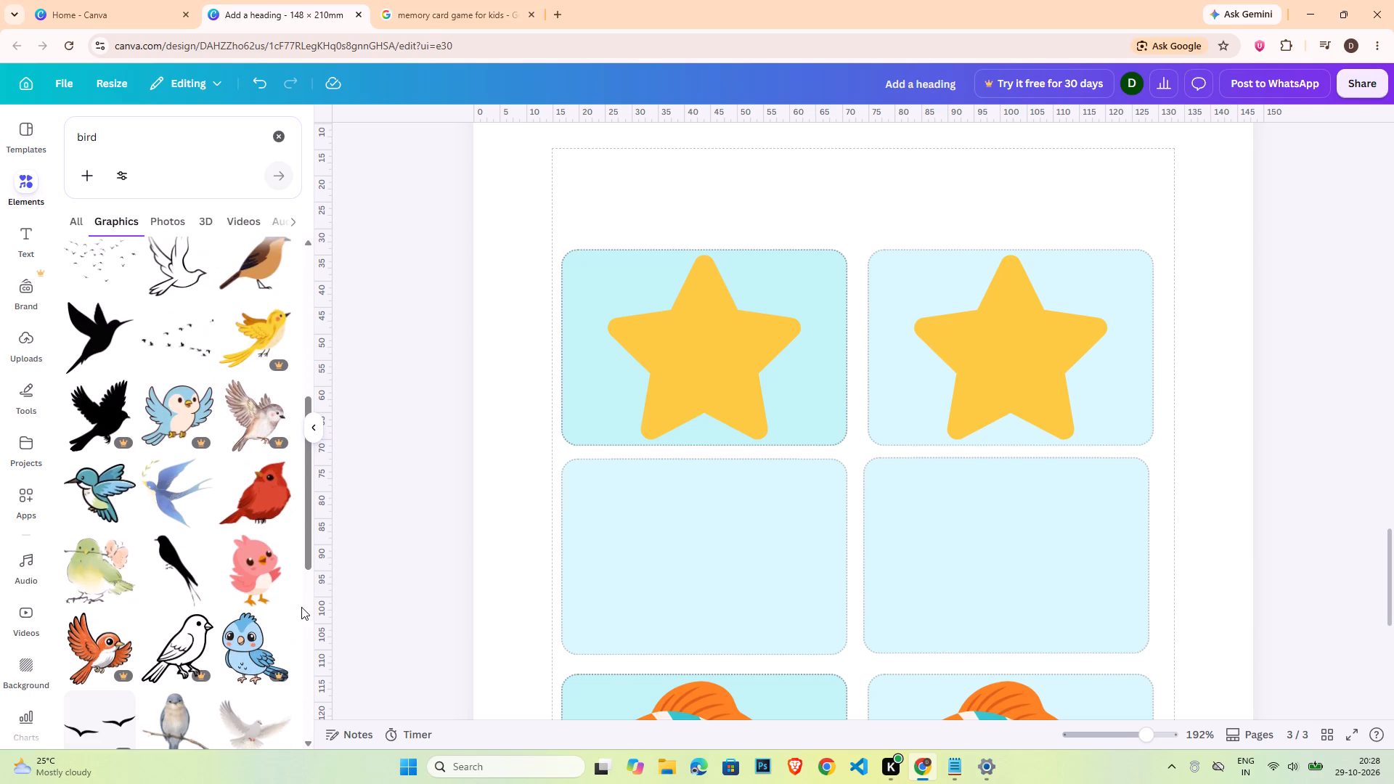
pyautogui.scroll(-3, 302, 608)
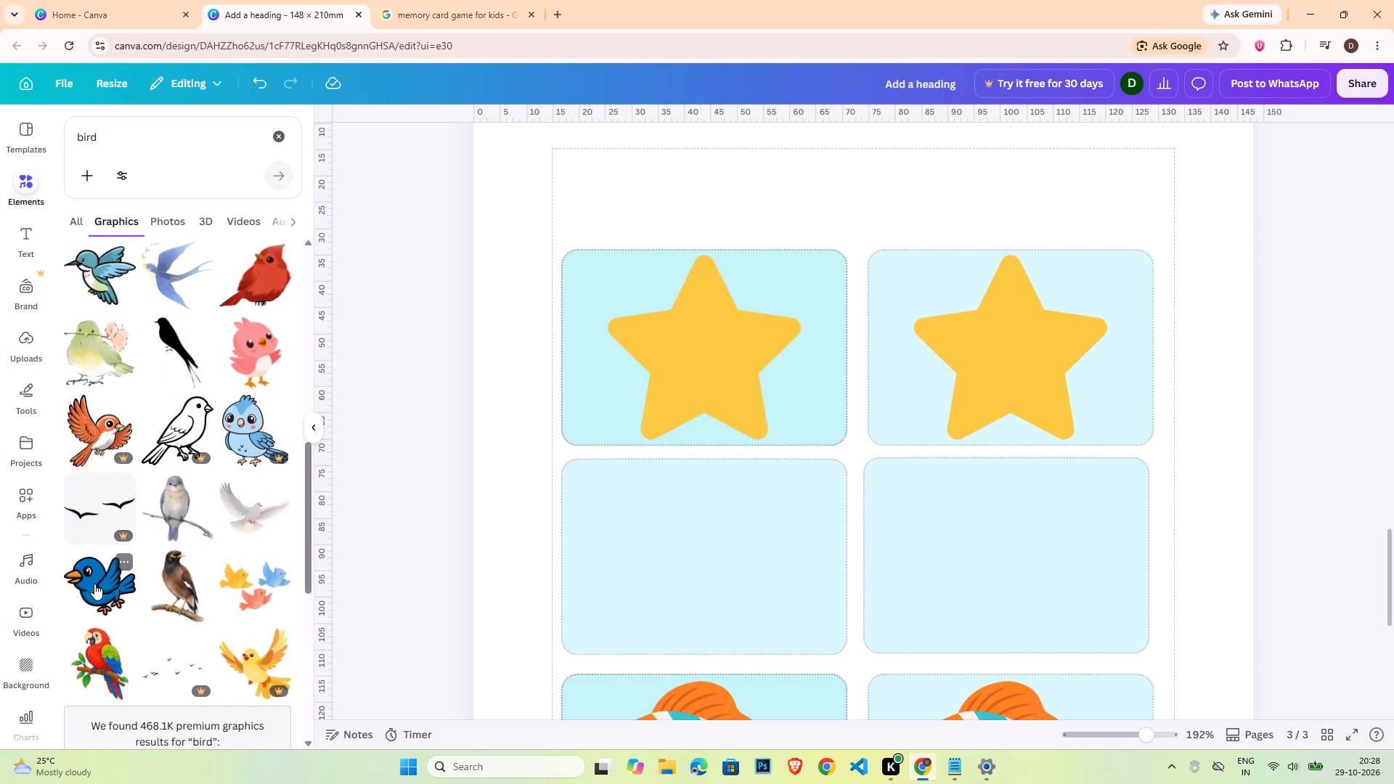
pyautogui.scroll(-5, 98, 591)
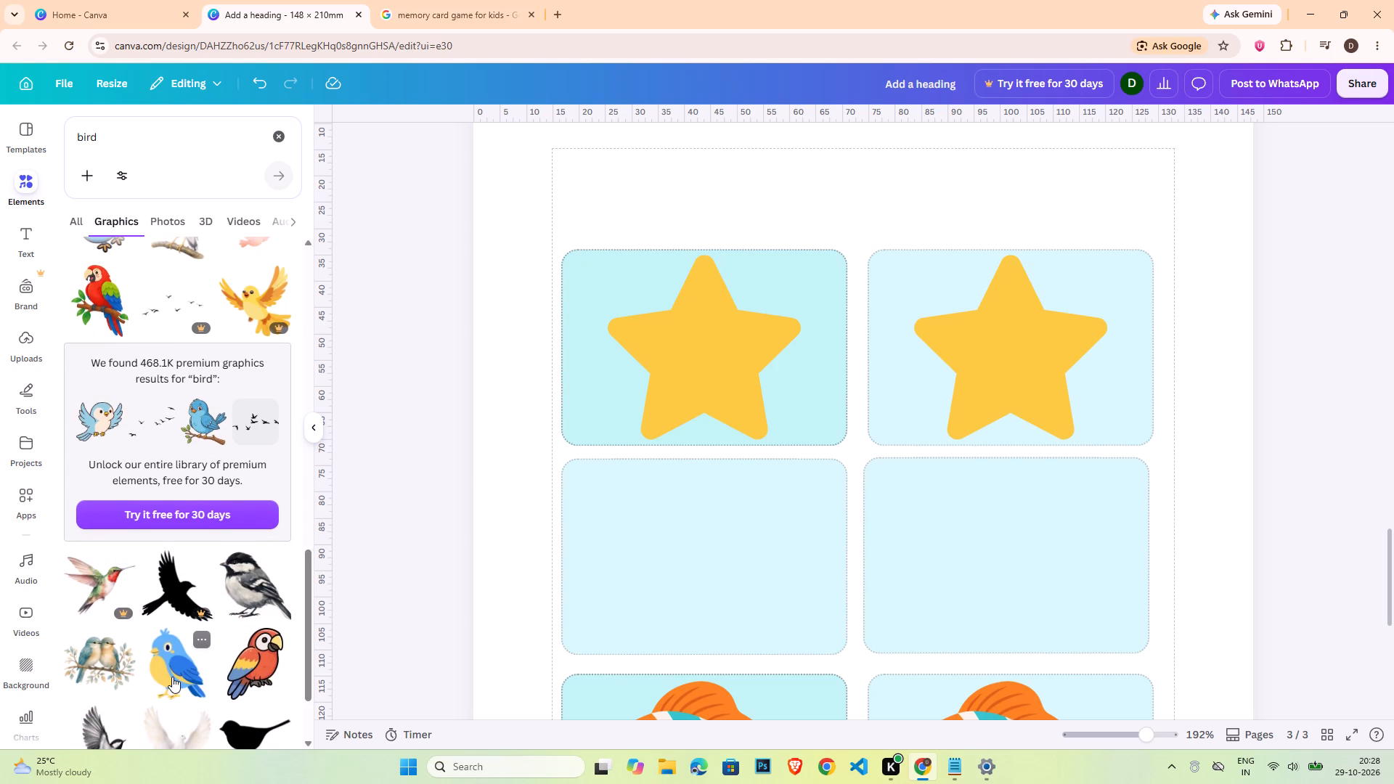
pyautogui.scroll(-8, 178, 674)
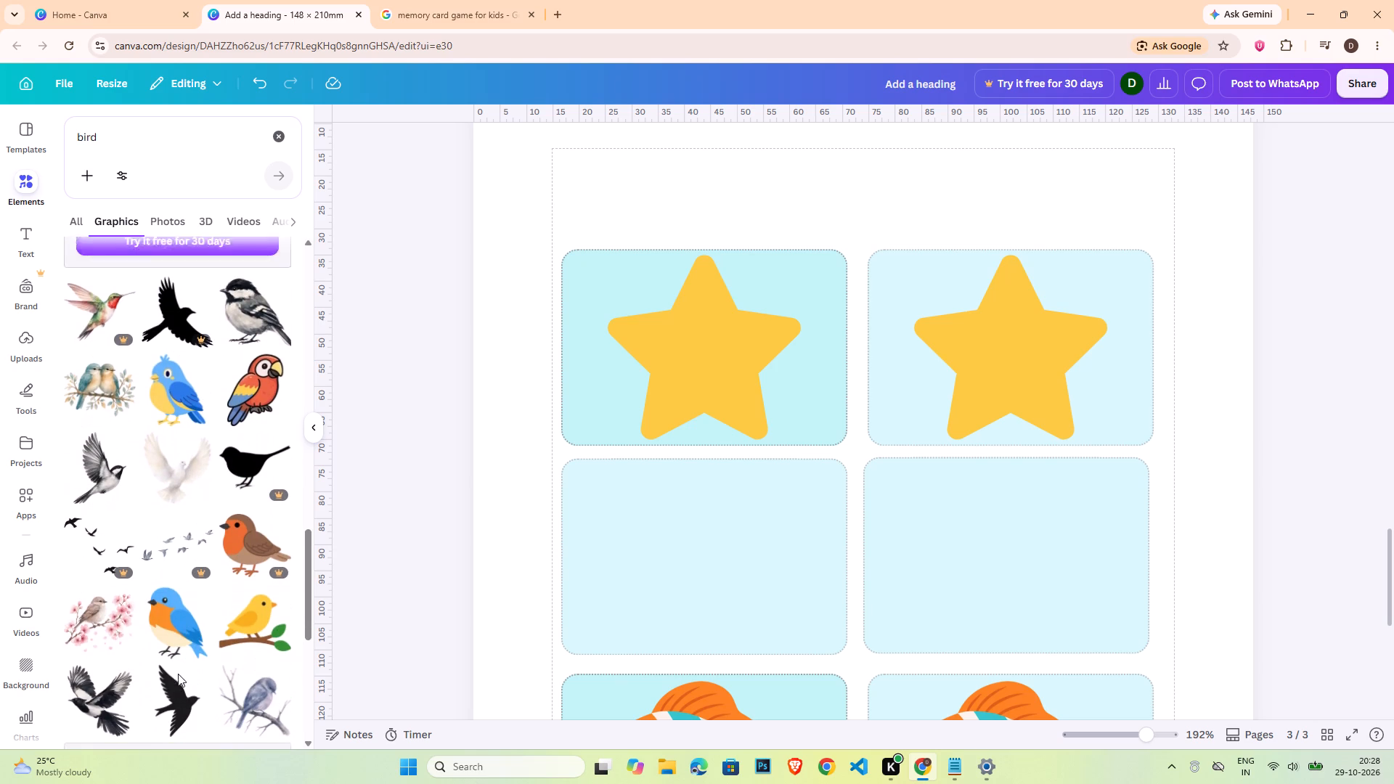
pyautogui.scroll(-3, 178, 674)
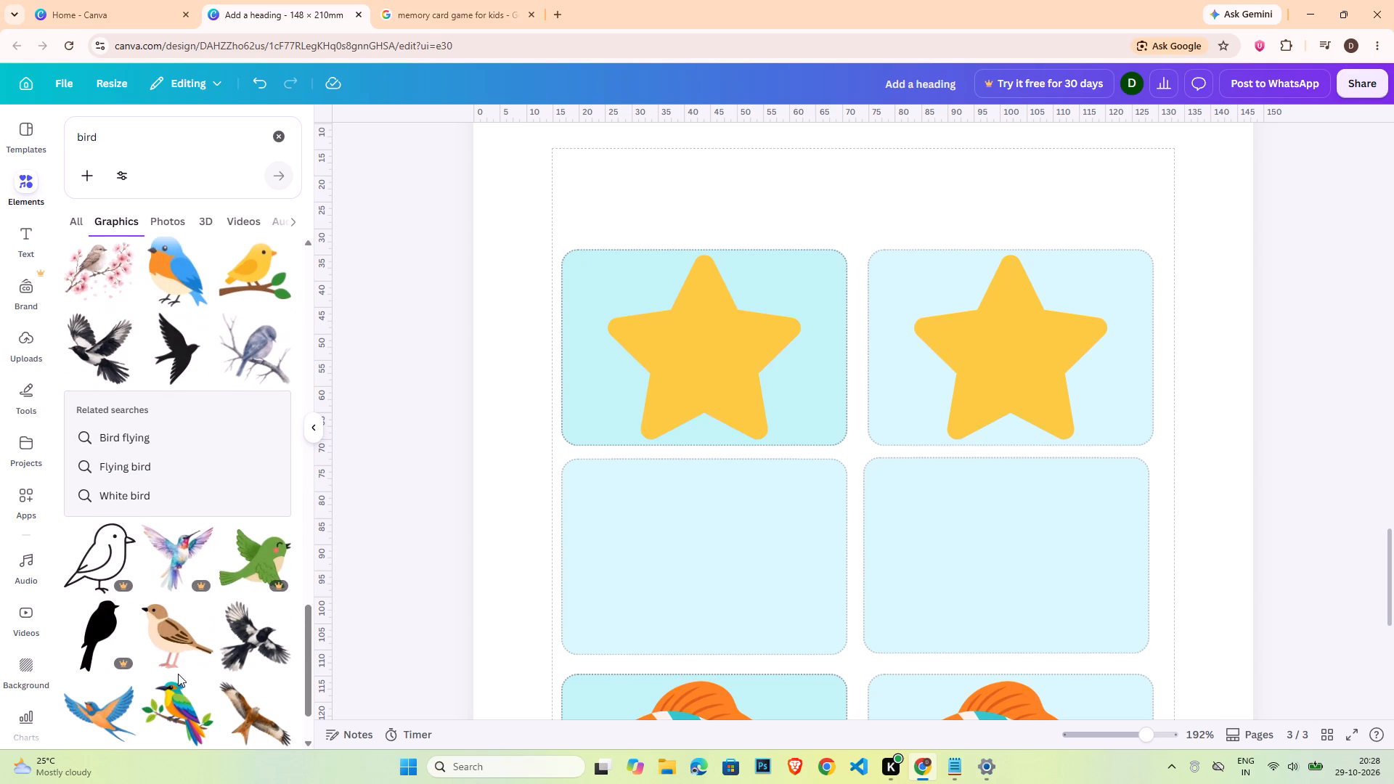
pyautogui.scroll(-5, 178, 674)
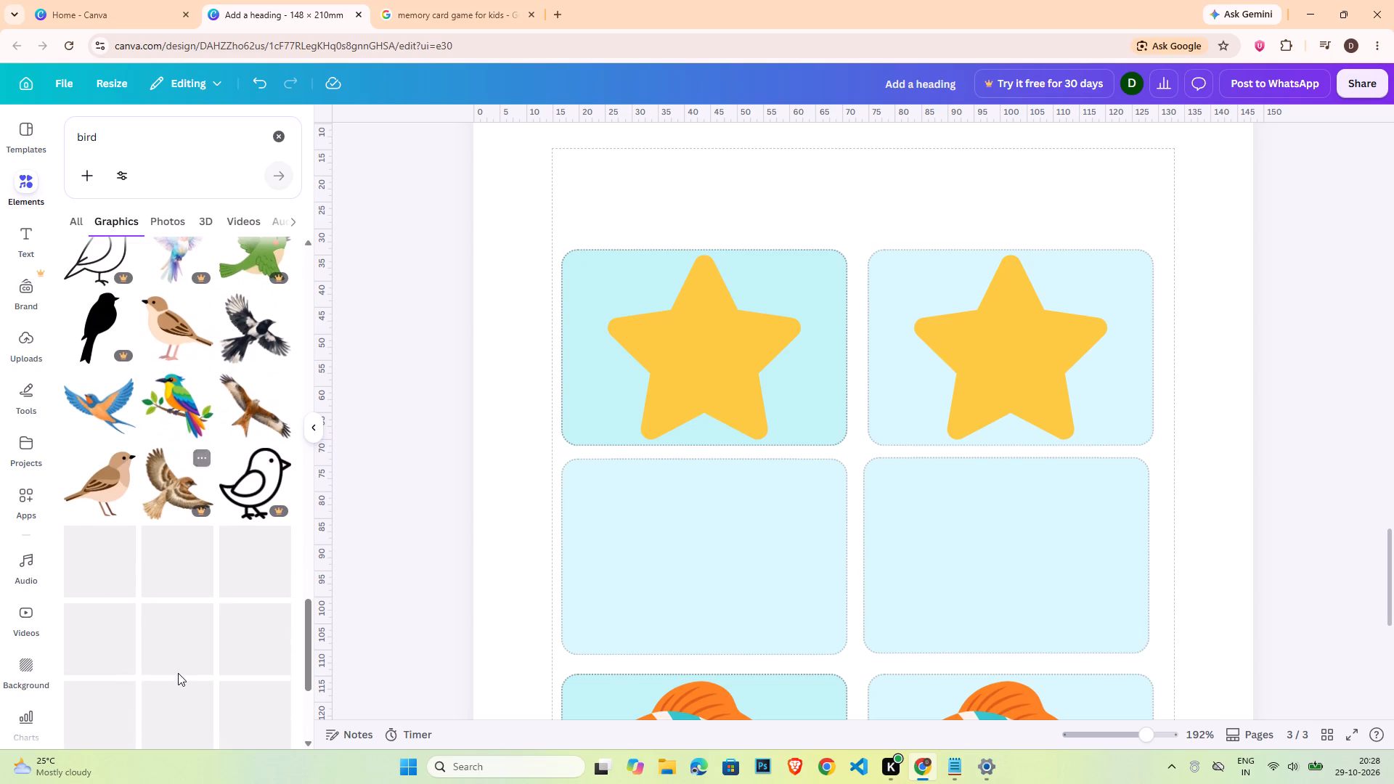
# Insert the red watercolour bird, scale it down to about card width and move it over the second row's first card.
pyautogui.click(254, 569)
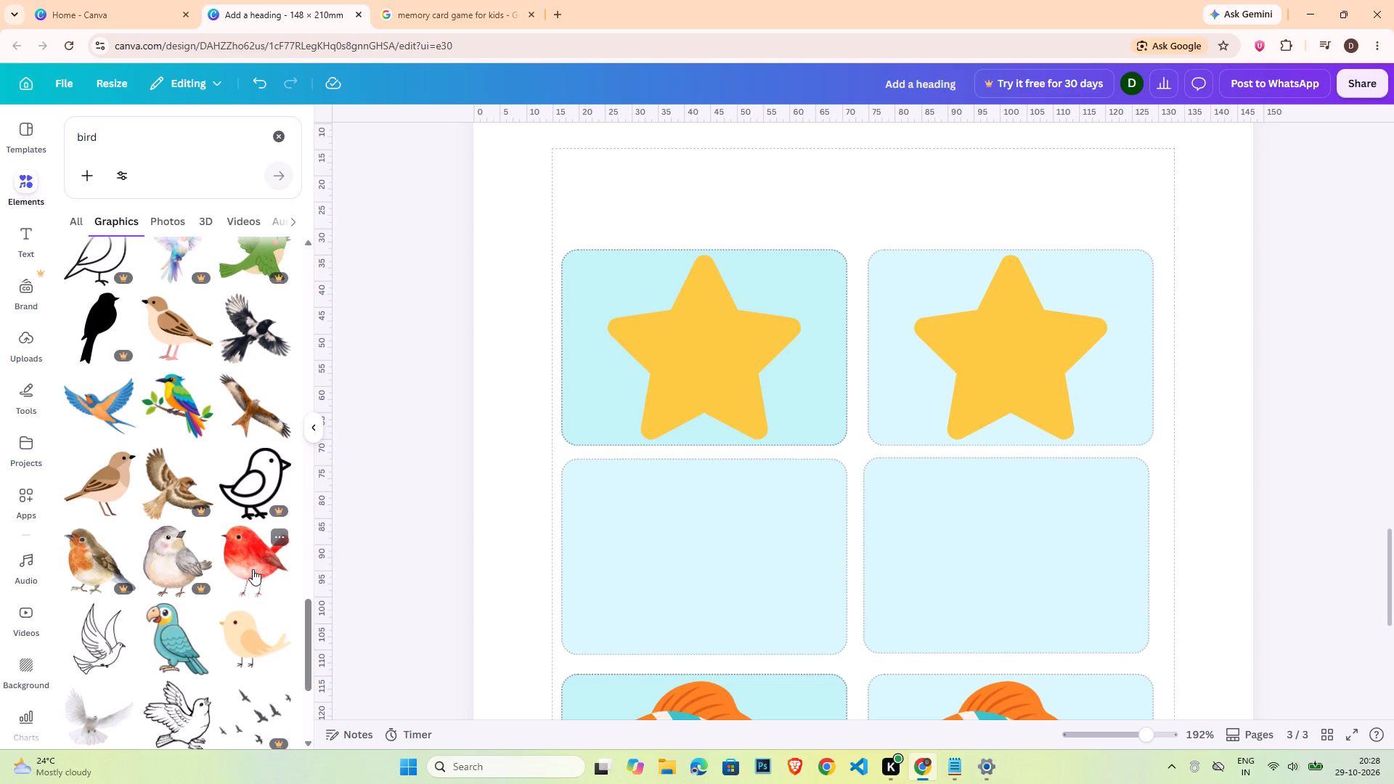
pyautogui.moveTo(802, 428); pyautogui.dragTo(707, 200)
pyautogui.moveTo(555, 181); pyautogui.dragTo(534, 296)
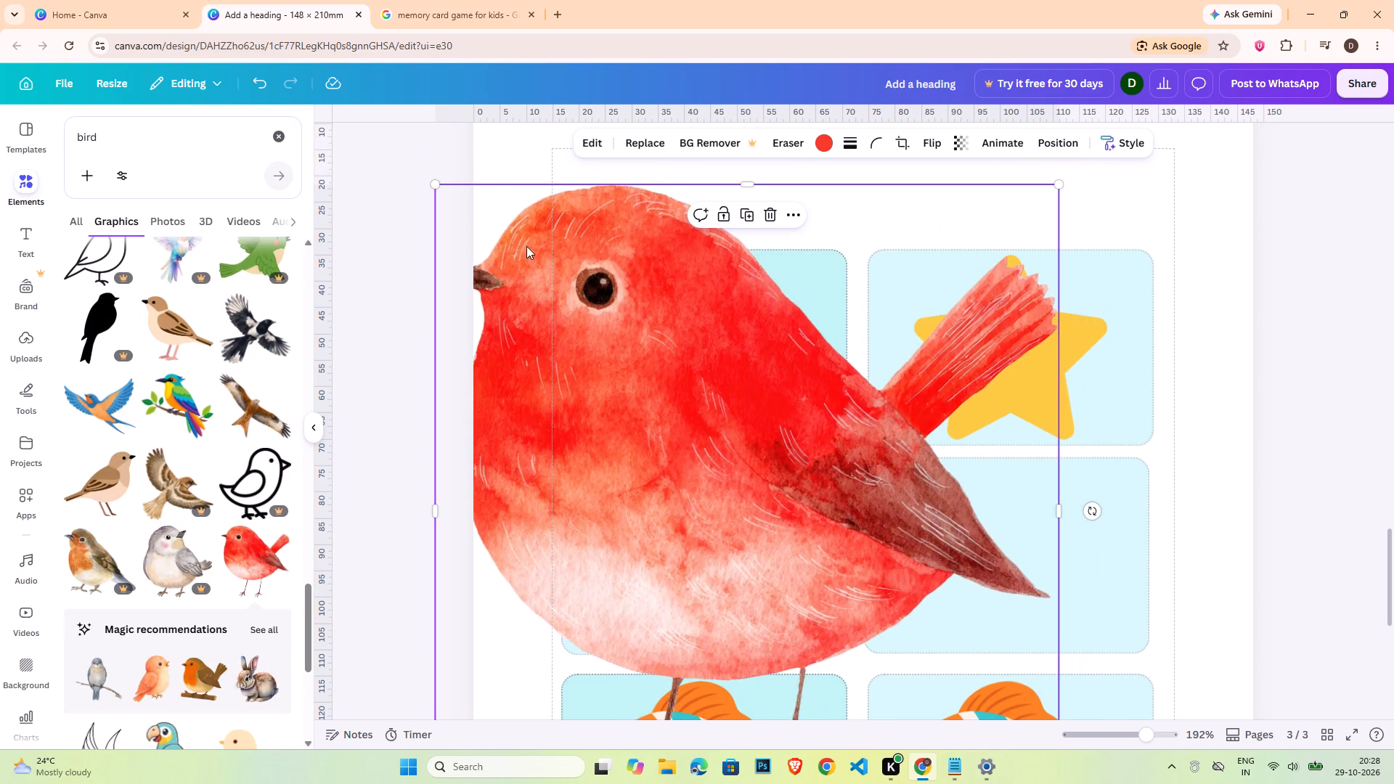
pyautogui.moveTo(436, 187); pyautogui.dragTo(834, 534)
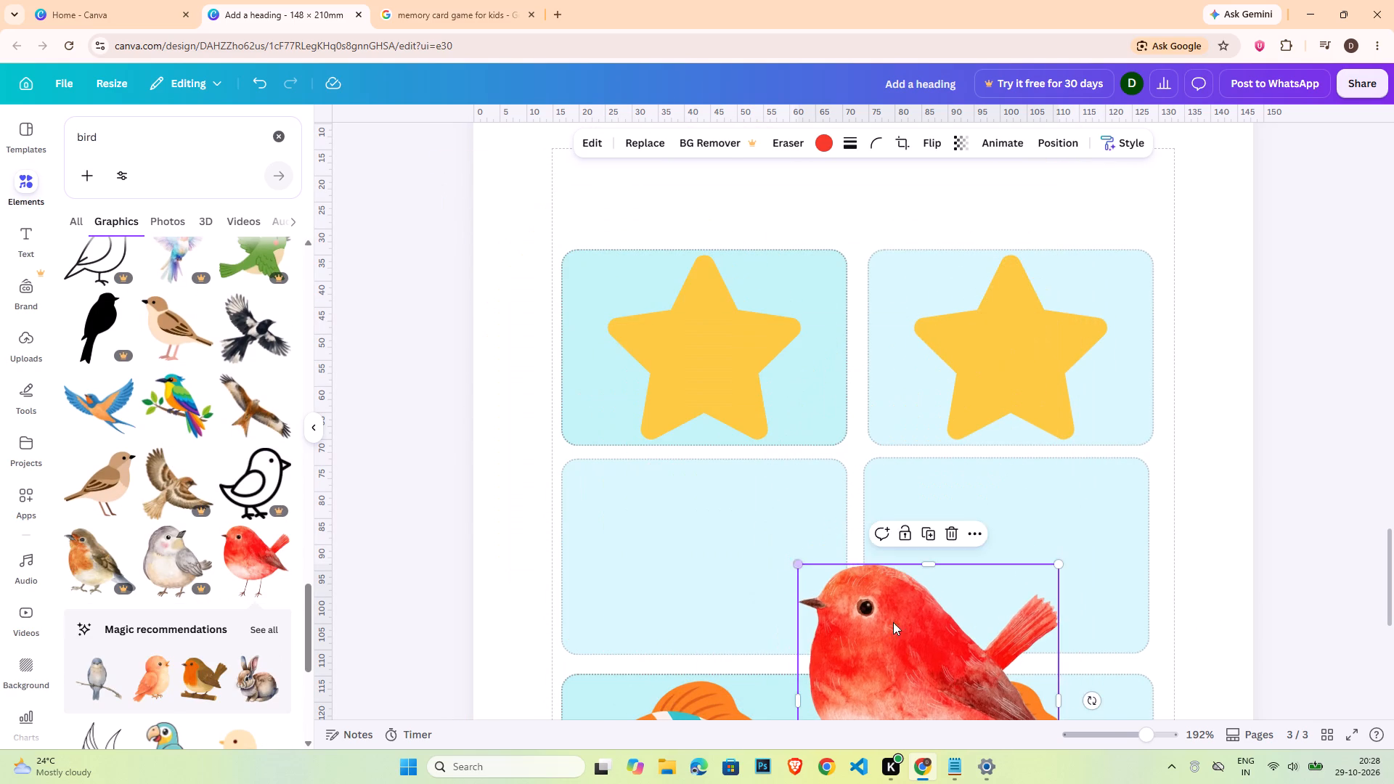
pyautogui.moveTo(738, 554); pyautogui.dragTo(730, 548)
pyautogui.click(863, 623)
pyautogui.moveTo(933, 652); pyautogui.dragTo(720, 543)
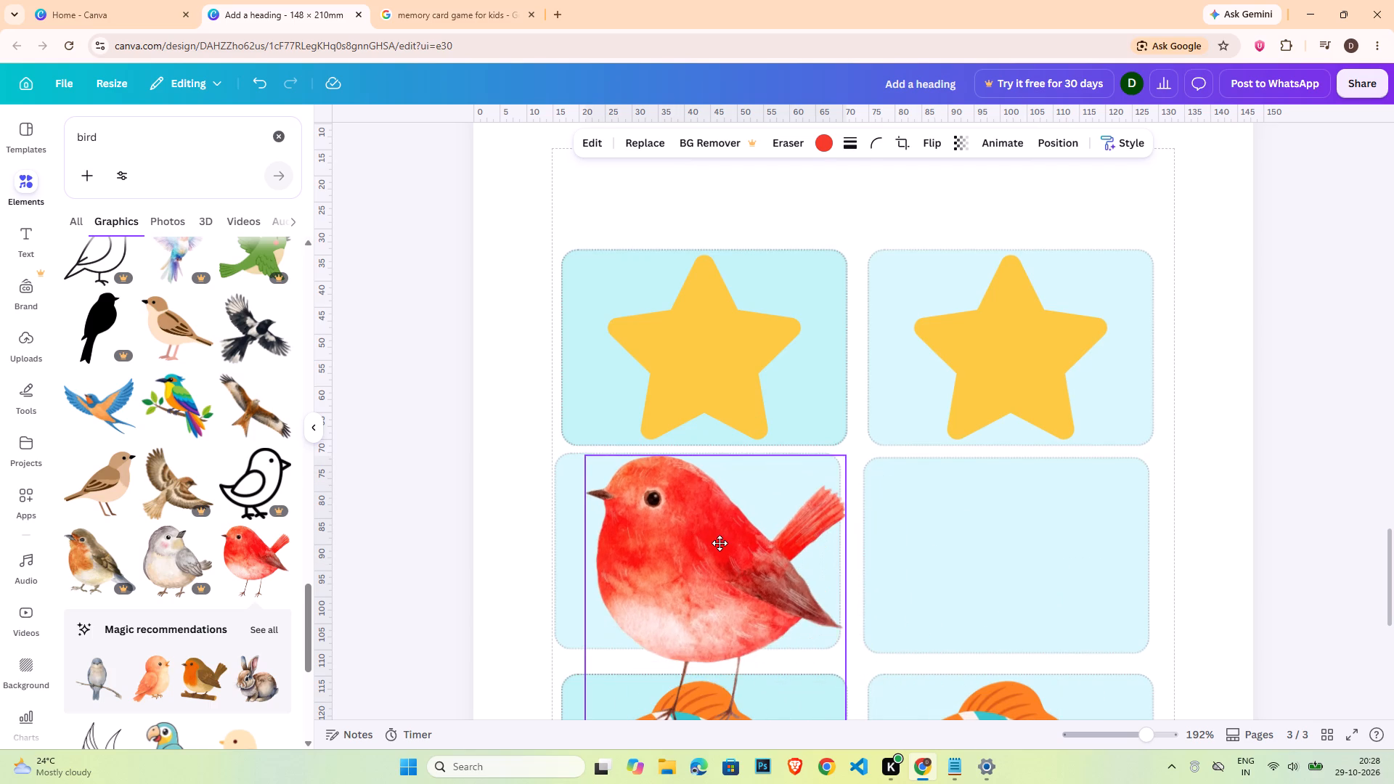
pyautogui.moveTo(720, 543); pyautogui.dragTo(715, 532)
# Move the second row's first card back in line with the star card above it.
pyautogui.click(566, 510)
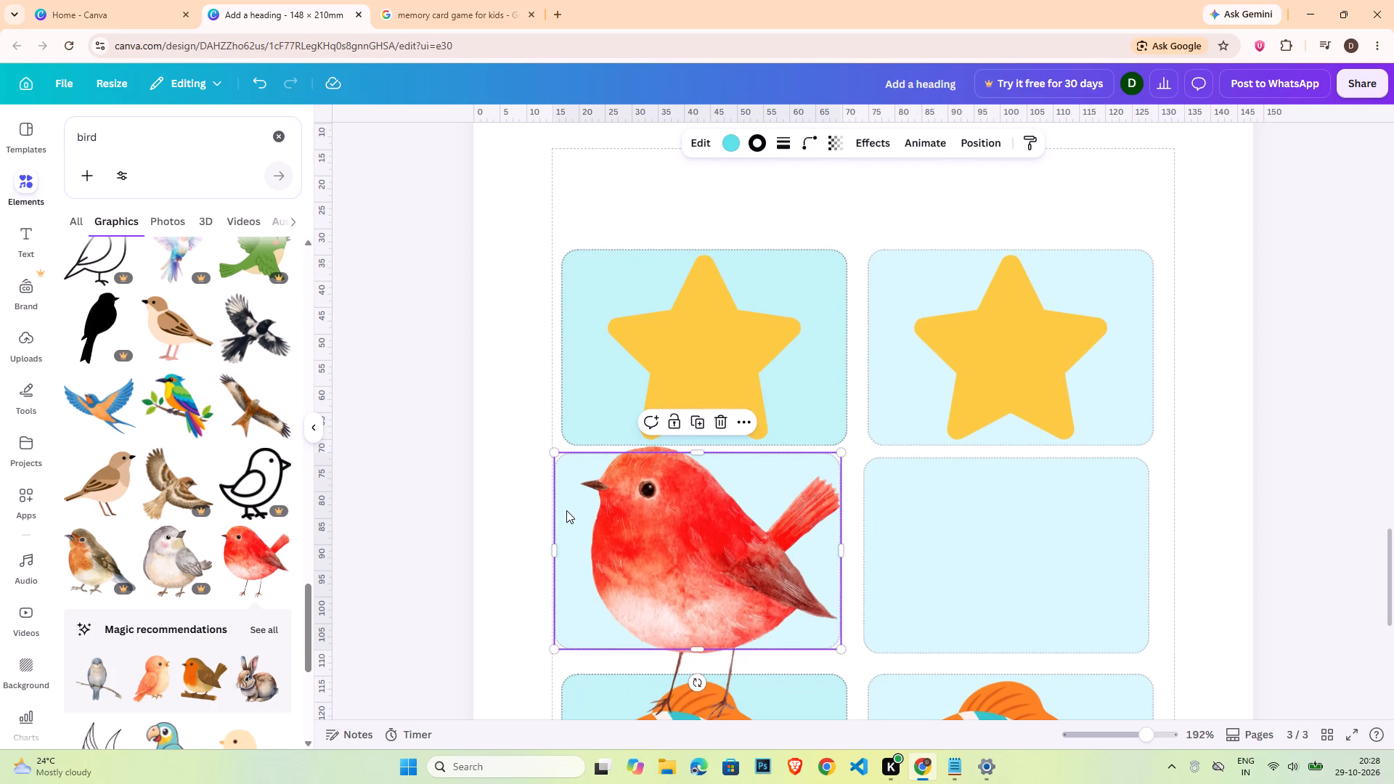
pyautogui.moveTo(566, 510); pyautogui.dragTo(578, 513)
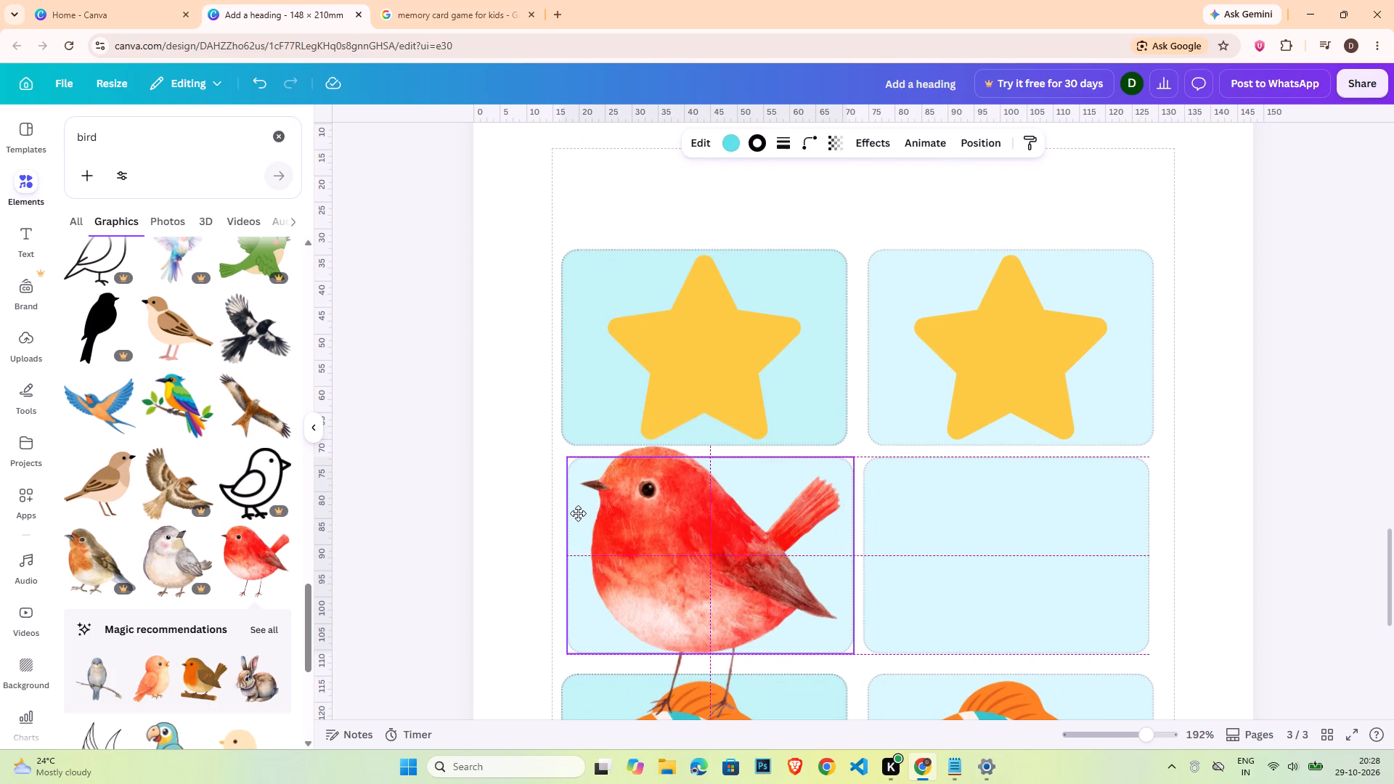
pyautogui.moveTo(578, 513); pyautogui.dragTo(575, 514)
# Delete the red watercolour bird from the second row's first card.
pyautogui.click(688, 528)
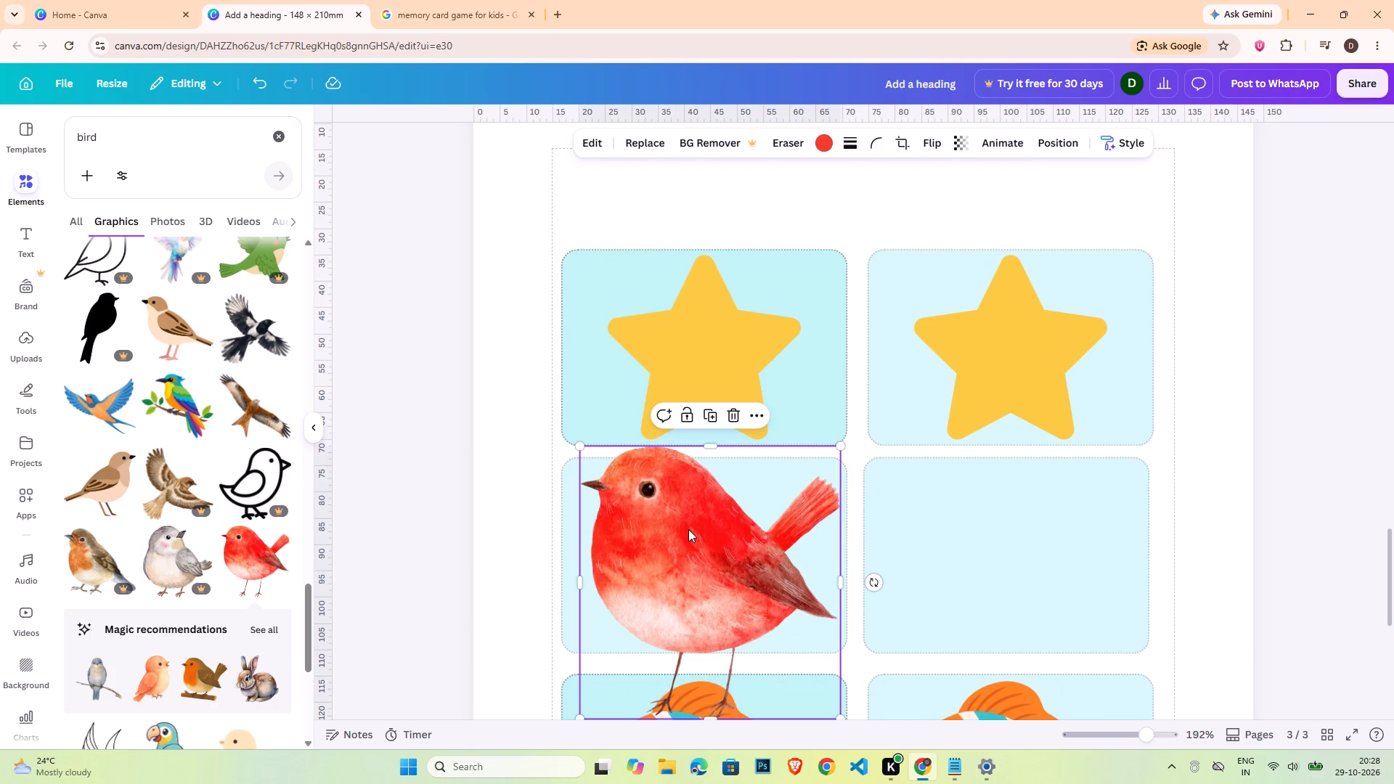
pyautogui.press('Delete')
# Insert the yellow cartoon duck from the bird graphics, scale it down to fit inside the second row's first card and place it there.
pyautogui.scroll(-4, 60, 636)
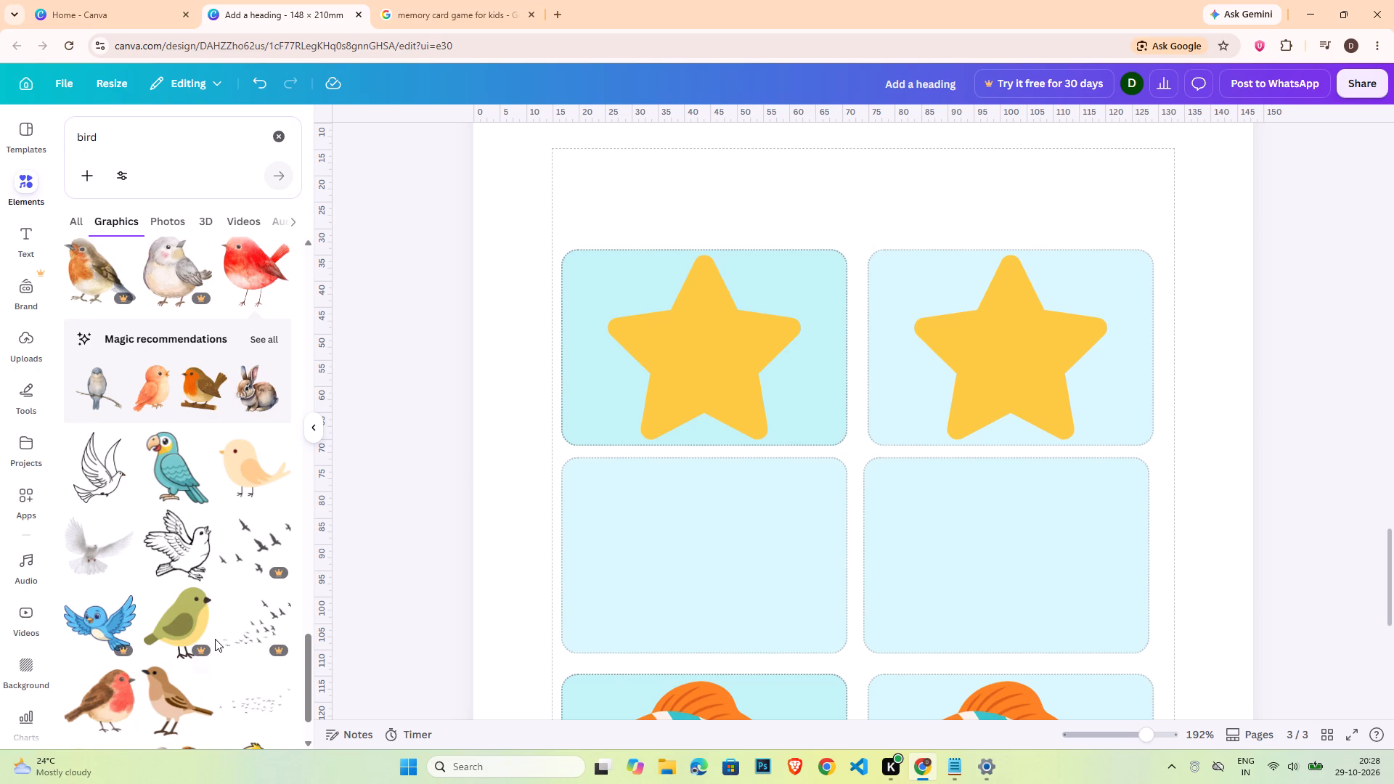
pyautogui.scroll(-5, 250, 669)
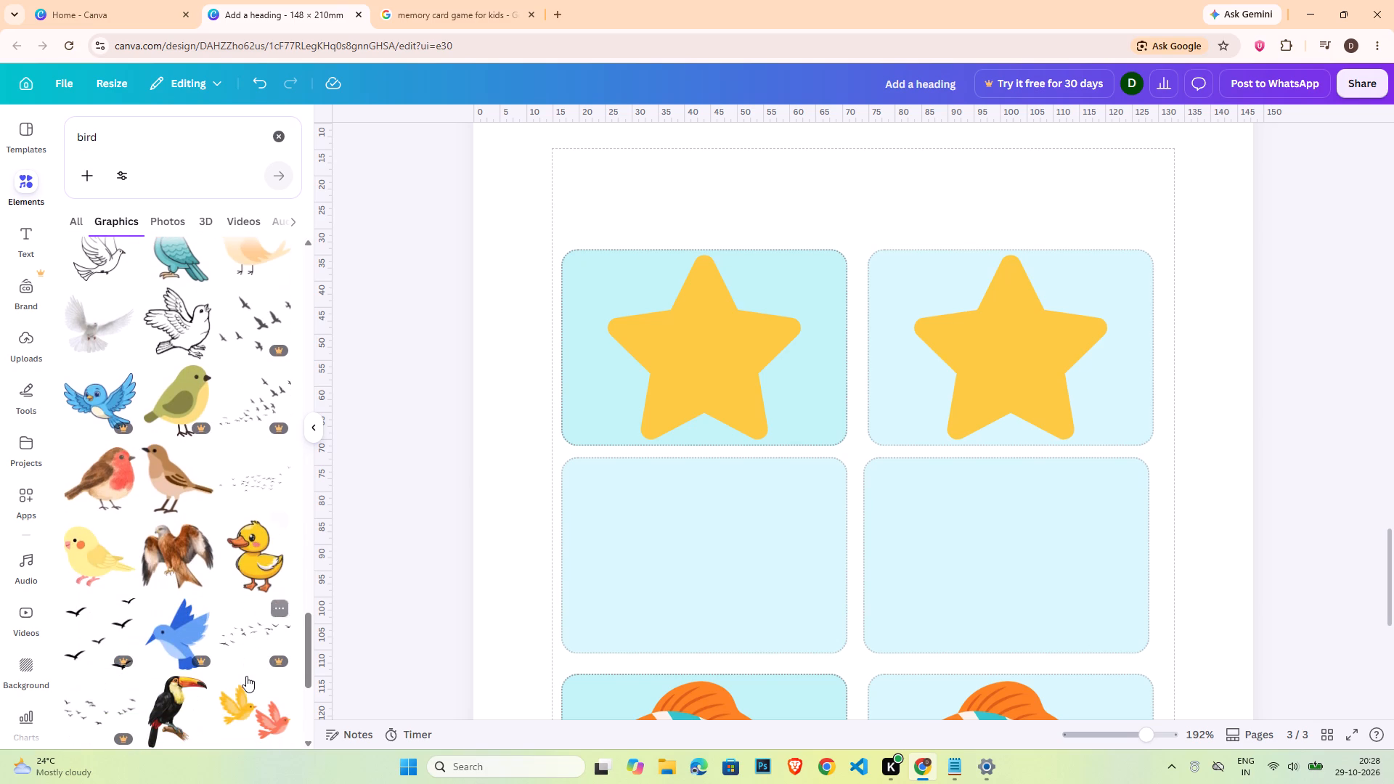
pyautogui.scroll(-2, 239, 683)
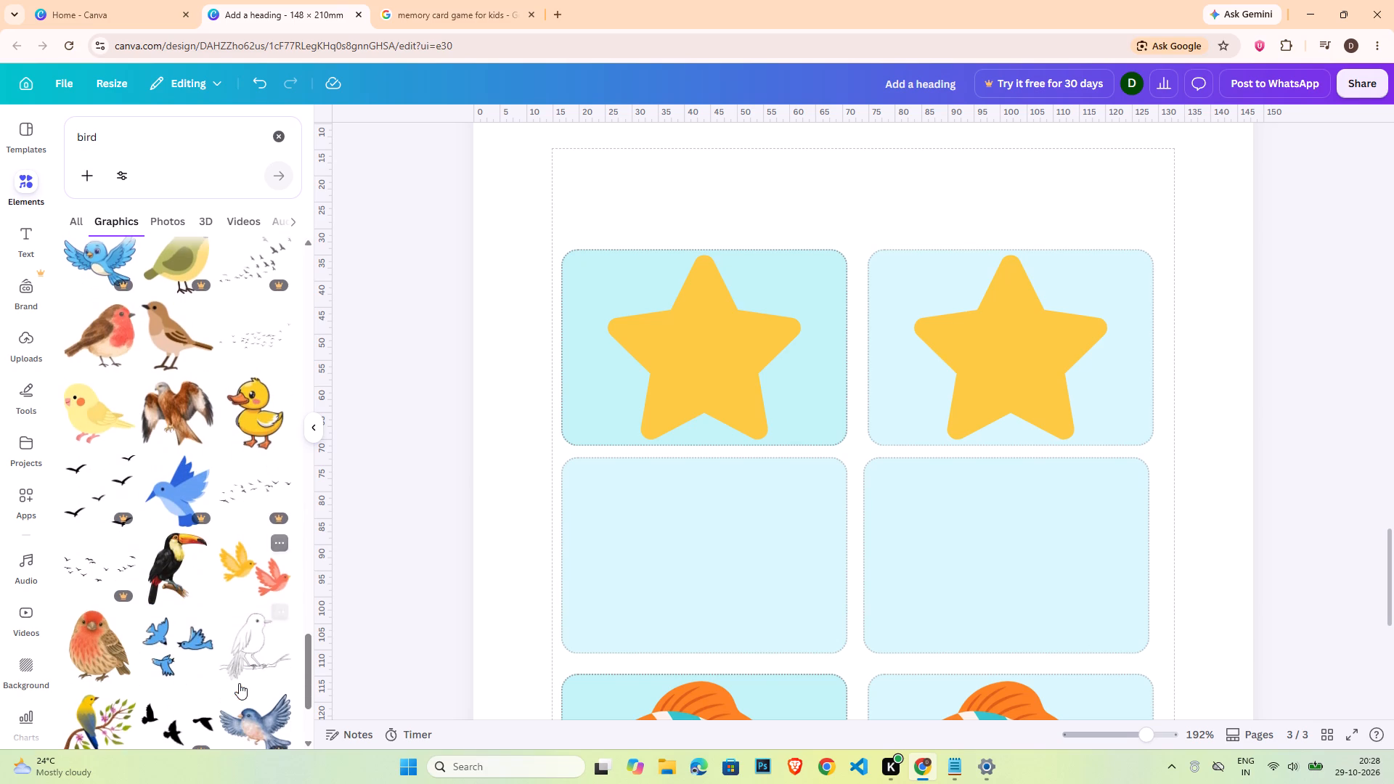
pyautogui.click(250, 401)
pyautogui.moveTo(820, 436); pyautogui.dragTo(759, 417)
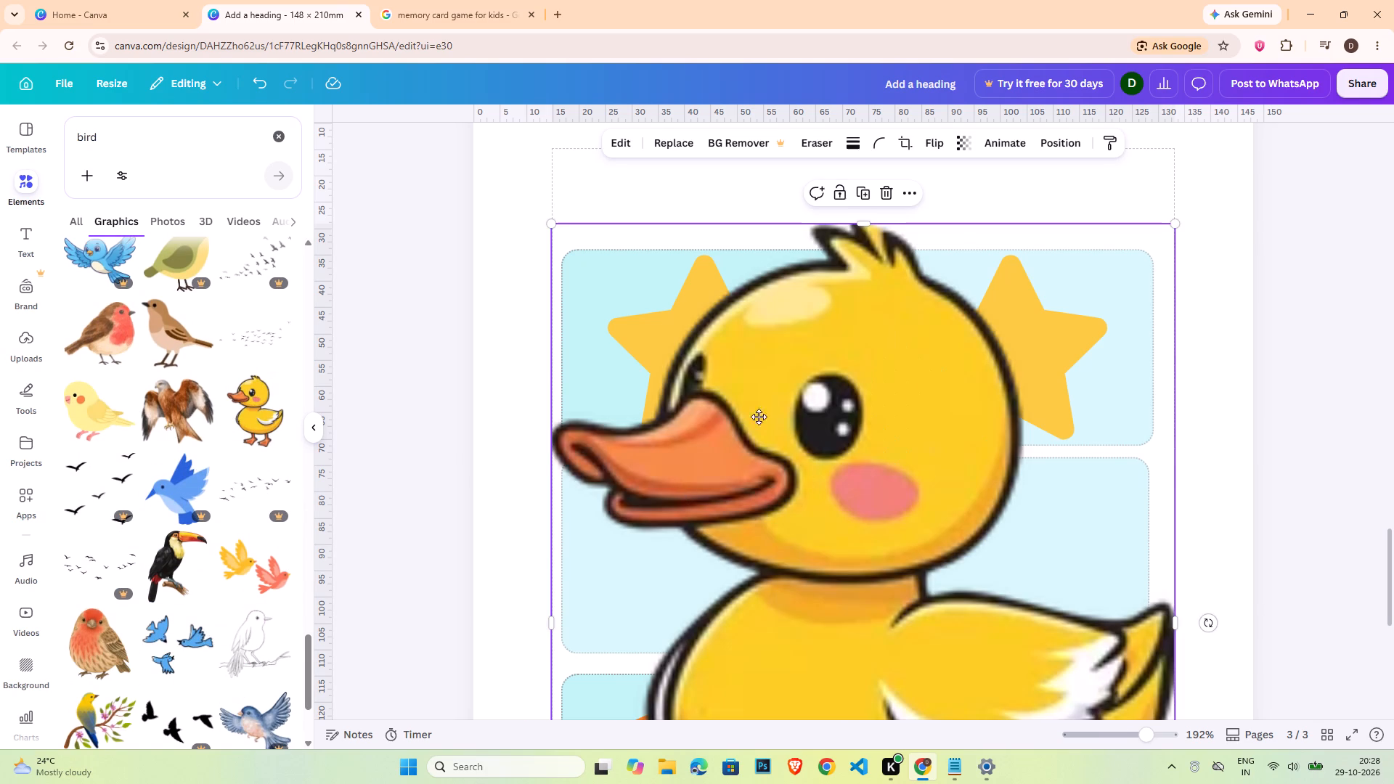
pyautogui.moveTo(759, 417); pyautogui.dragTo(709, 379)
pyautogui.moveTo(441, 166); pyautogui.dragTo(791, 573)
pyautogui.moveTo(865, 641); pyautogui.dragTo(634, 336)
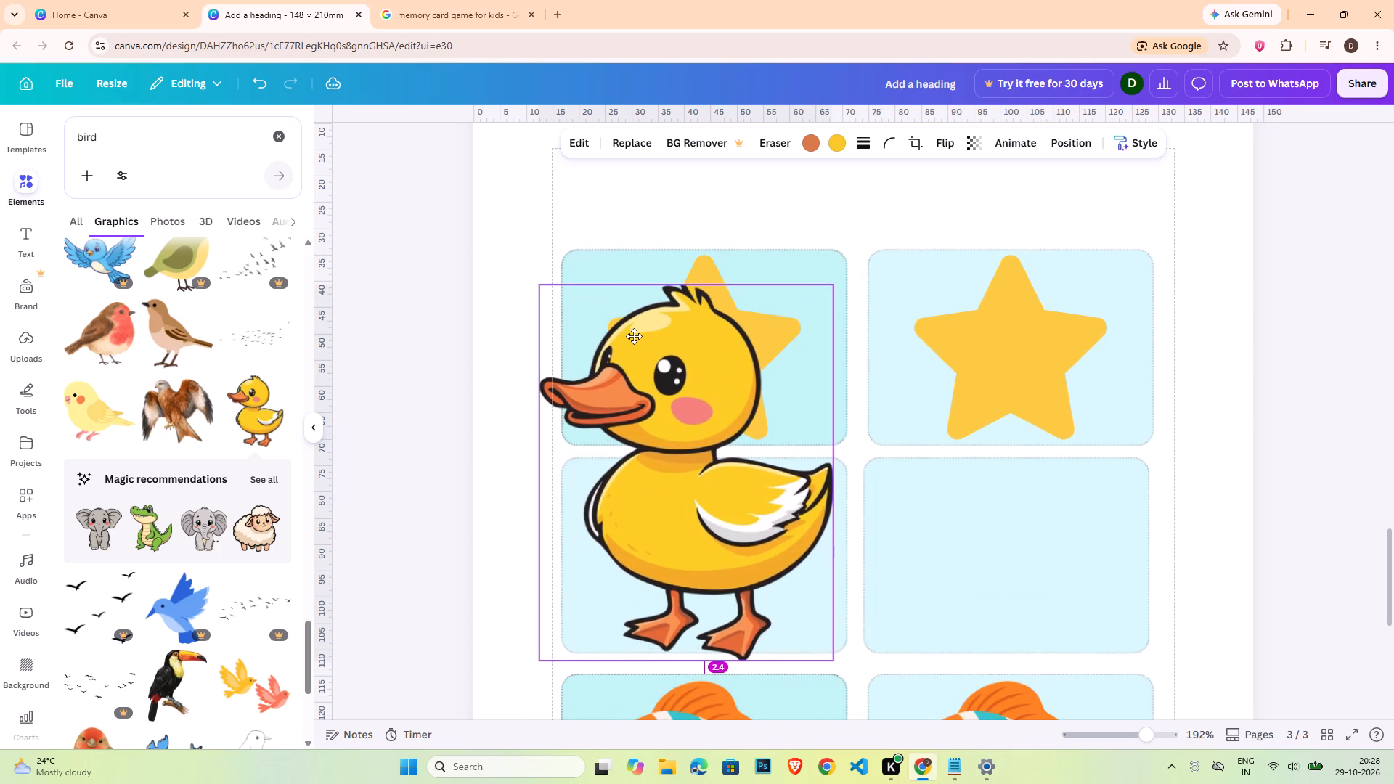
pyautogui.moveTo(634, 336); pyautogui.dragTo(635, 322)
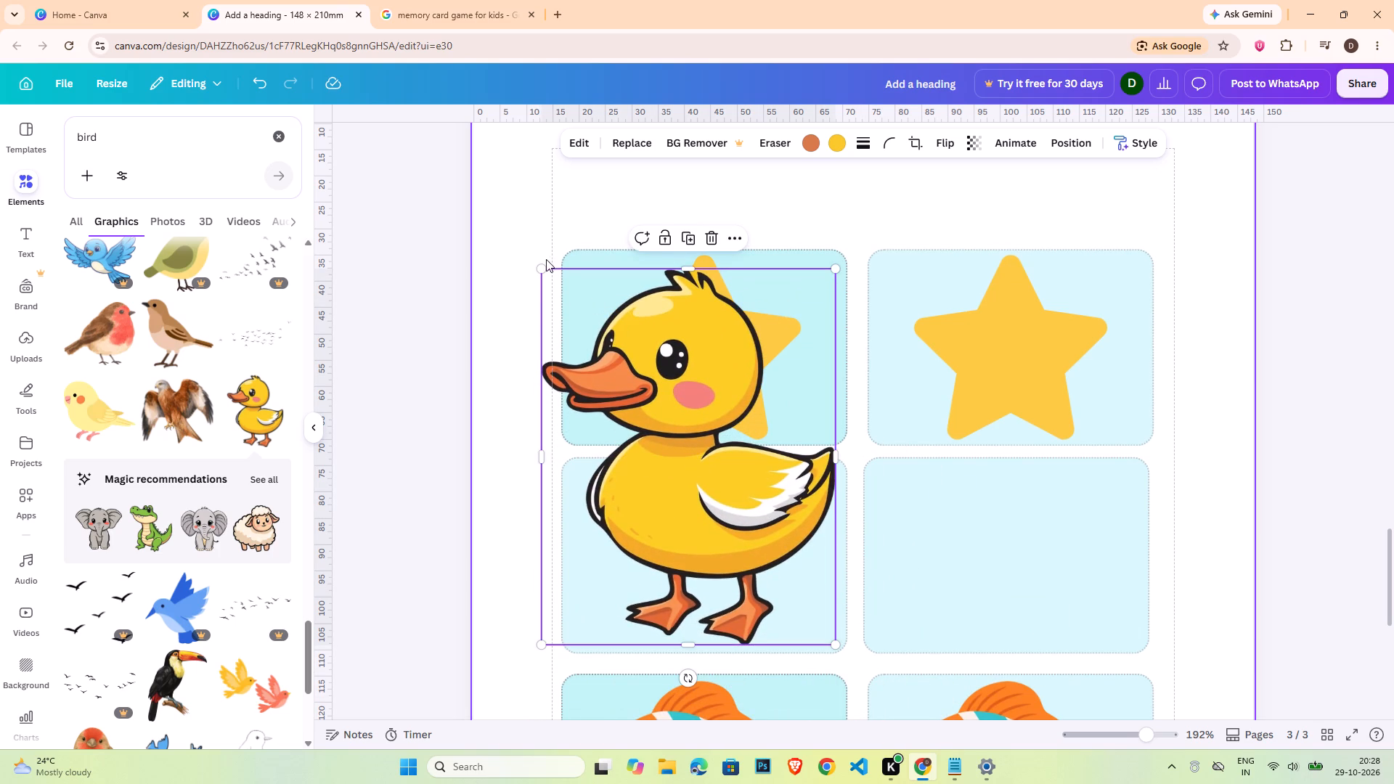
pyautogui.moveTo(542, 273); pyautogui.dragTo(674, 485)
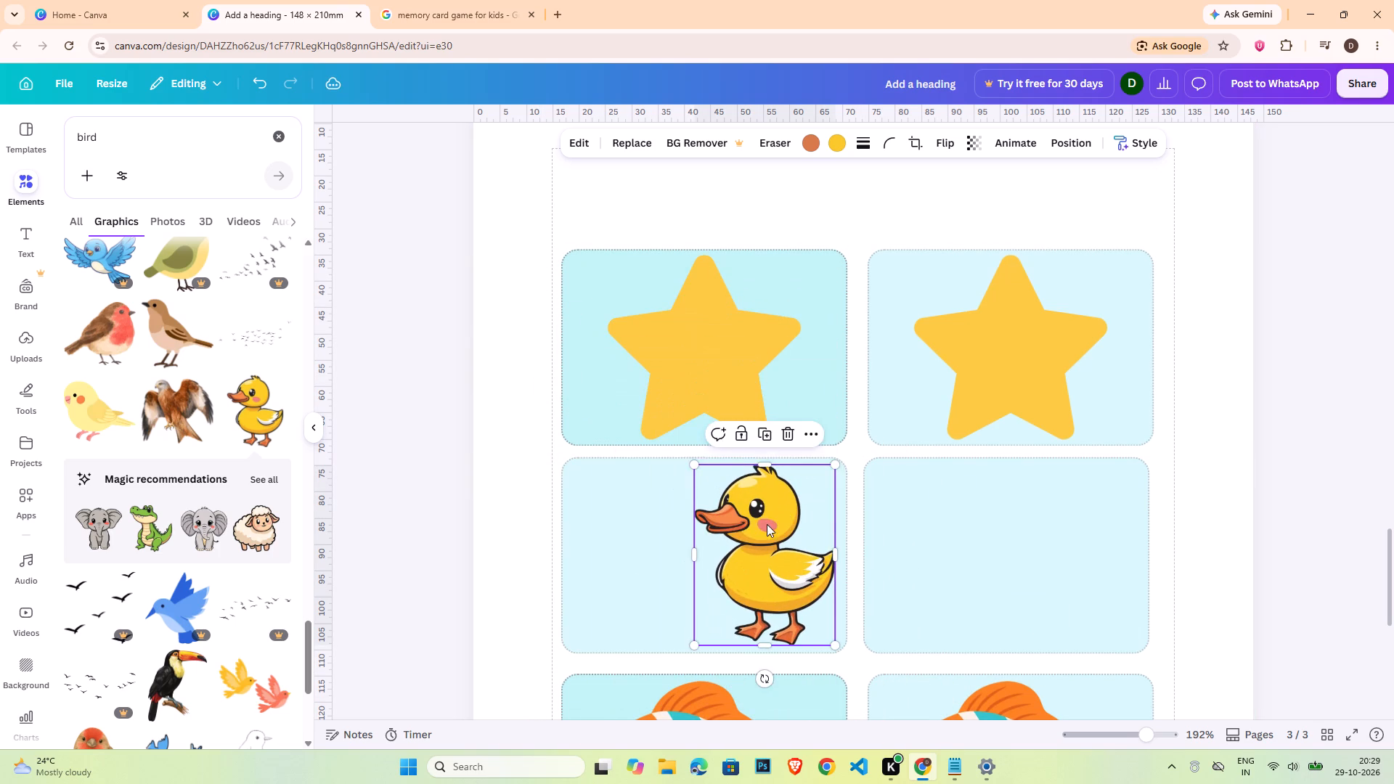
pyautogui.moveTo(767, 524); pyautogui.dragTo(700, 525)
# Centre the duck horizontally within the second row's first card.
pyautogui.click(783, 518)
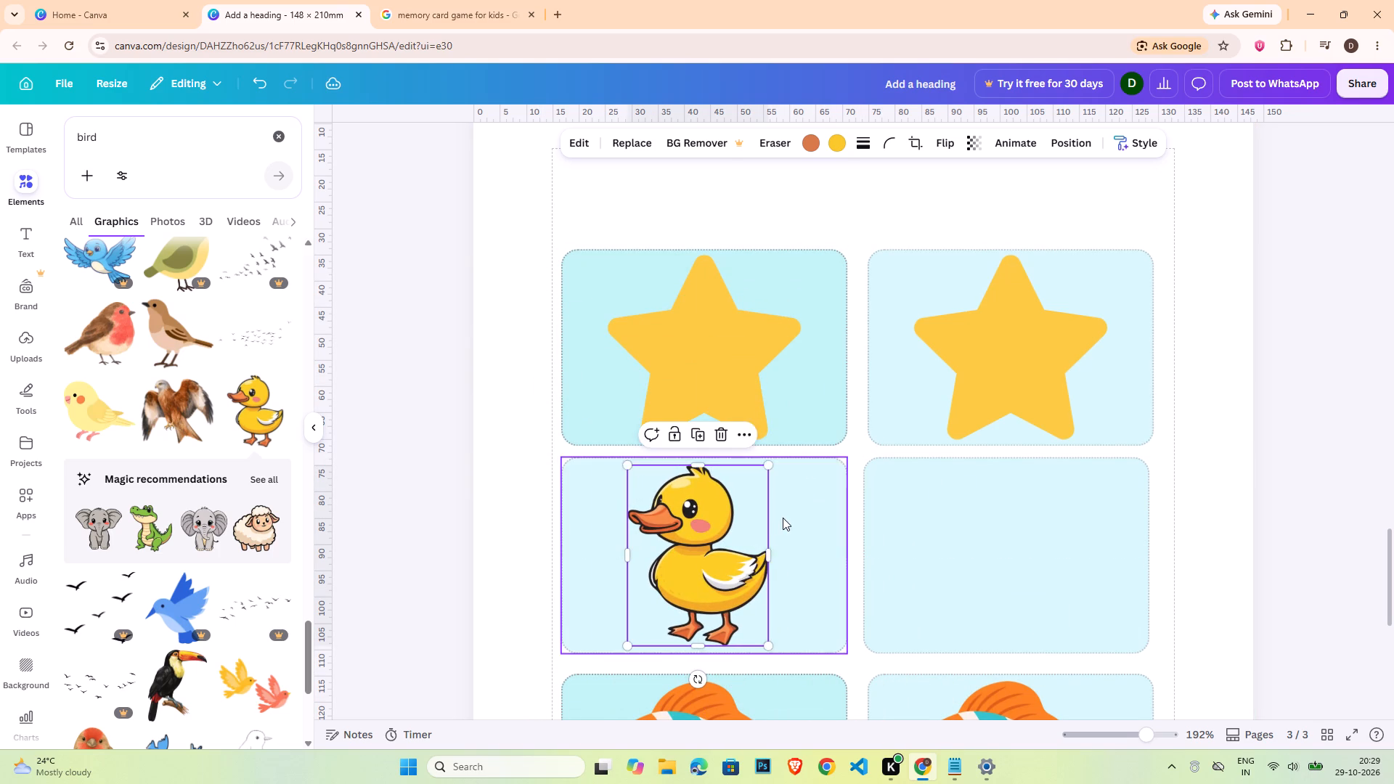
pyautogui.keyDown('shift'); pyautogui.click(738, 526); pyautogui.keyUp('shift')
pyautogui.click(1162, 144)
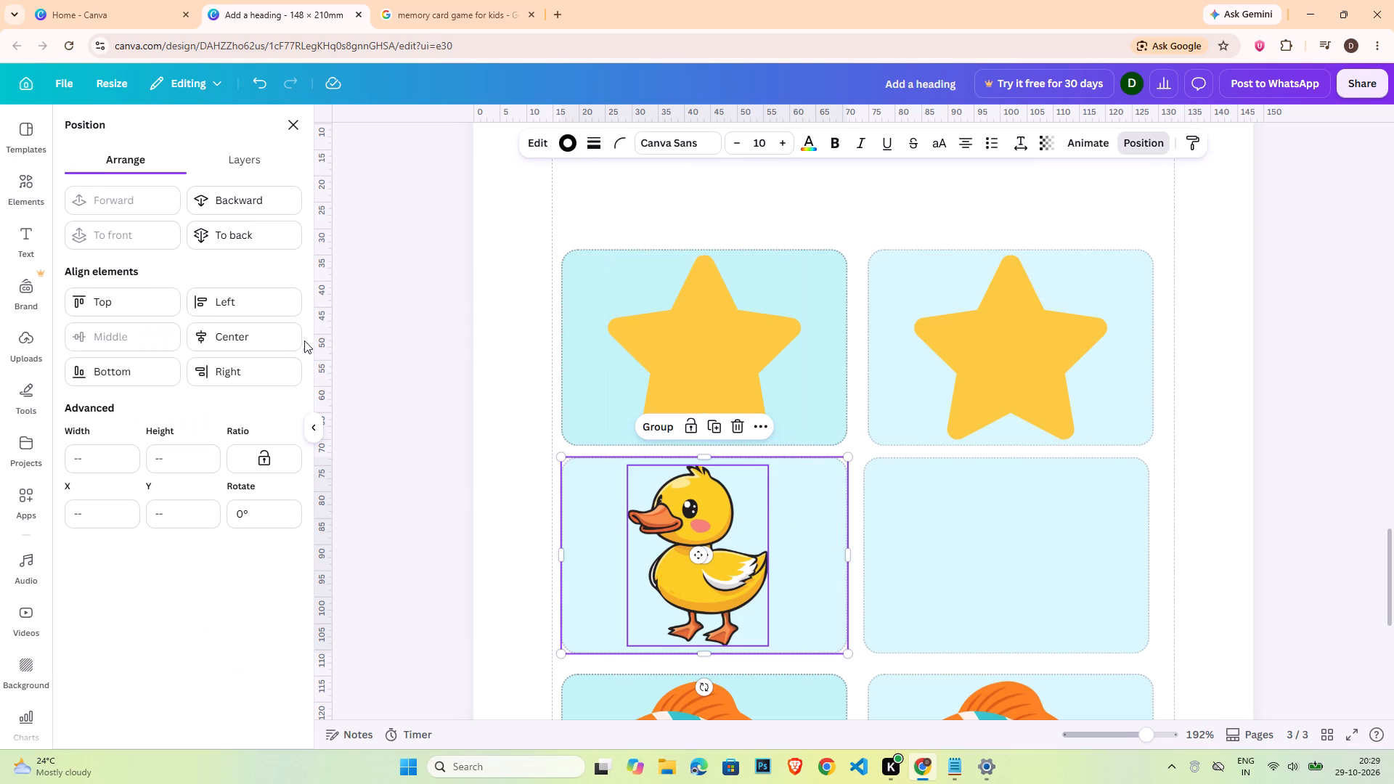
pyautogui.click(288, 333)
# Enlarge the duck to about 28 by 36 mm so it nearly fills the card's height.
pyautogui.click(1167, 737)
pyautogui.scroll(-2, 444, 561)
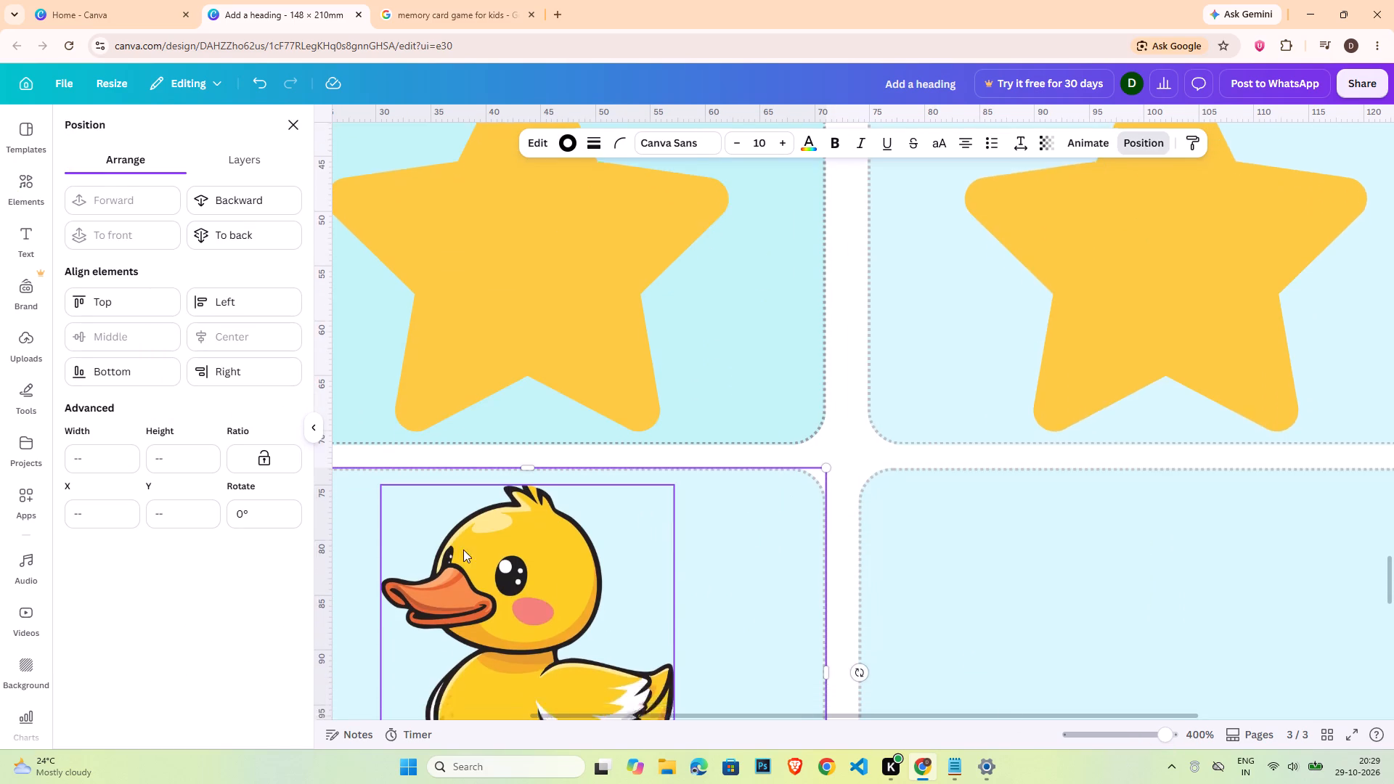
pyautogui.click(659, 397)
pyautogui.click(850, 335)
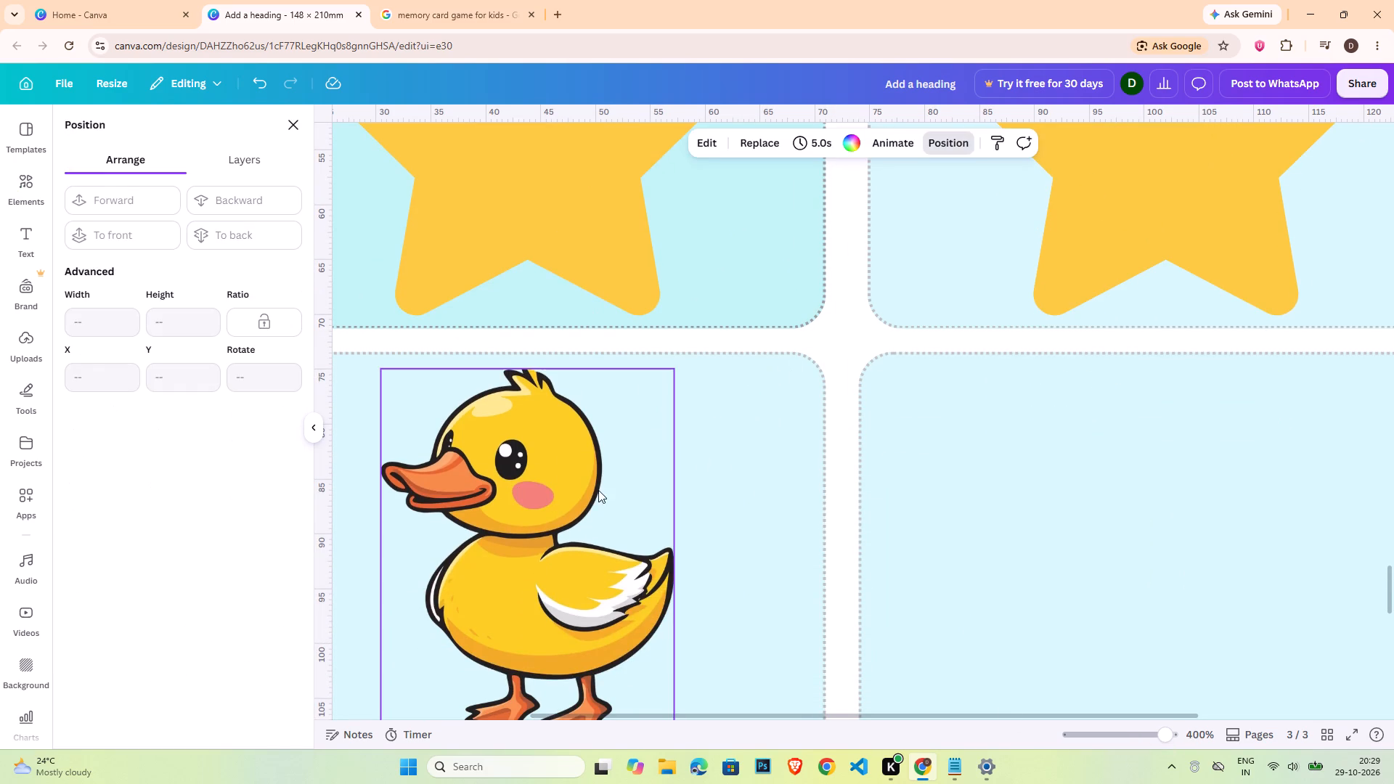
pyautogui.click(561, 516)
pyautogui.moveTo(679, 367); pyautogui.dragTo(685, 364)
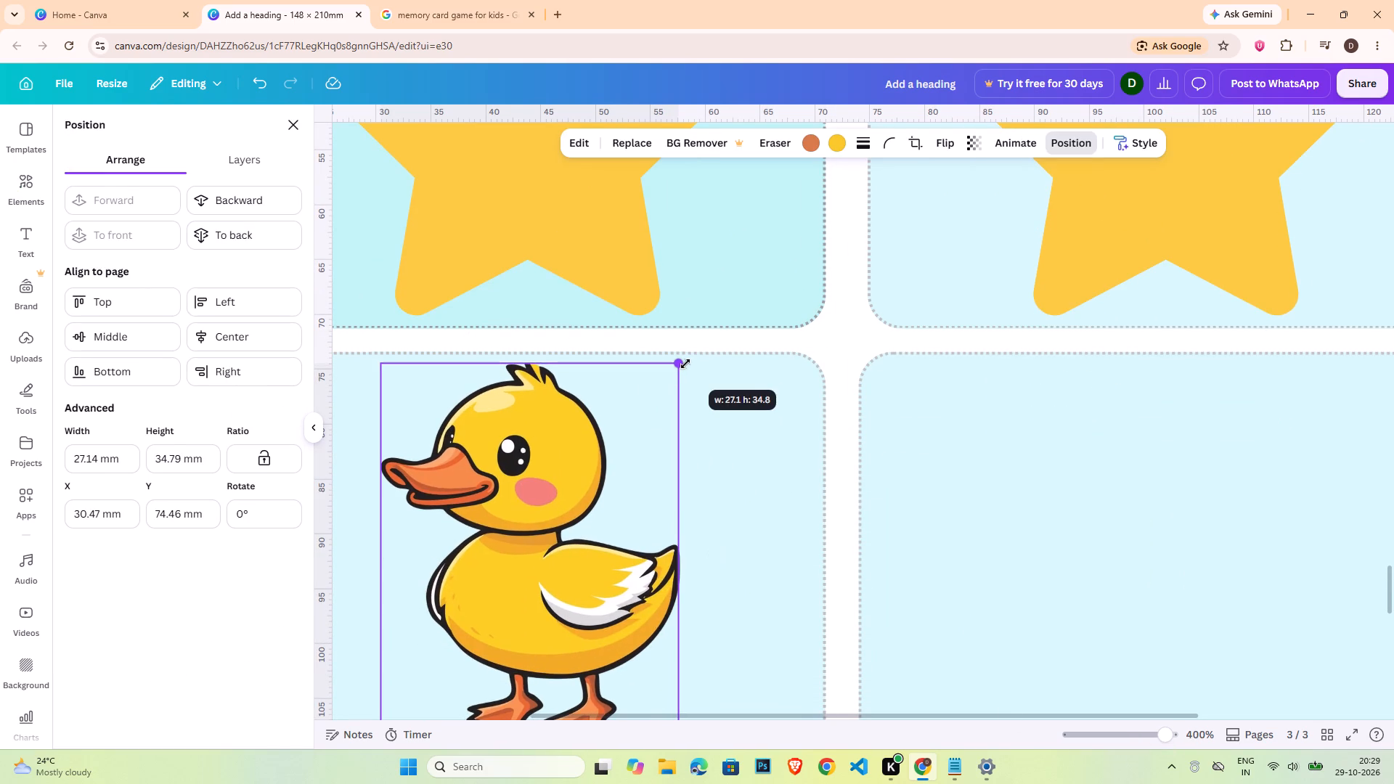
pyautogui.moveTo(685, 364); pyautogui.dragTo(687, 363)
pyautogui.scroll(-1, 727, 507)
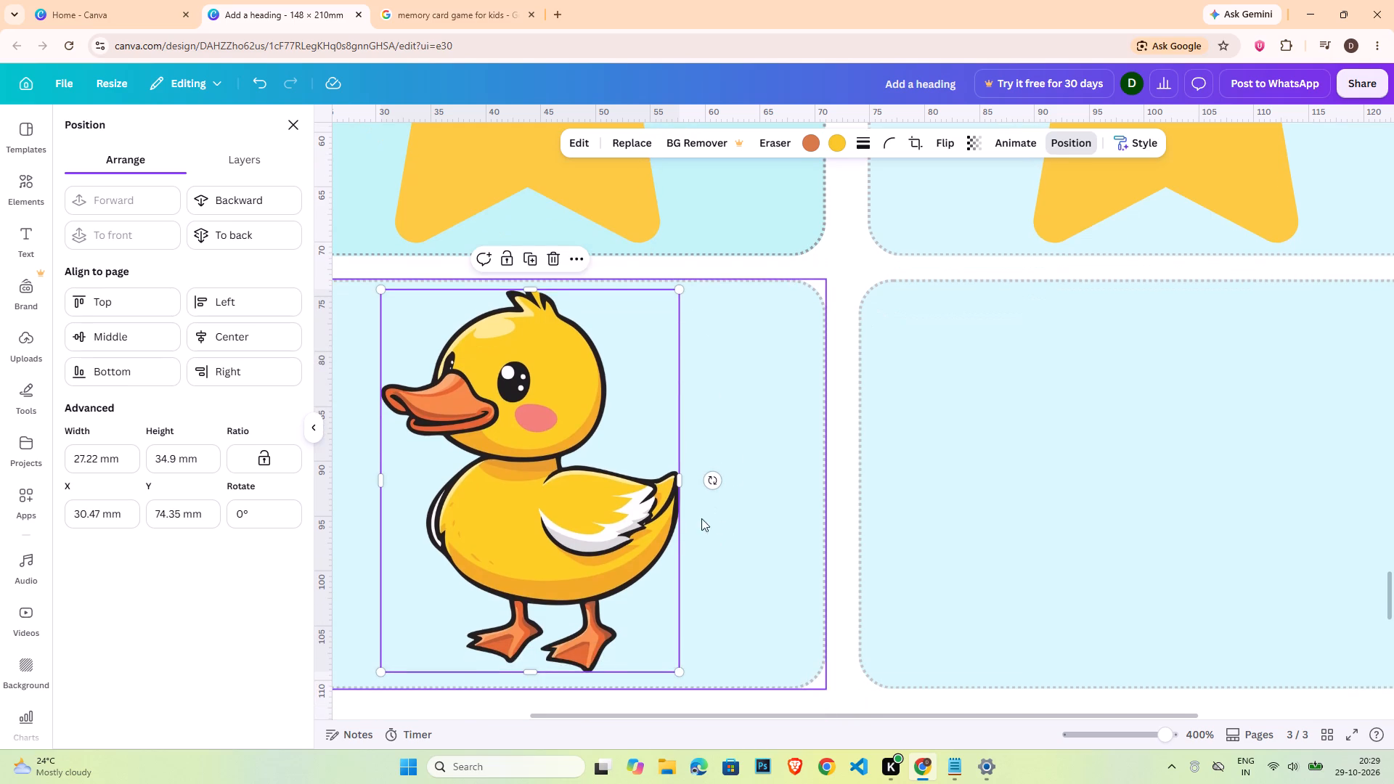
pyautogui.moveTo(684, 669); pyautogui.dragTo(698, 679)
# Align the enlarged duck to the horizontal and vertical centre of the second row's first card.
pyautogui.click(759, 592)
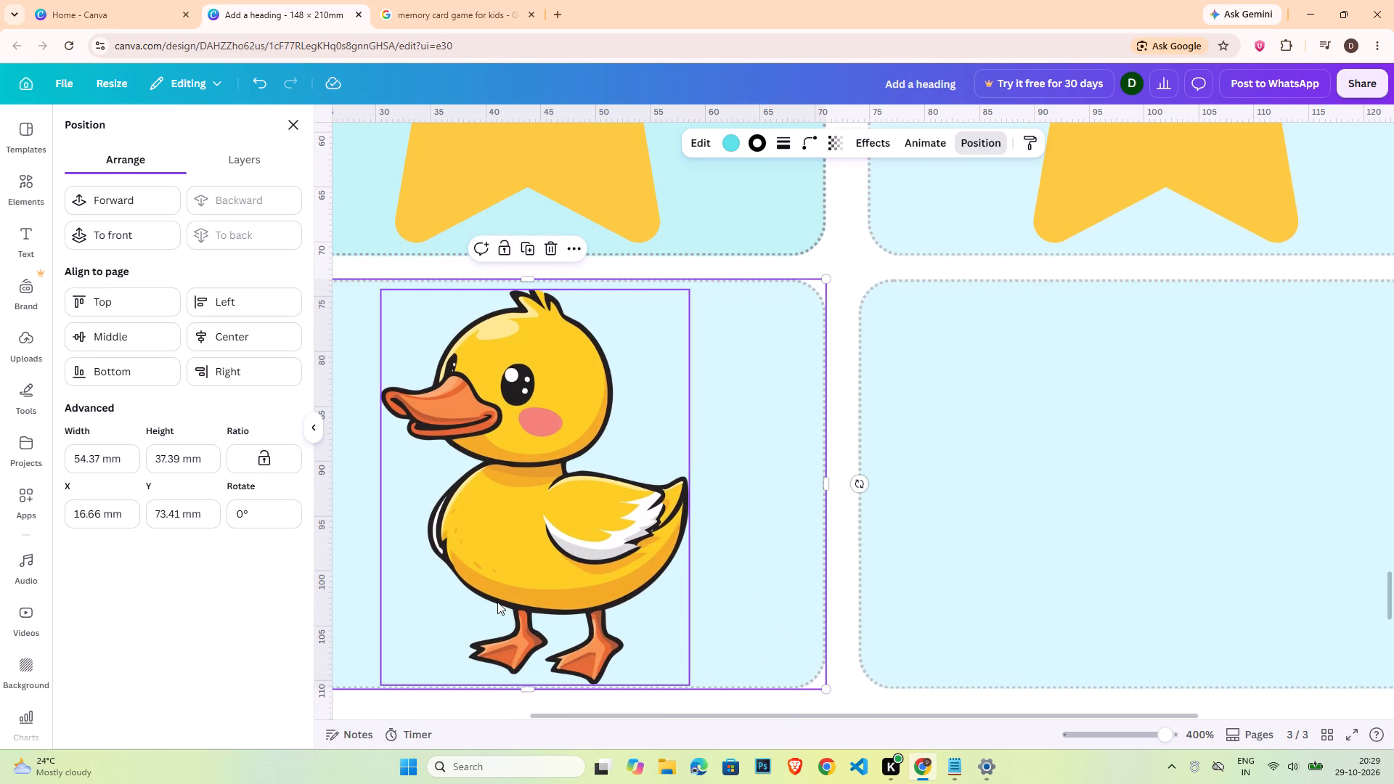
pyautogui.click(823, 554)
pyautogui.click(753, 548)
pyautogui.keyDown('shift'); pyautogui.click(592, 517); pyautogui.keyUp('shift')
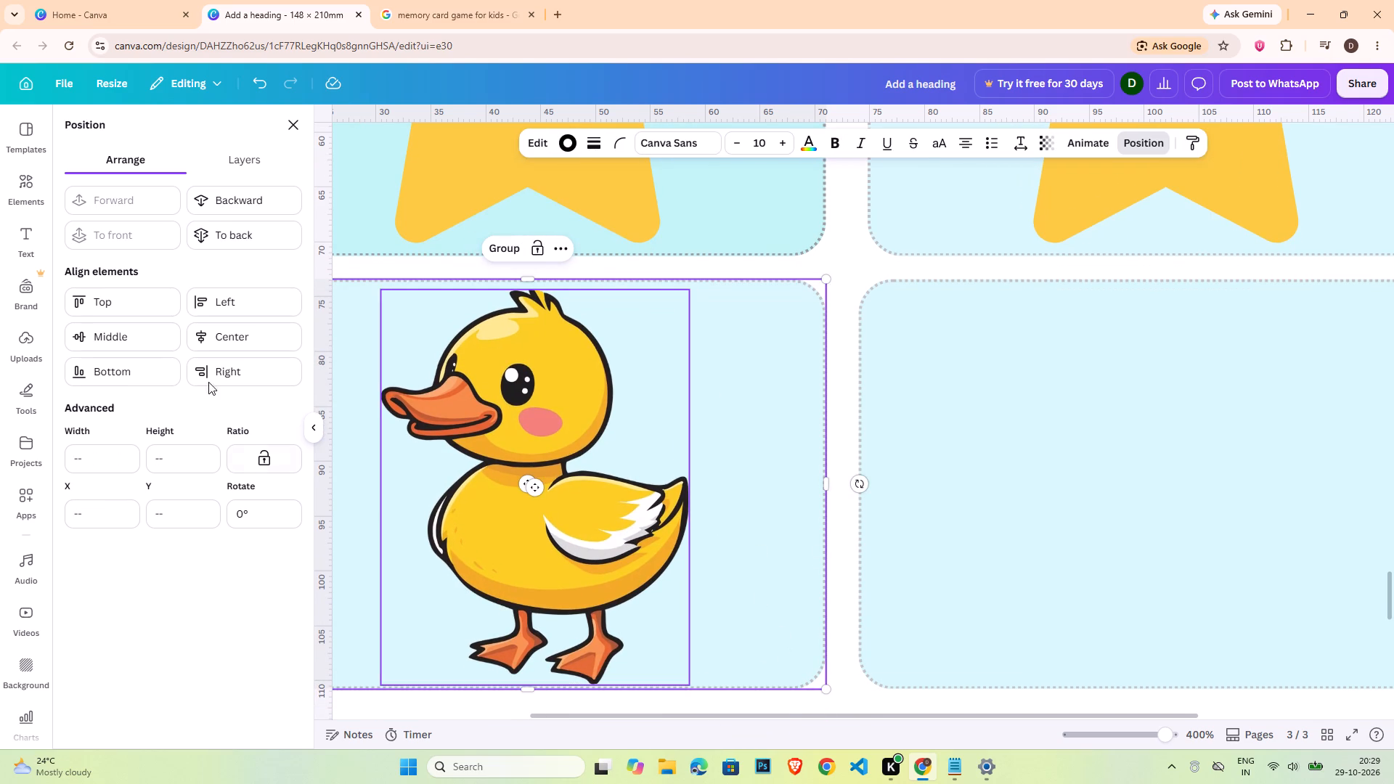
pyautogui.click(211, 333)
pyautogui.click(161, 345)
pyautogui.click(920, 479)
# Copy the duck onto the second row's second card and centre it there horizontally and vertically.
pyautogui.click(571, 486)
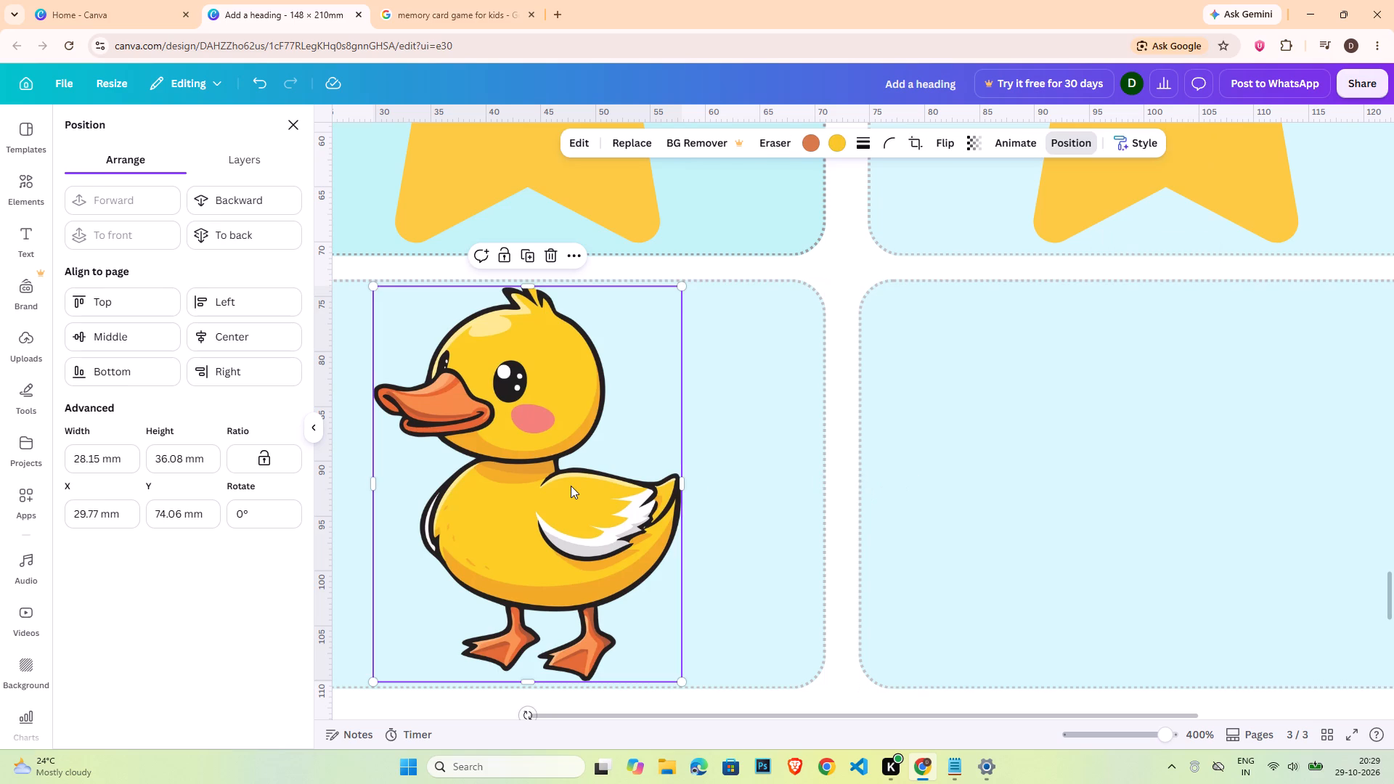
pyautogui.hotkey('ctrl', 'c')
pyautogui.hotkey('ctrl', 'v')
pyautogui.moveTo(502, 527); pyautogui.dragTo(1114, 481)
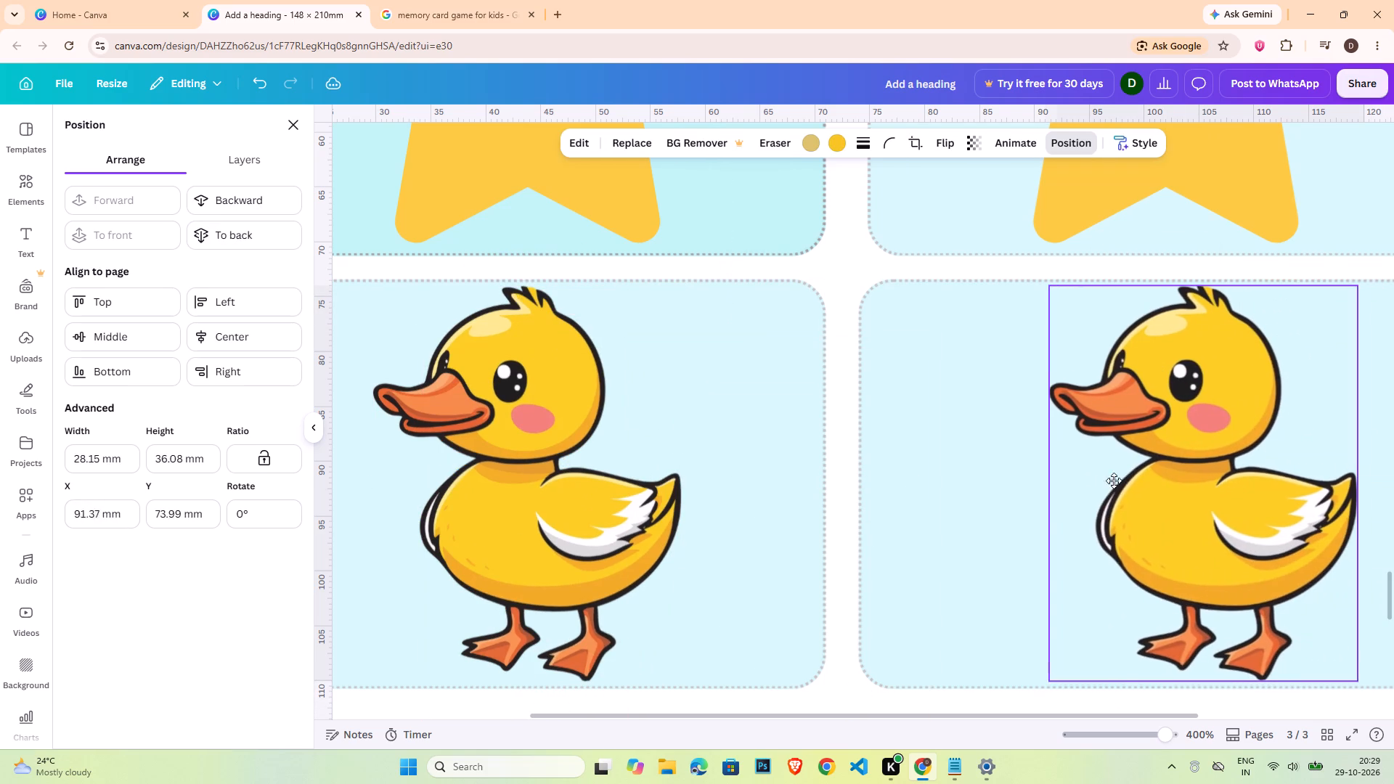
pyautogui.moveTo(1114, 481); pyautogui.dragTo(1113, 481)
pyautogui.click(984, 466)
pyautogui.keyDown('shift'); pyautogui.click(1129, 470); pyautogui.keyUp('shift')
pyautogui.click(223, 338)
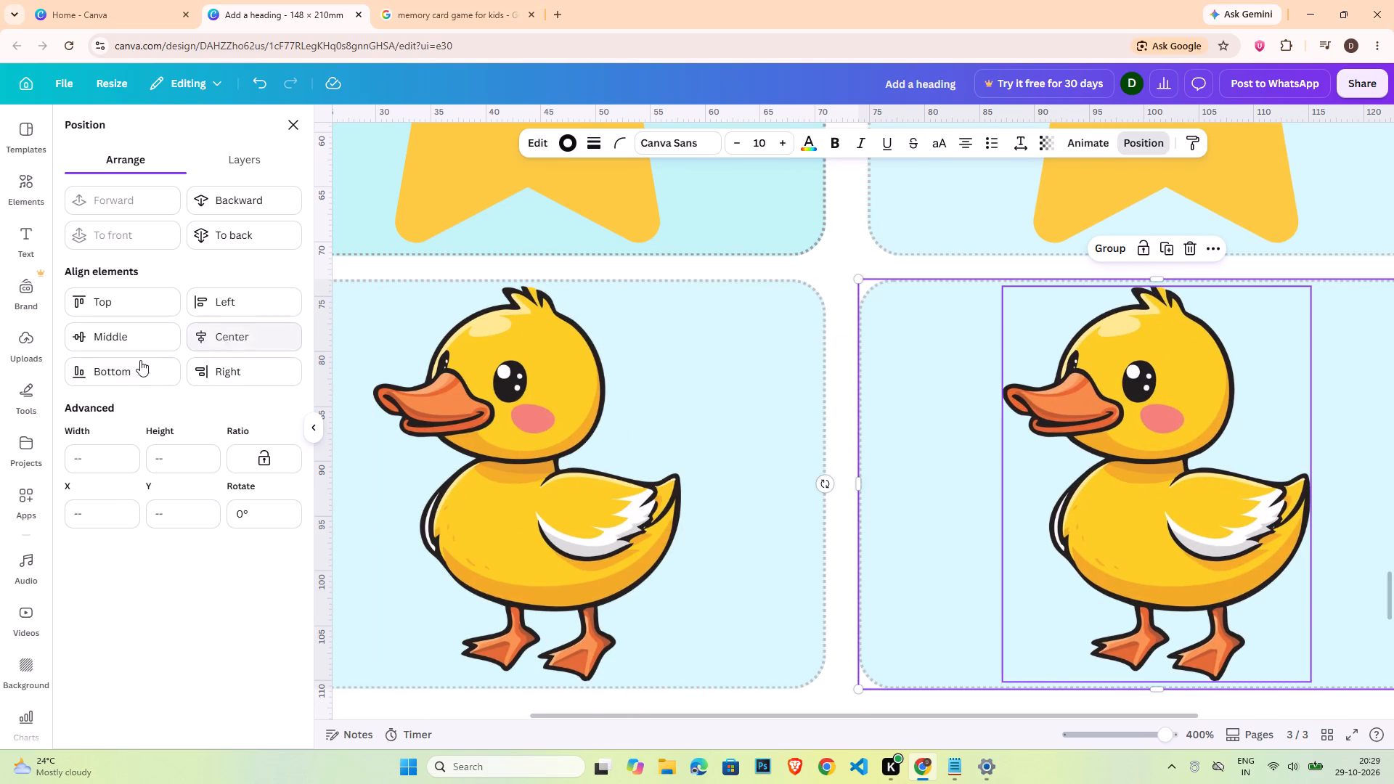
pyautogui.click(138, 338)
# Search the graphics for "frog" for the third-row cards.
pyautogui.scroll(-7, 1016, 626)
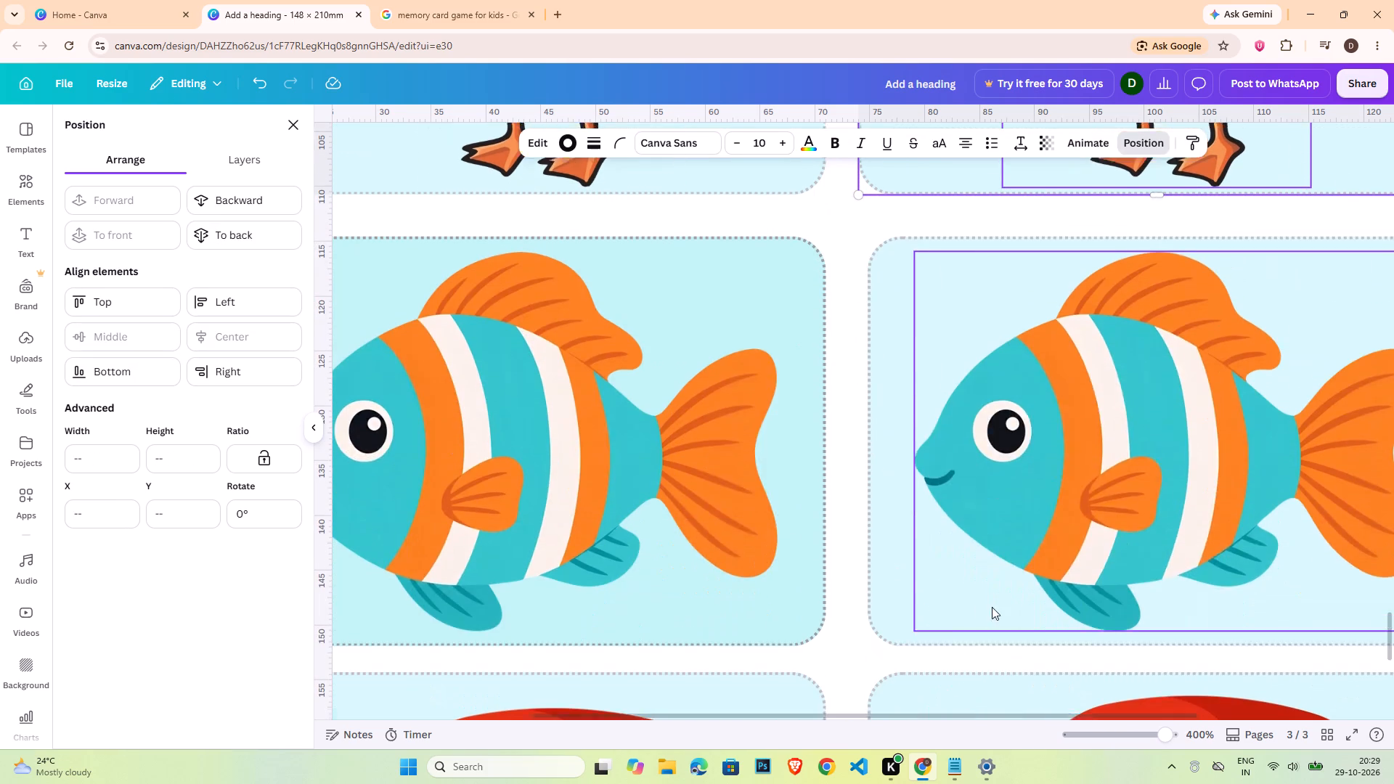
pyautogui.click(1156, 738)
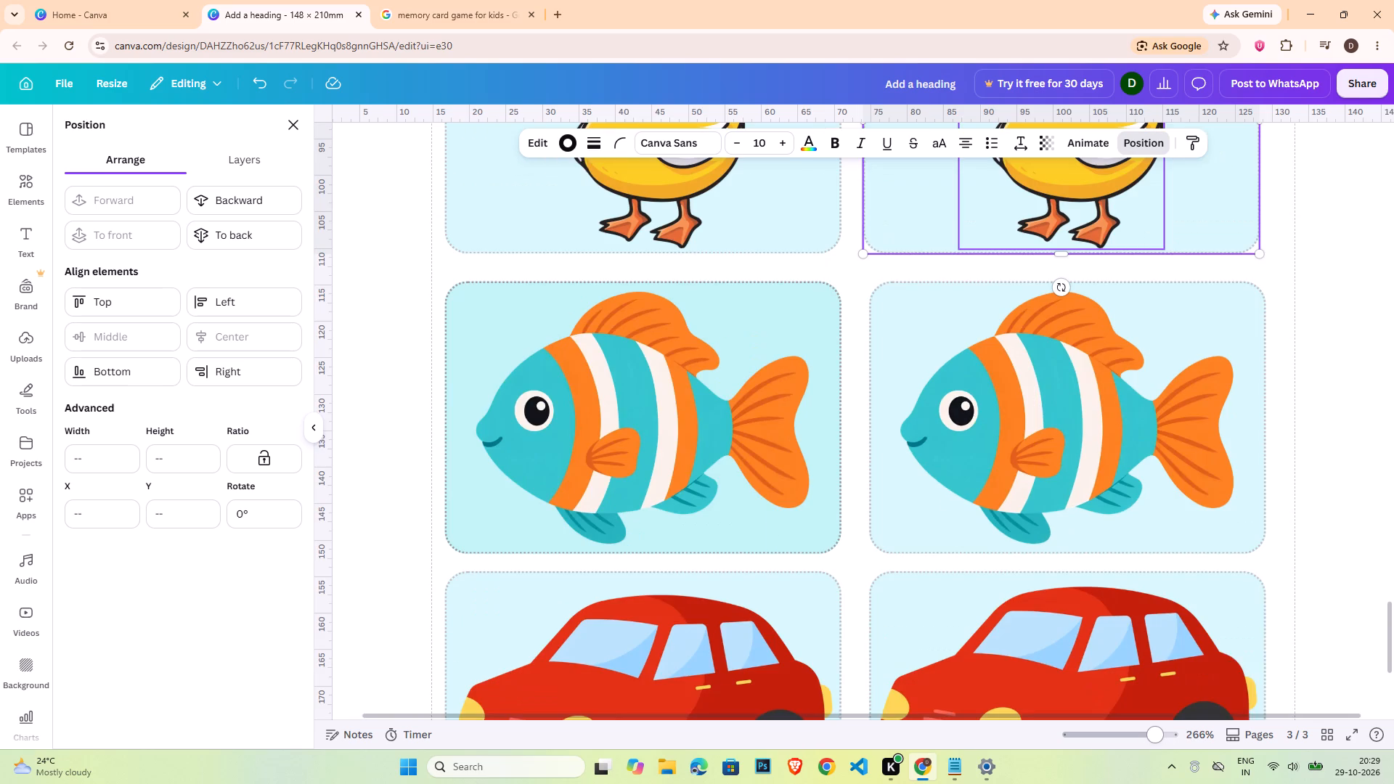
pyautogui.click(1311, 582)
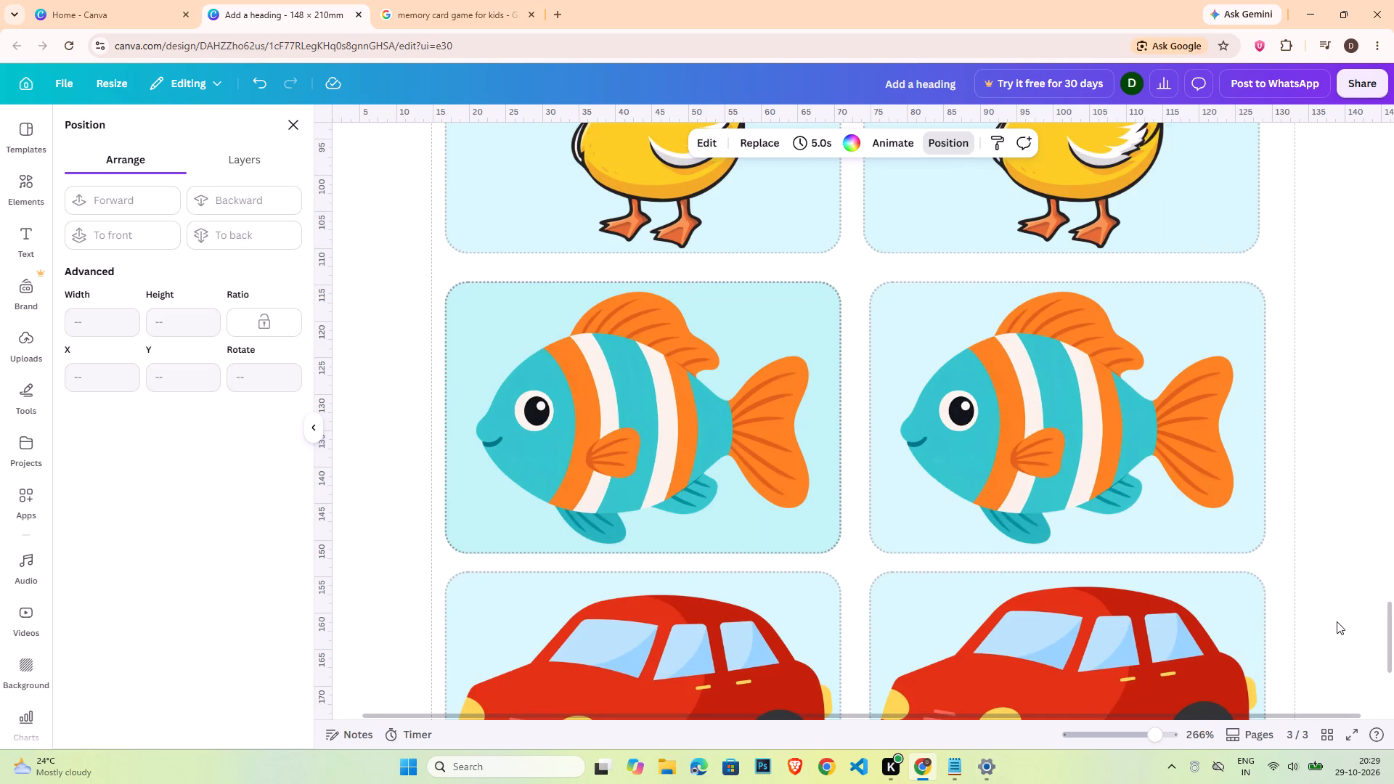
pyautogui.click(44, 192)
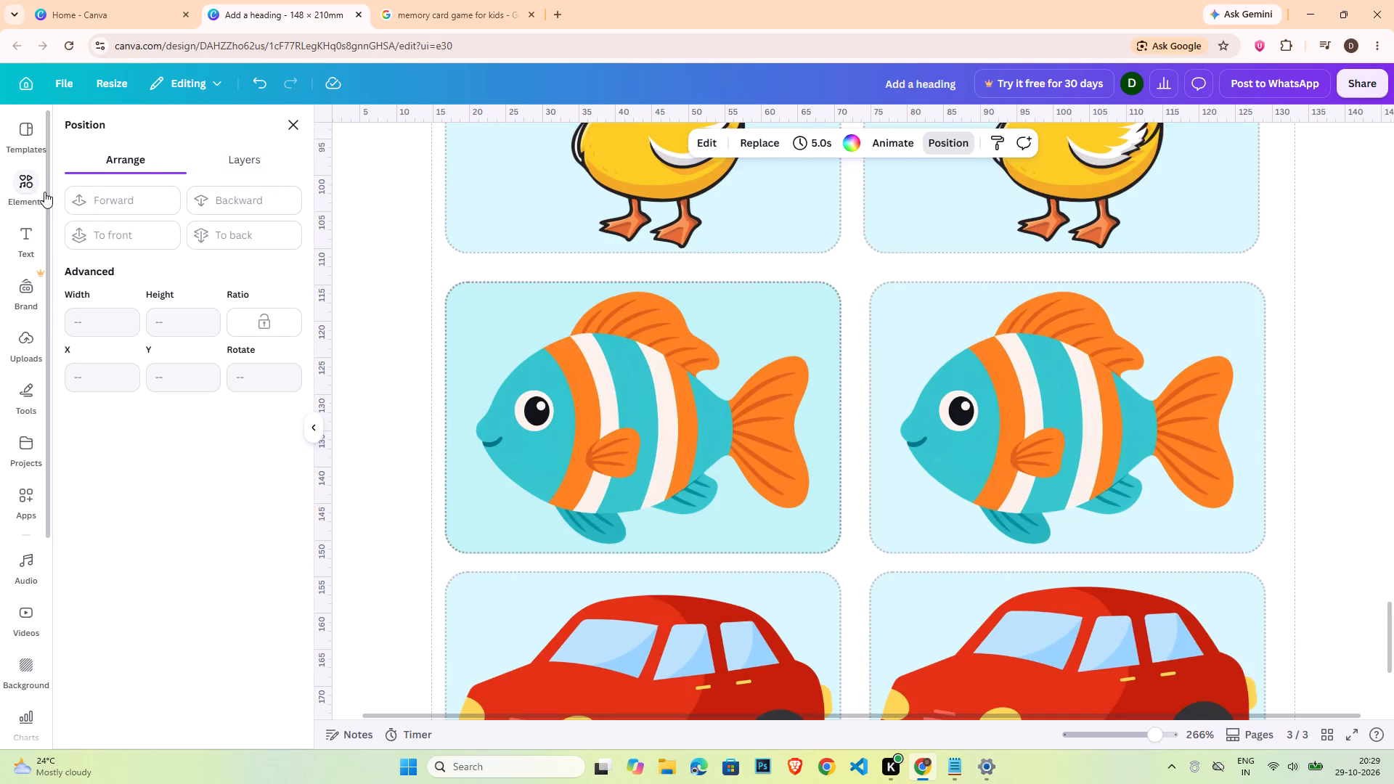
pyautogui.click(173, 121)
pyautogui.doubleClick(168, 132)
pyautogui.write('fr')
pyautogui.write('oh')
pyautogui.press('Return')
pyautogui.press('BackSpace')
pyautogui.press('g')
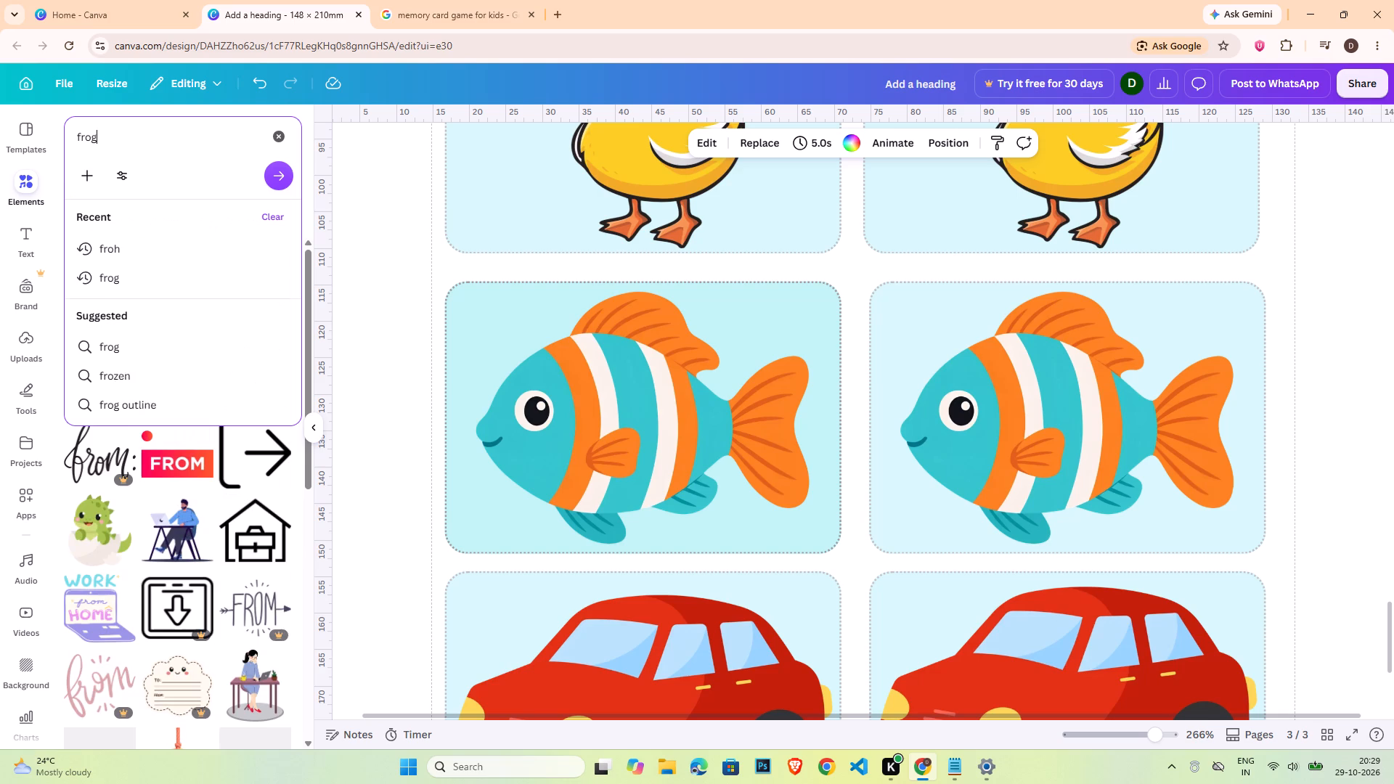
pyautogui.press('Return')
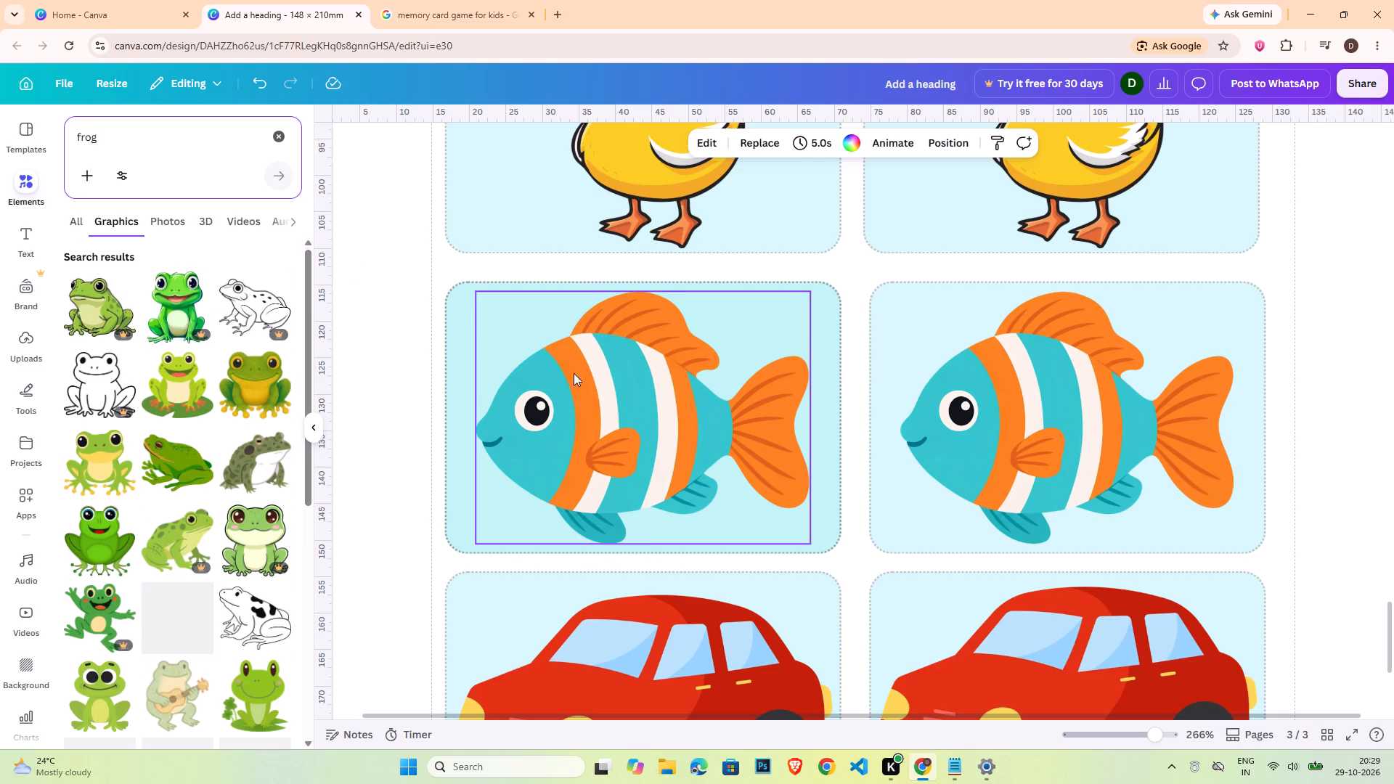
# Delete the striped fish from both third-row cards.
pyautogui.click(611, 384)
pyautogui.press('Delete')
pyautogui.click(995, 457)
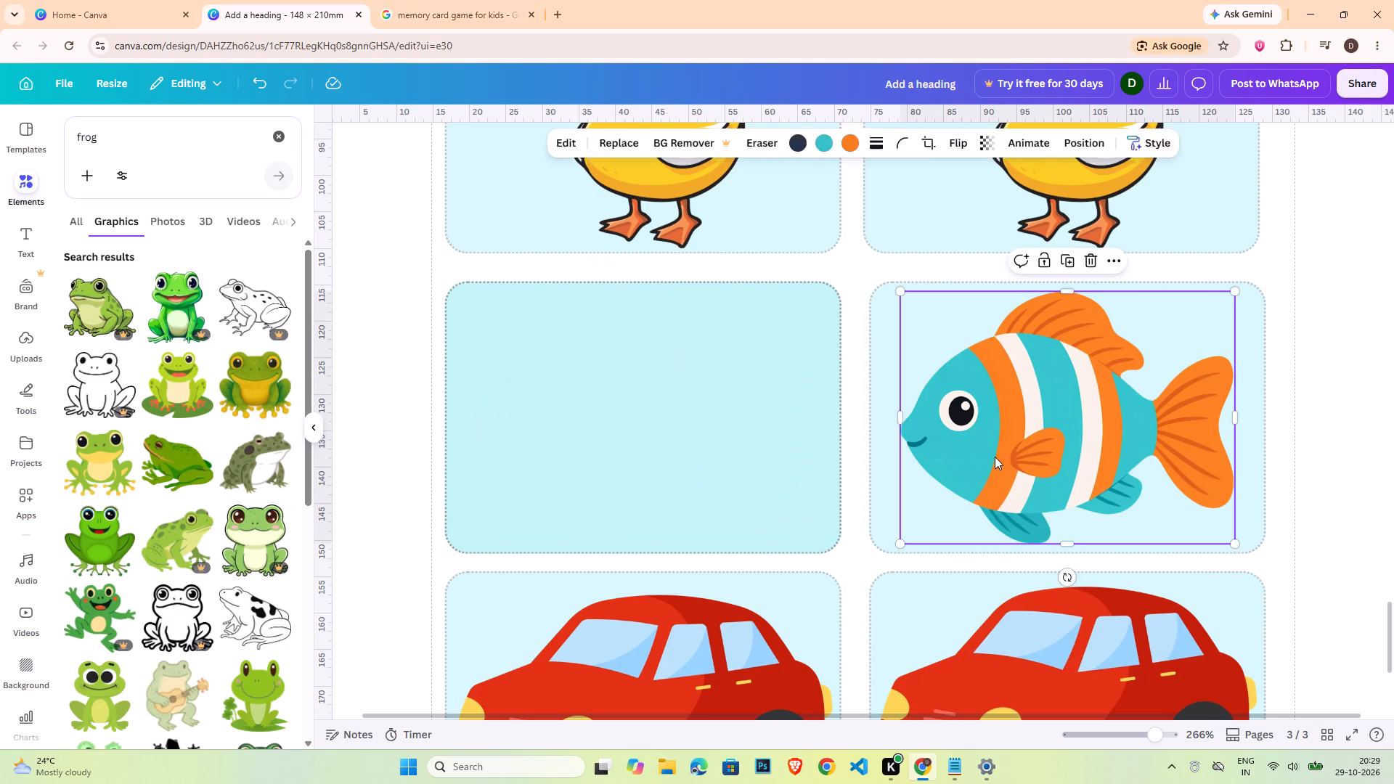
pyautogui.press('Delete')
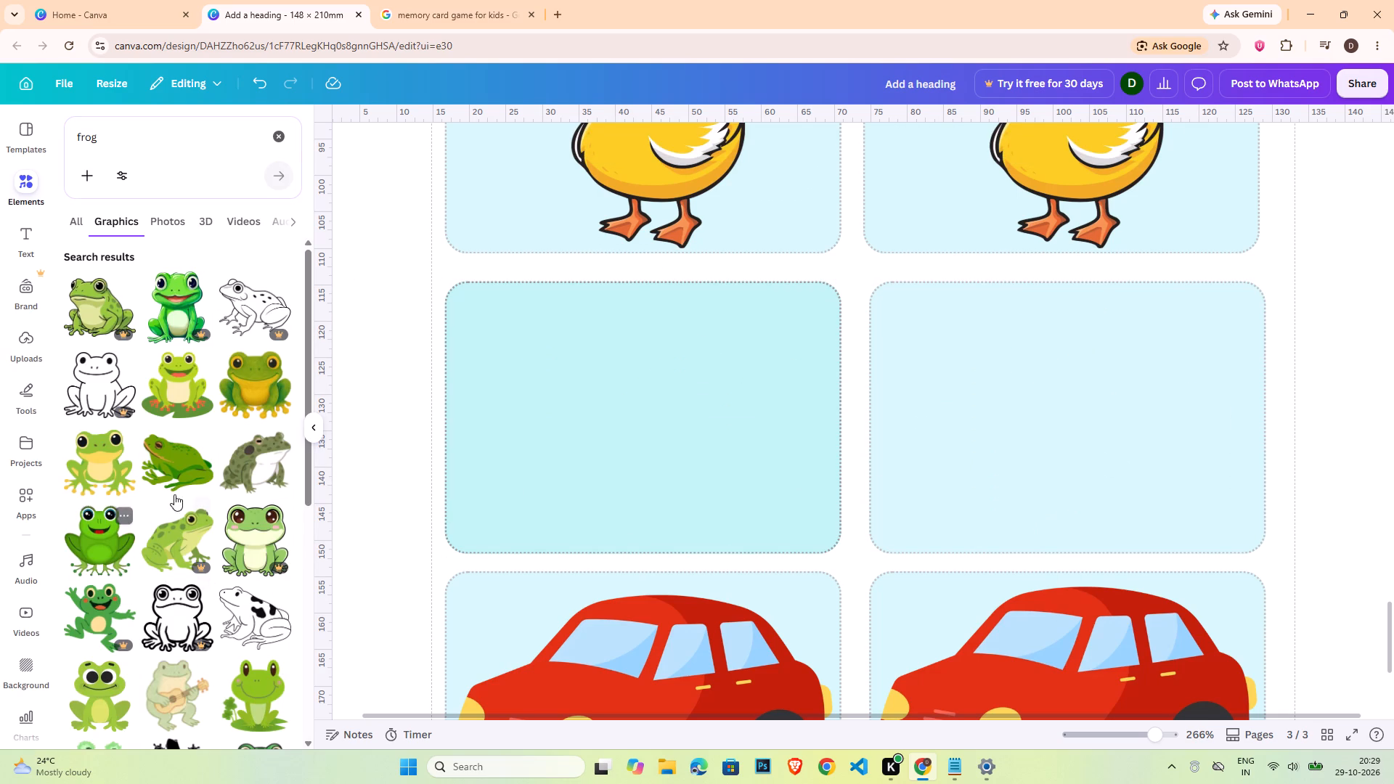
# Insert the green frog with the yellow belly, scale it down to about card height and place it on the third row's first card.
pyautogui.click(236, 388)
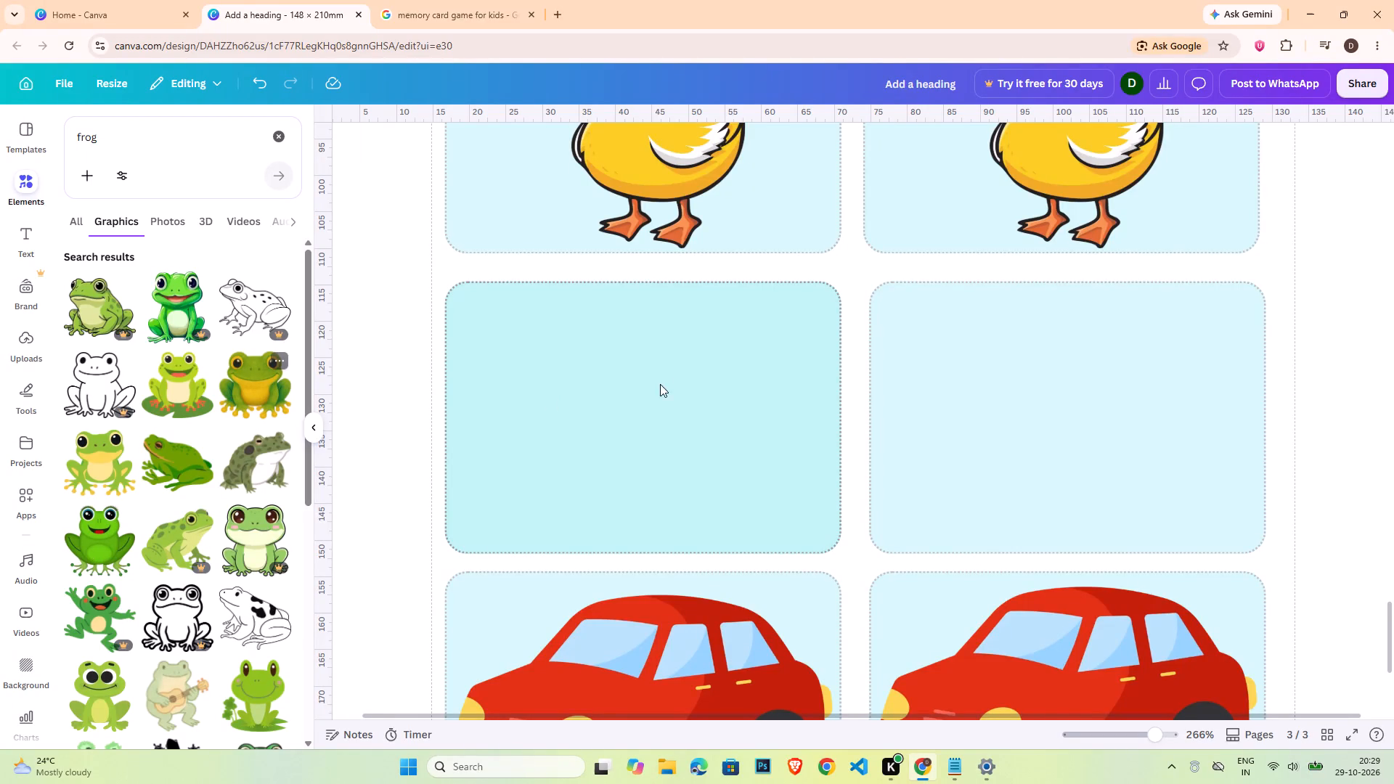
pyautogui.moveTo(758, 333); pyautogui.dragTo(666, 425)
pyautogui.moveTo(750, 297); pyautogui.dragTo(746, 475)
pyautogui.moveTo(630, 203); pyautogui.dragTo(611, 386)
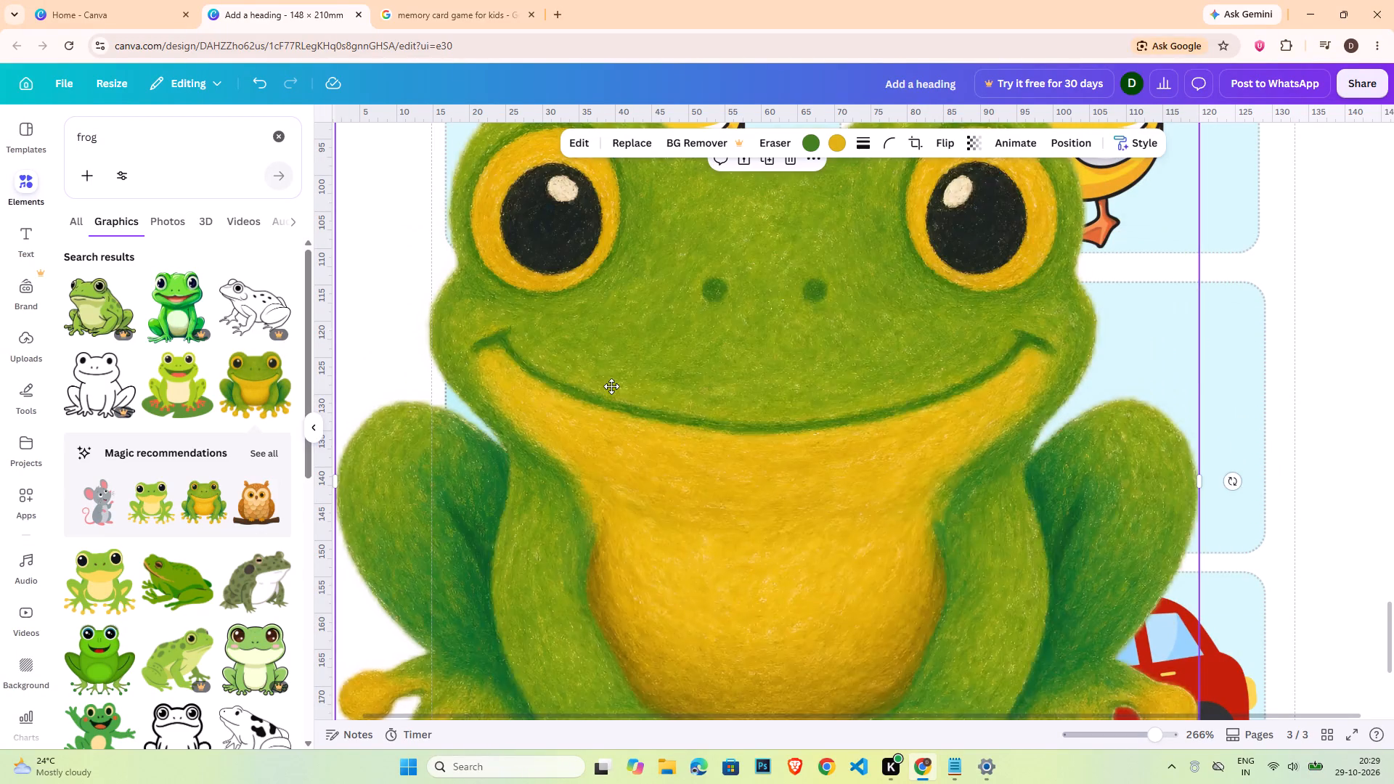
pyautogui.moveTo(611, 386); pyautogui.dragTo(613, 386)
pyautogui.moveTo(1182, 258); pyautogui.dragTo(768, 674)
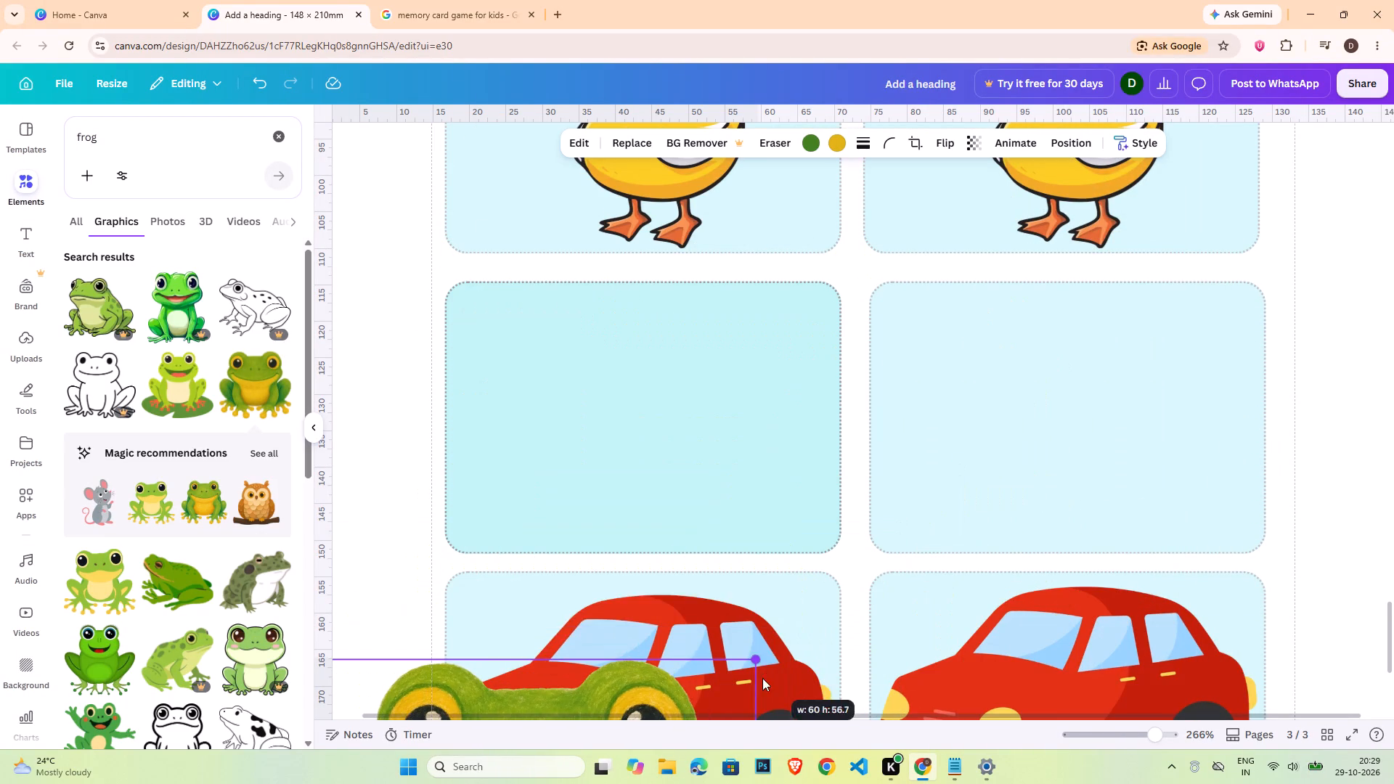
pyautogui.moveTo(659, 700); pyautogui.dragTo(806, 314)
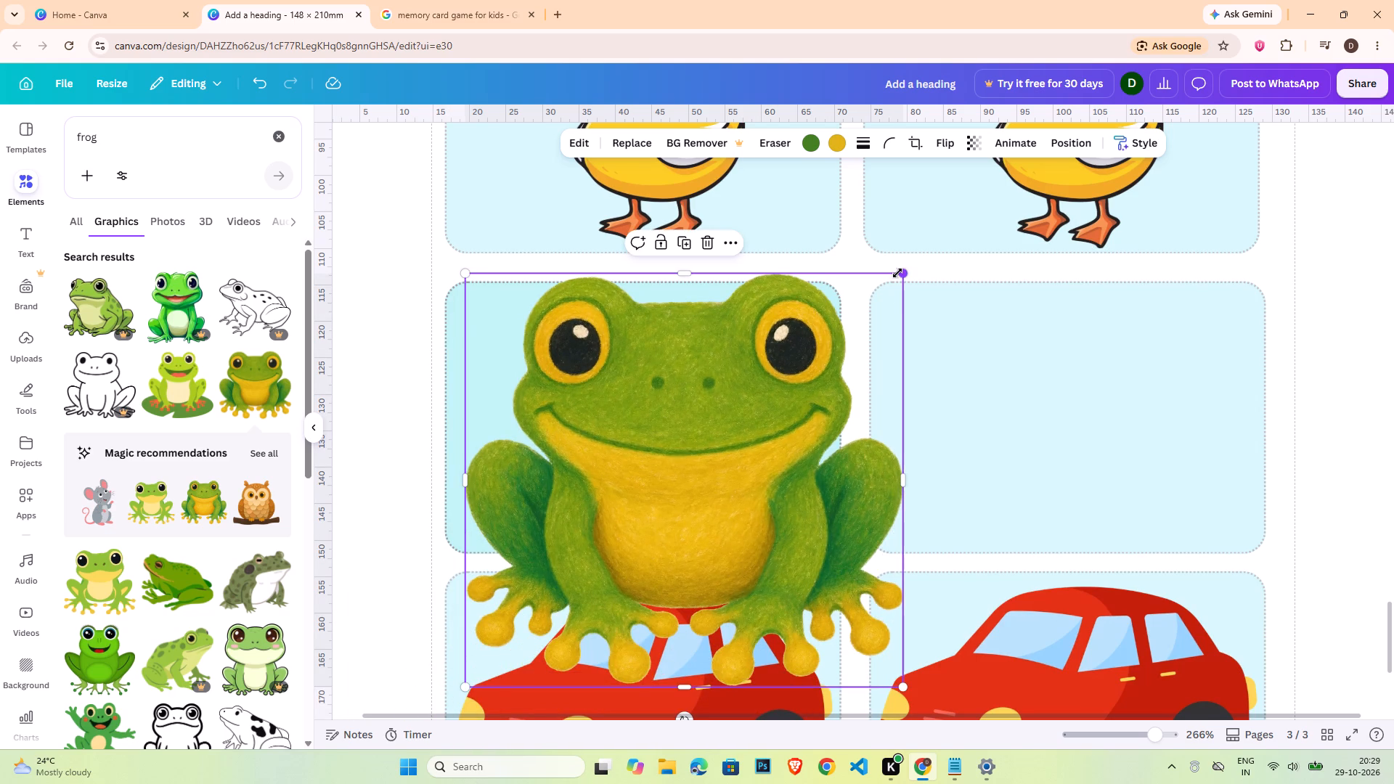
pyautogui.moveTo(897, 273); pyautogui.dragTo(805, 360)
pyautogui.moveTo(649, 522); pyautogui.dragTo(664, 444)
pyautogui.moveTo(824, 610); pyautogui.dragTo(735, 500)
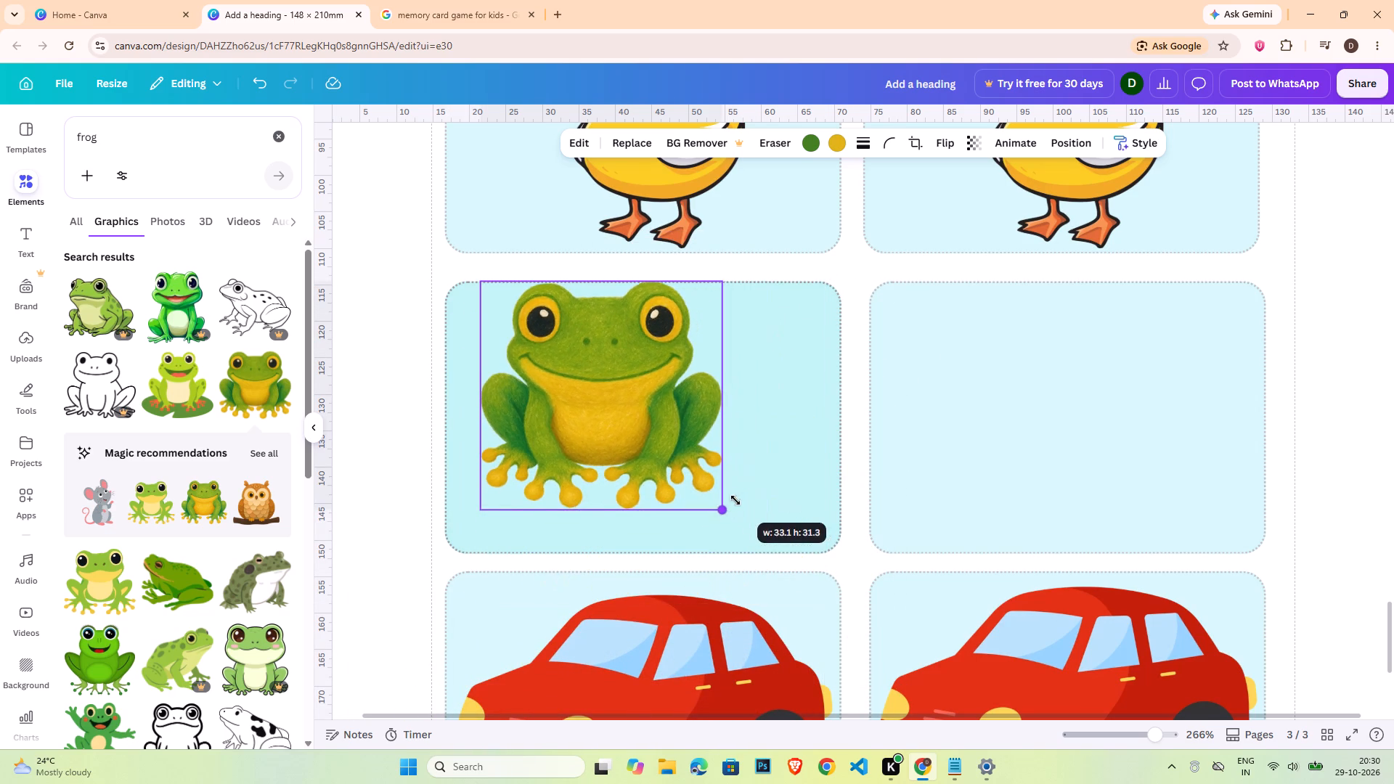
pyautogui.moveTo(735, 500); pyautogui.dragTo(778, 537)
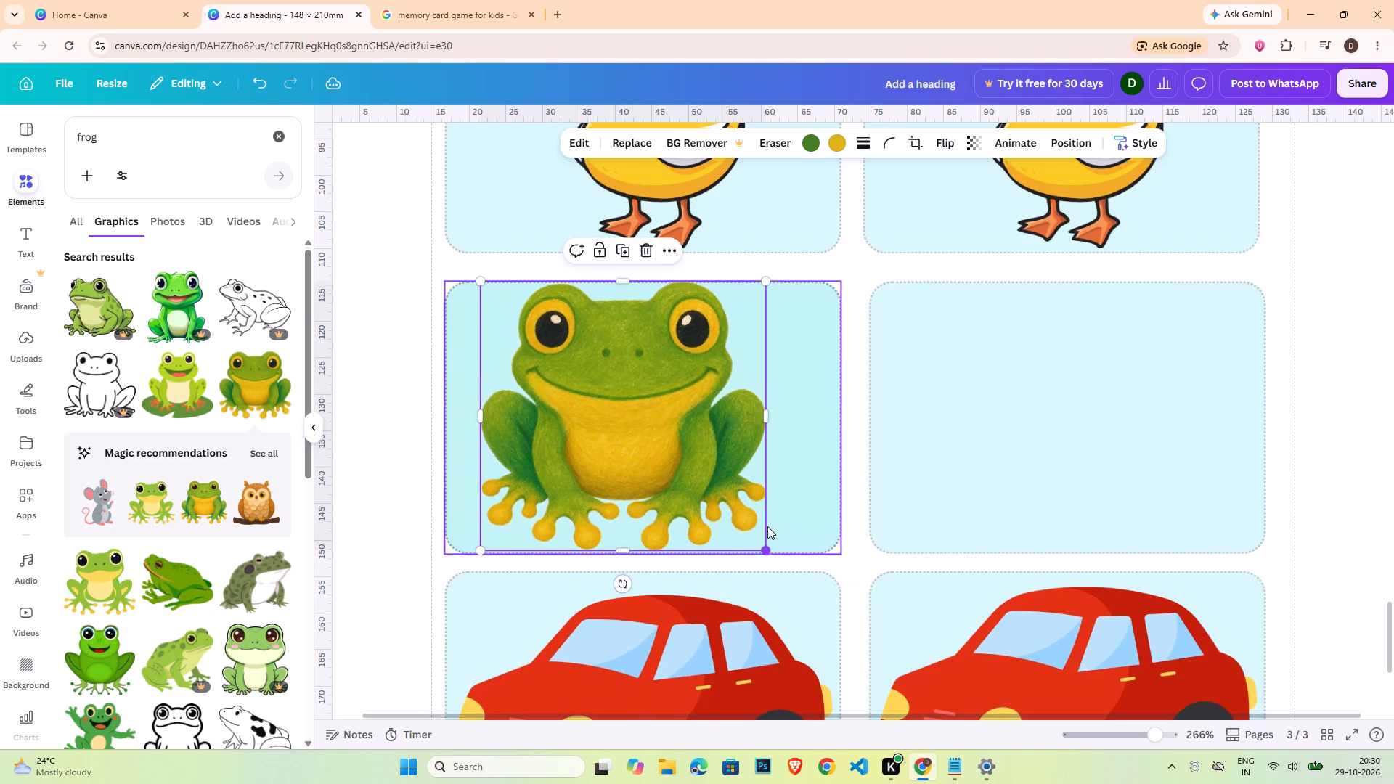
pyautogui.moveTo(684, 449); pyautogui.dragTo(701, 450)
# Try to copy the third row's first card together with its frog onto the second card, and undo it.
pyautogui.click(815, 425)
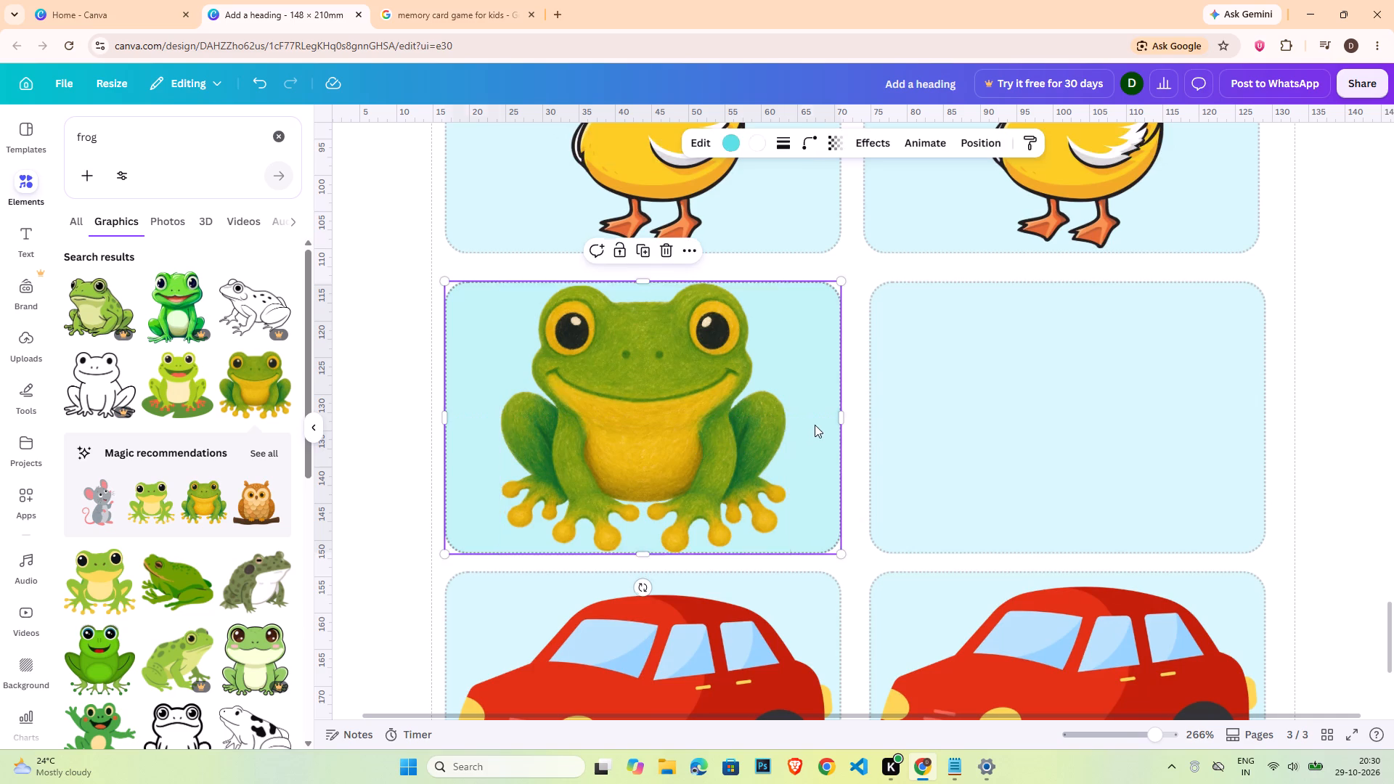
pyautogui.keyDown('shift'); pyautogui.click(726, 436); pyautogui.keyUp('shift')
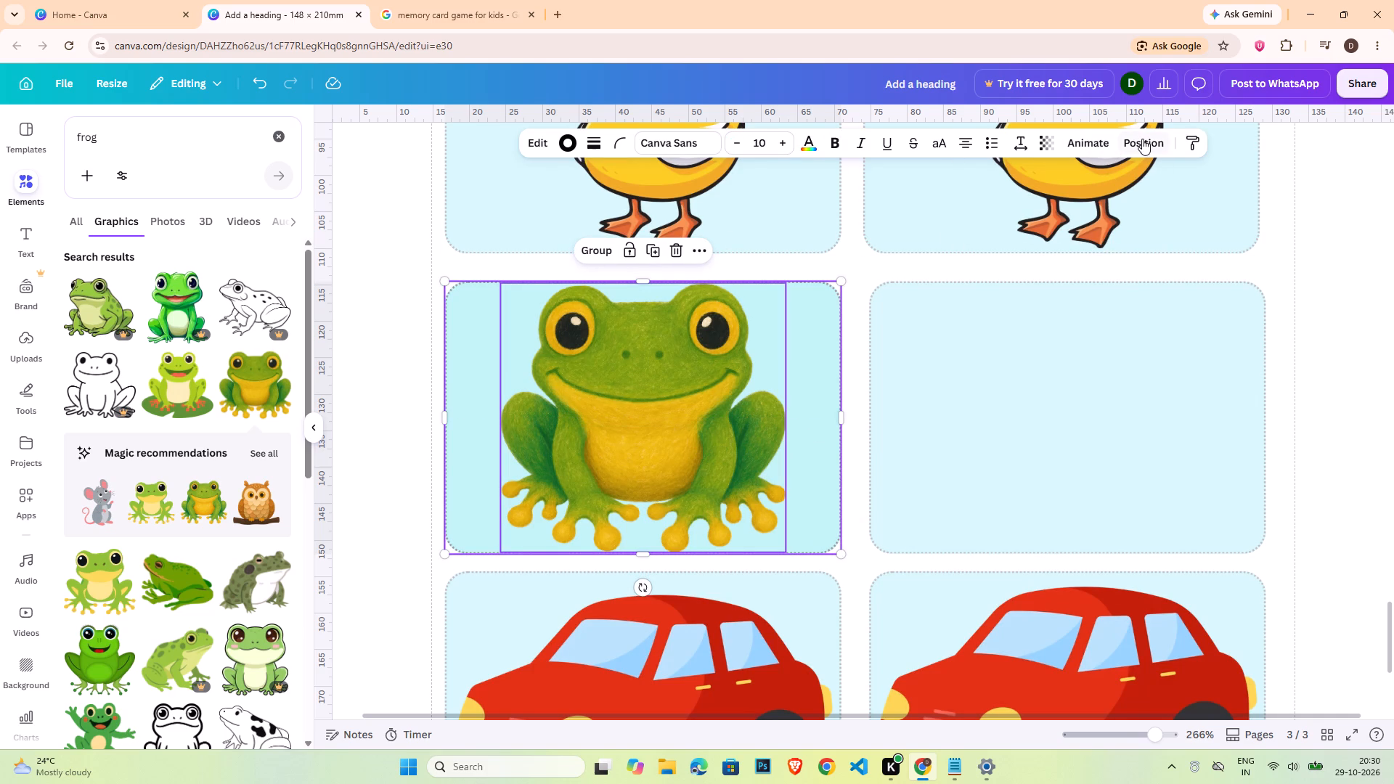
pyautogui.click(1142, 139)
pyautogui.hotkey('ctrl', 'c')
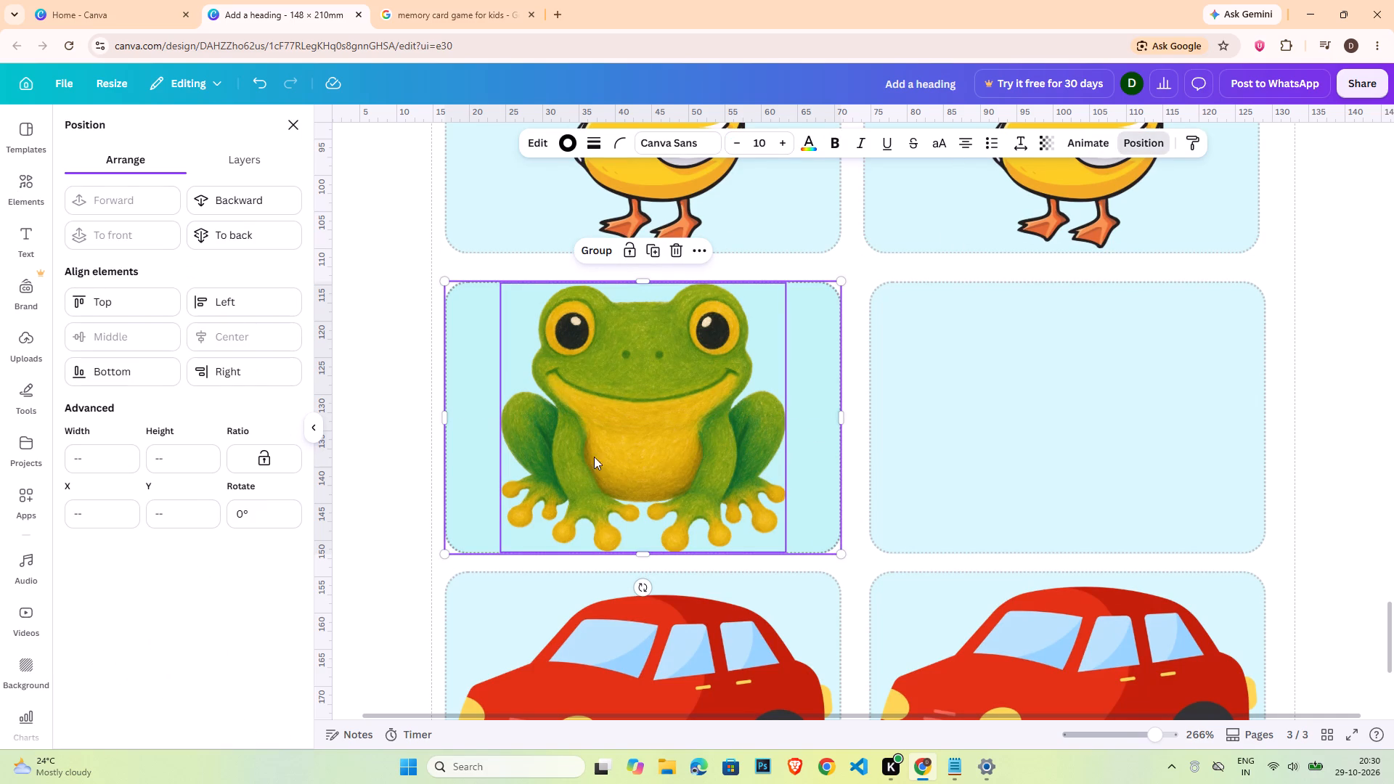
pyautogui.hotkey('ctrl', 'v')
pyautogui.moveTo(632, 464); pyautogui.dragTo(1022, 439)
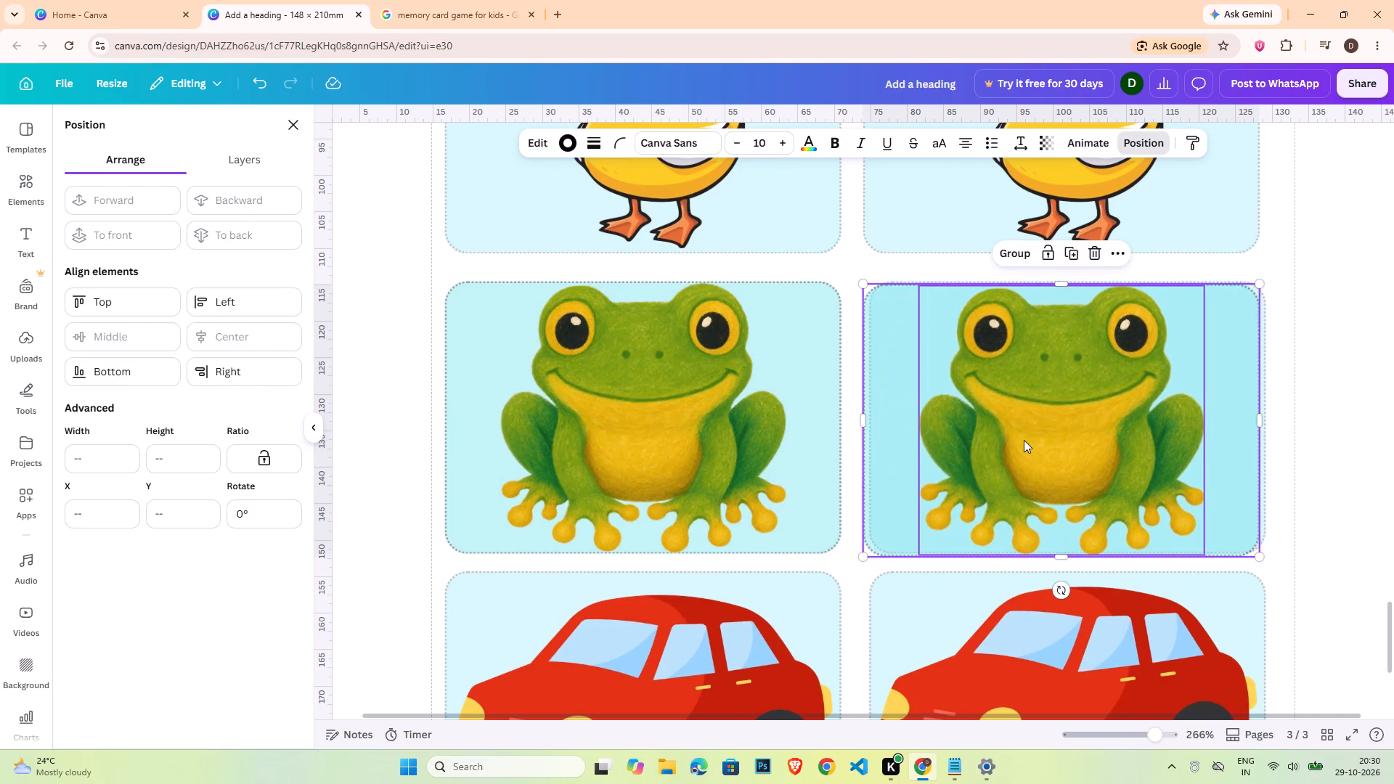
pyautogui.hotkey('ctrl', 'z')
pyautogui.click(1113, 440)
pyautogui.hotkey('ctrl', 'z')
# Copy only the frog onto the third row's second card and centre it there horizontally and vertically.
pyautogui.click(629, 433)
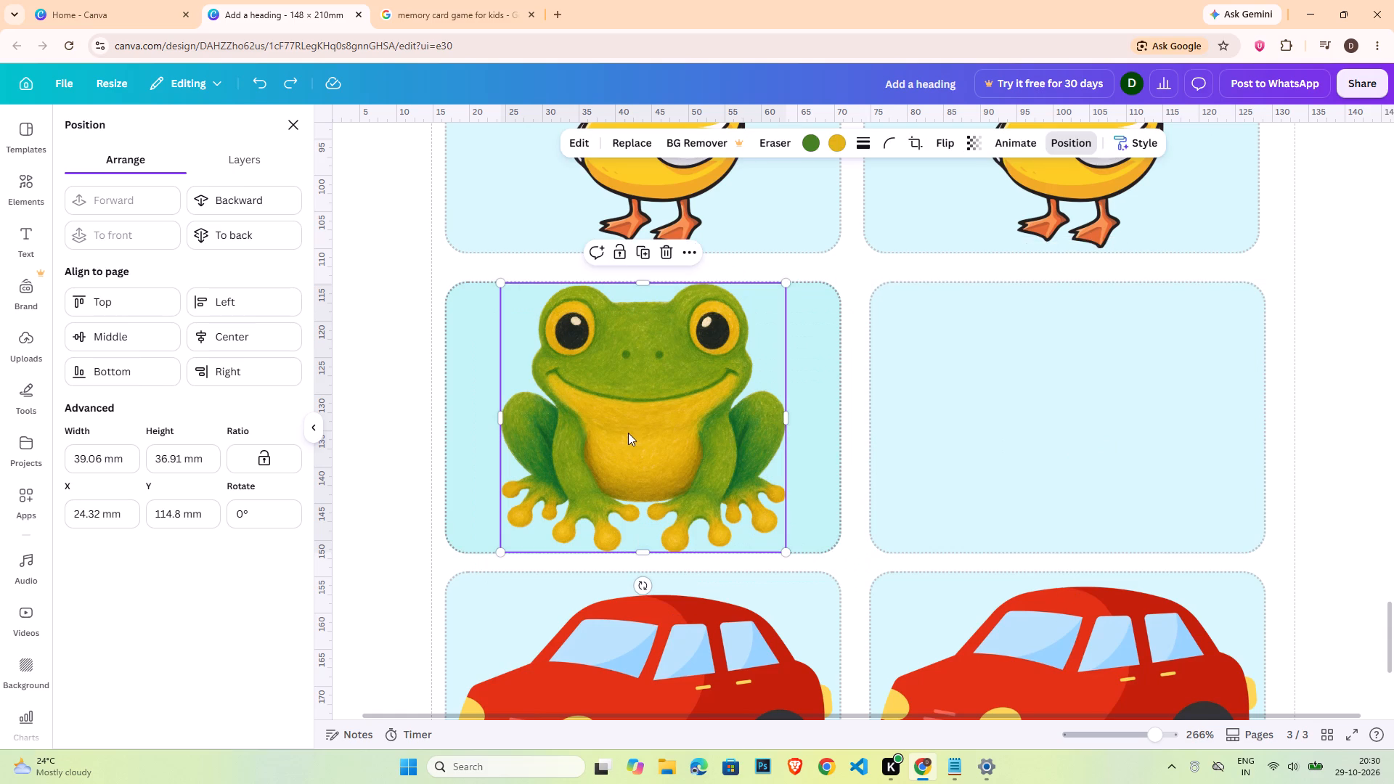
pyautogui.hotkey('ctrl', 'c')
pyautogui.hotkey('ctrl', 'v')
pyautogui.moveTo(634, 451); pyautogui.dragTo(1133, 415)
pyautogui.click(1059, 407)
pyautogui.moveTo(1150, 400); pyautogui.dragTo(1065, 418)
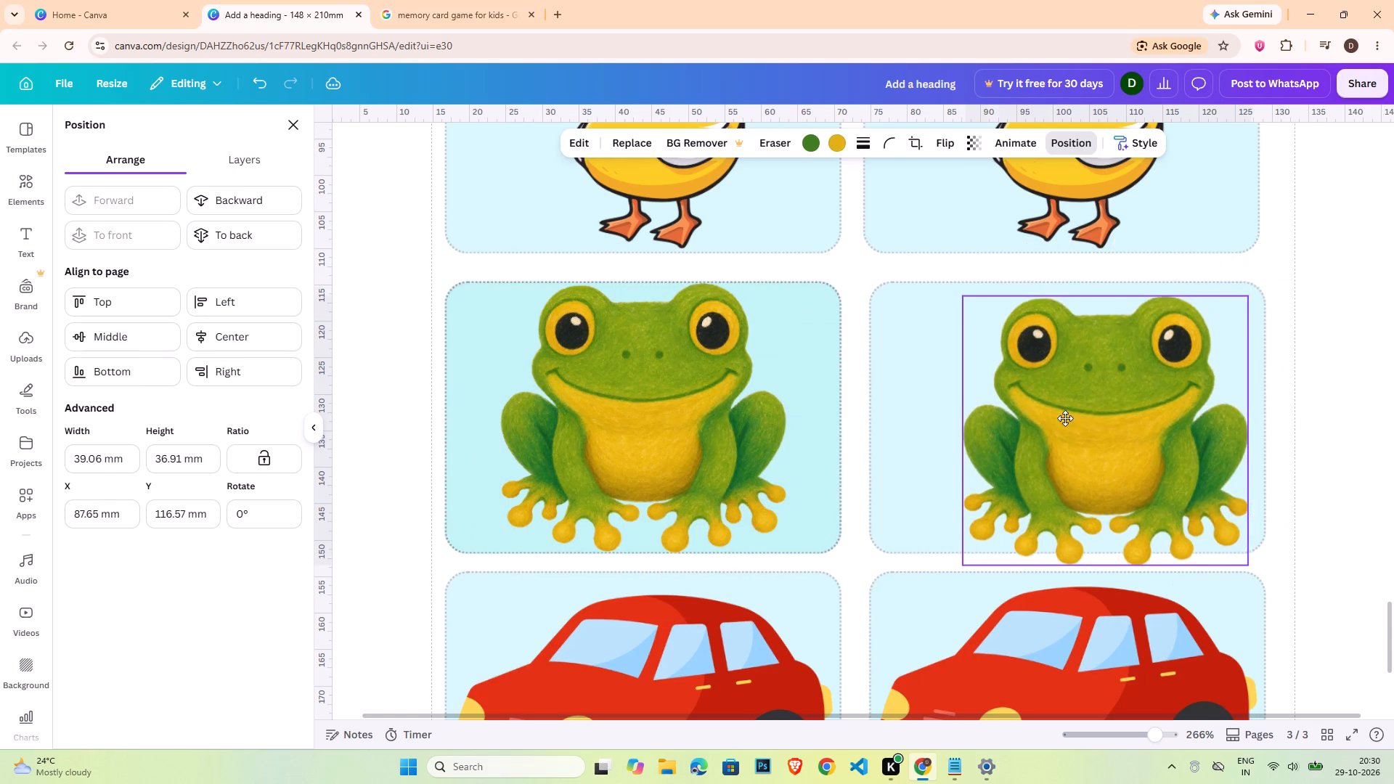
pyautogui.moveTo(1065, 418); pyautogui.dragTo(1057, 409)
pyautogui.click(887, 423)
pyautogui.keyDown('shift'); pyautogui.click(1053, 423); pyautogui.keyUp('shift')
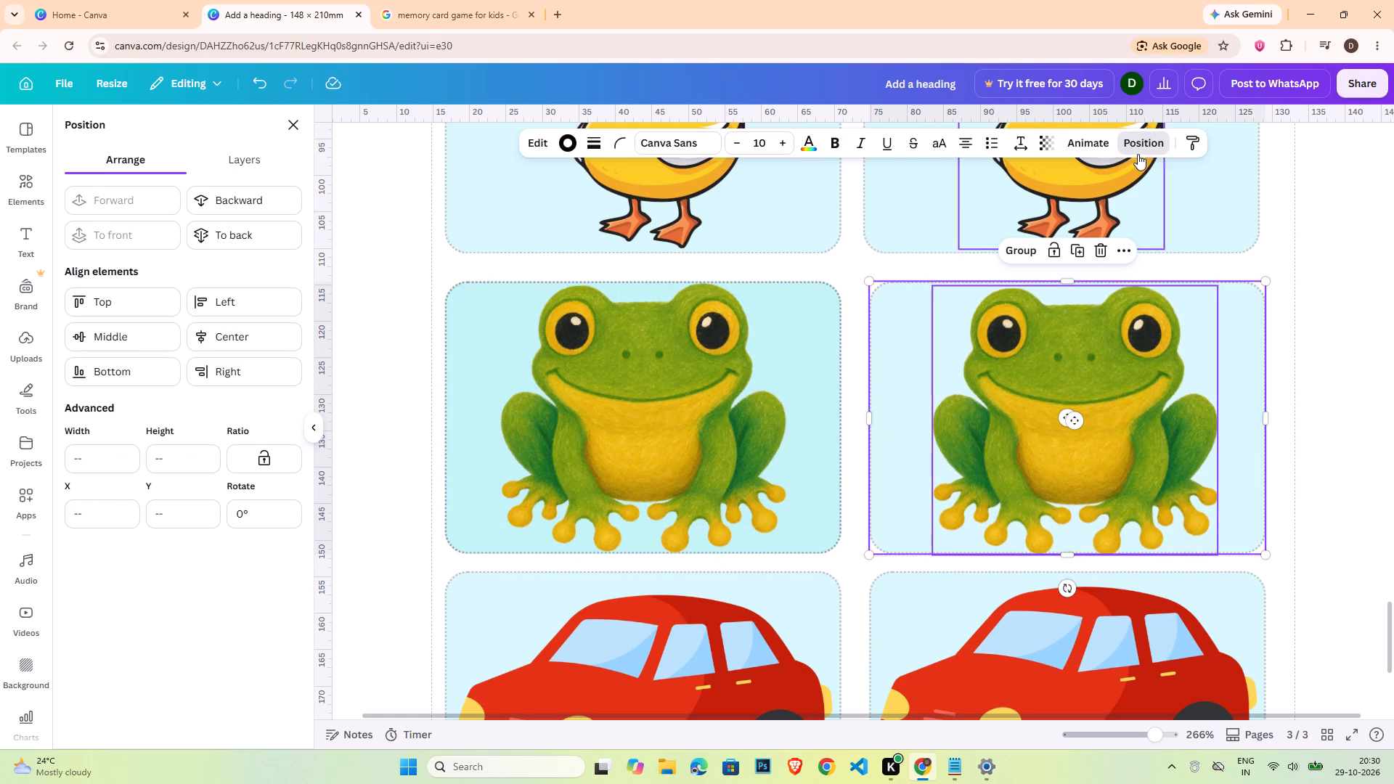
pyautogui.click(272, 347)
pyautogui.click(126, 343)
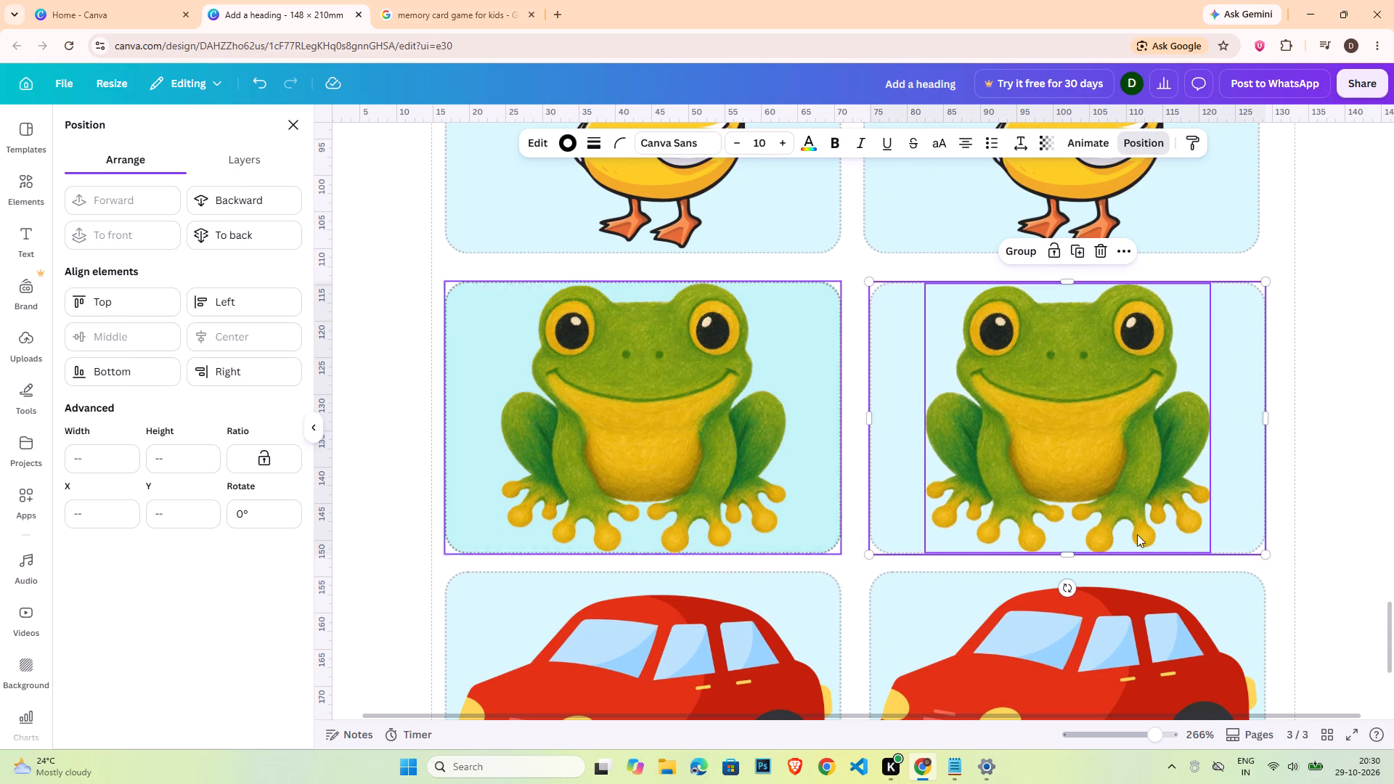
pyautogui.doubleClick(1334, 405)
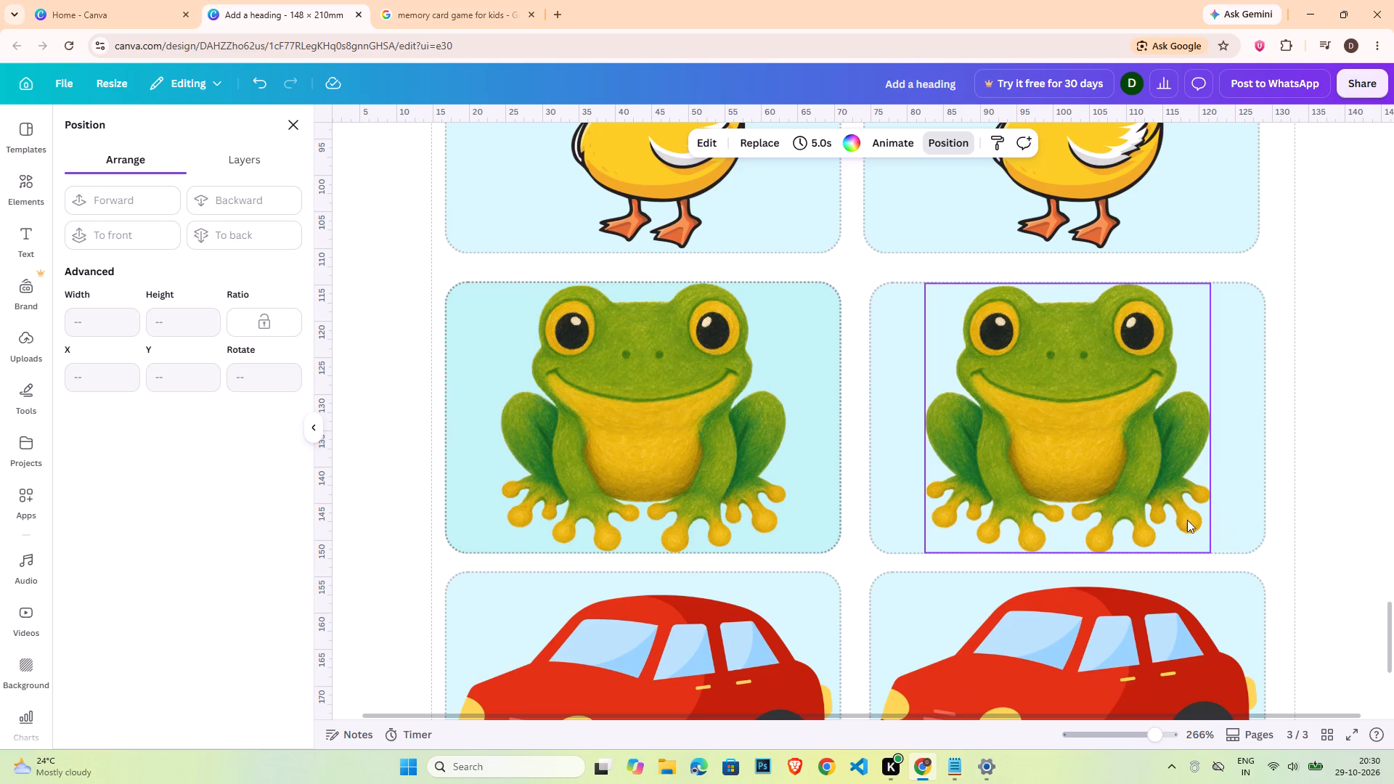
# Scale both frogs down together to about 38.7 by 36.5 mm.
pyautogui.click(736, 514)
pyautogui.keyDown('shift'); pyautogui.click(983, 510); pyautogui.keyUp('shift')
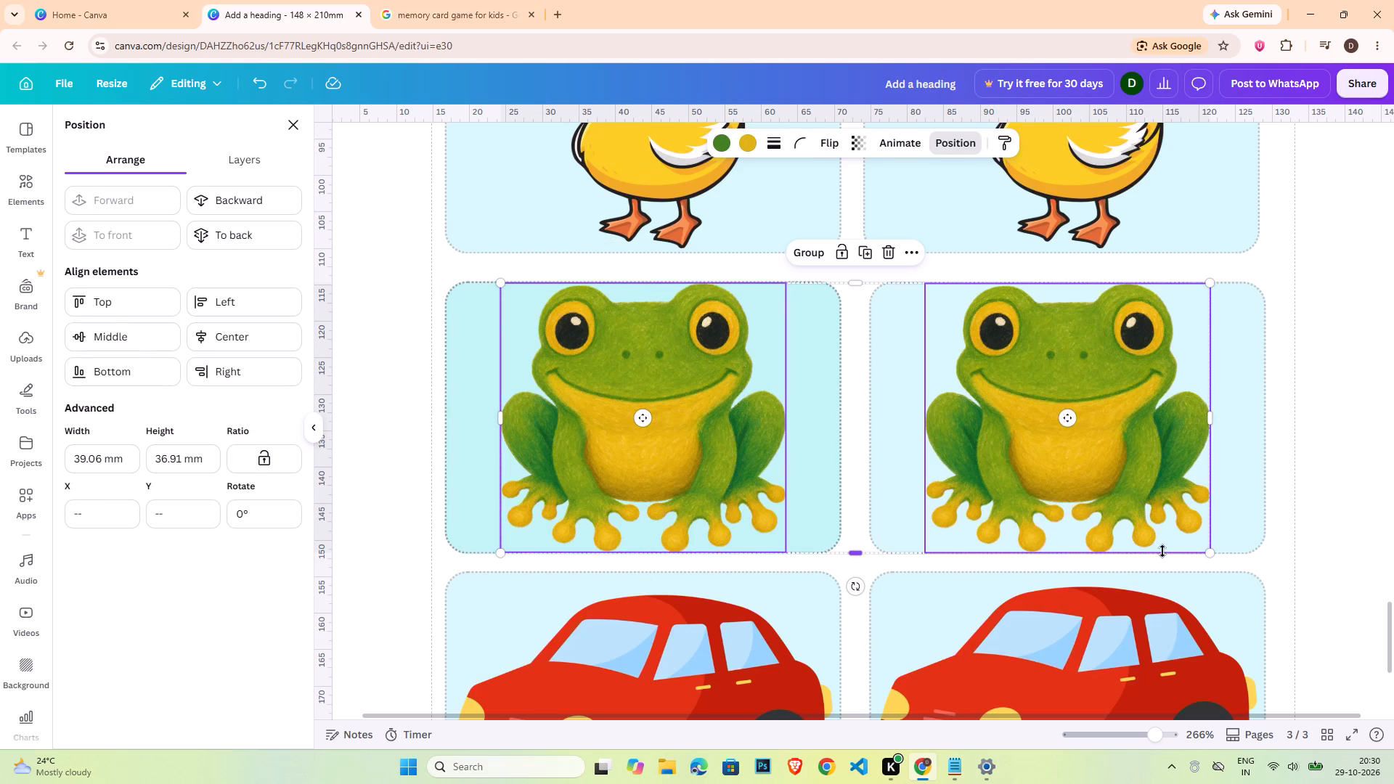
pyautogui.moveTo(1205, 551); pyautogui.dragTo(1202, 549)
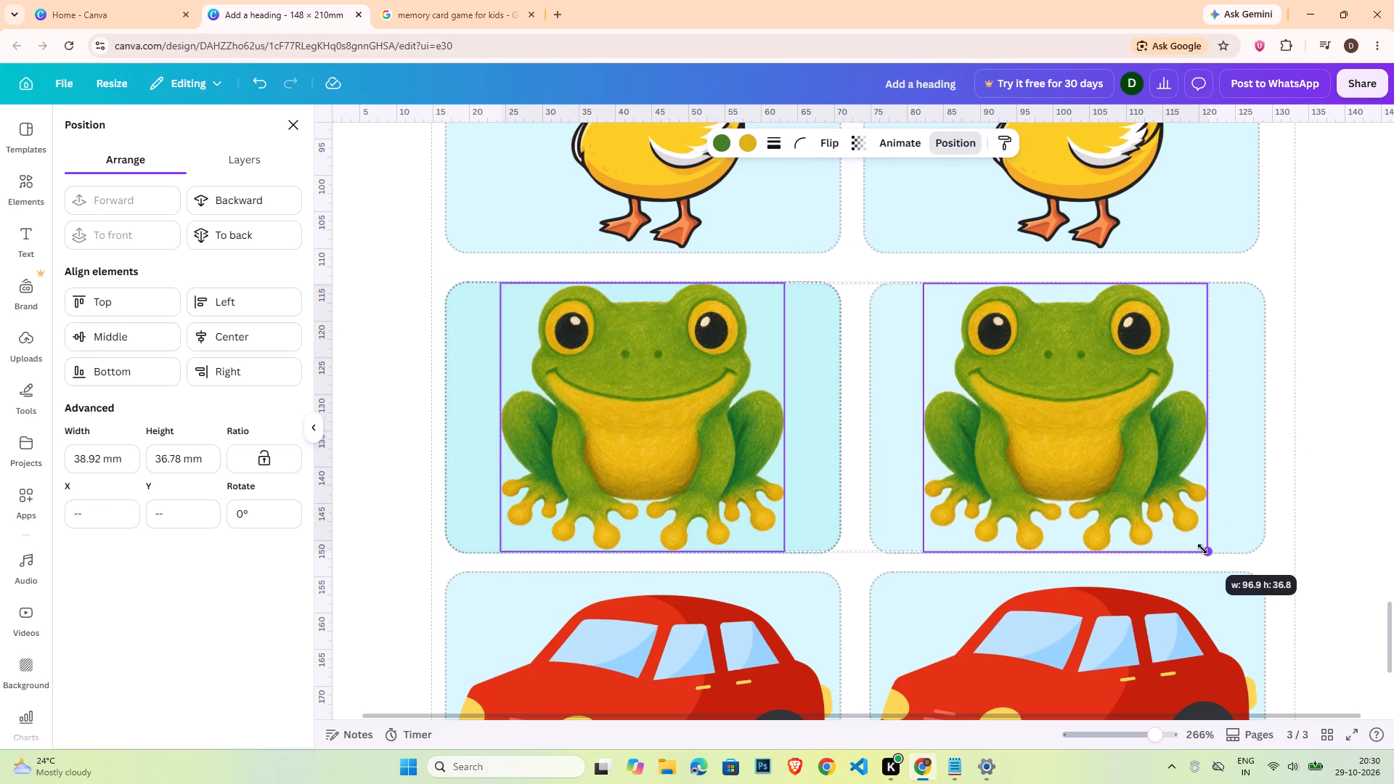
pyautogui.moveTo(1202, 549); pyautogui.dragTo(1197, 545)
pyautogui.click(242, 328)
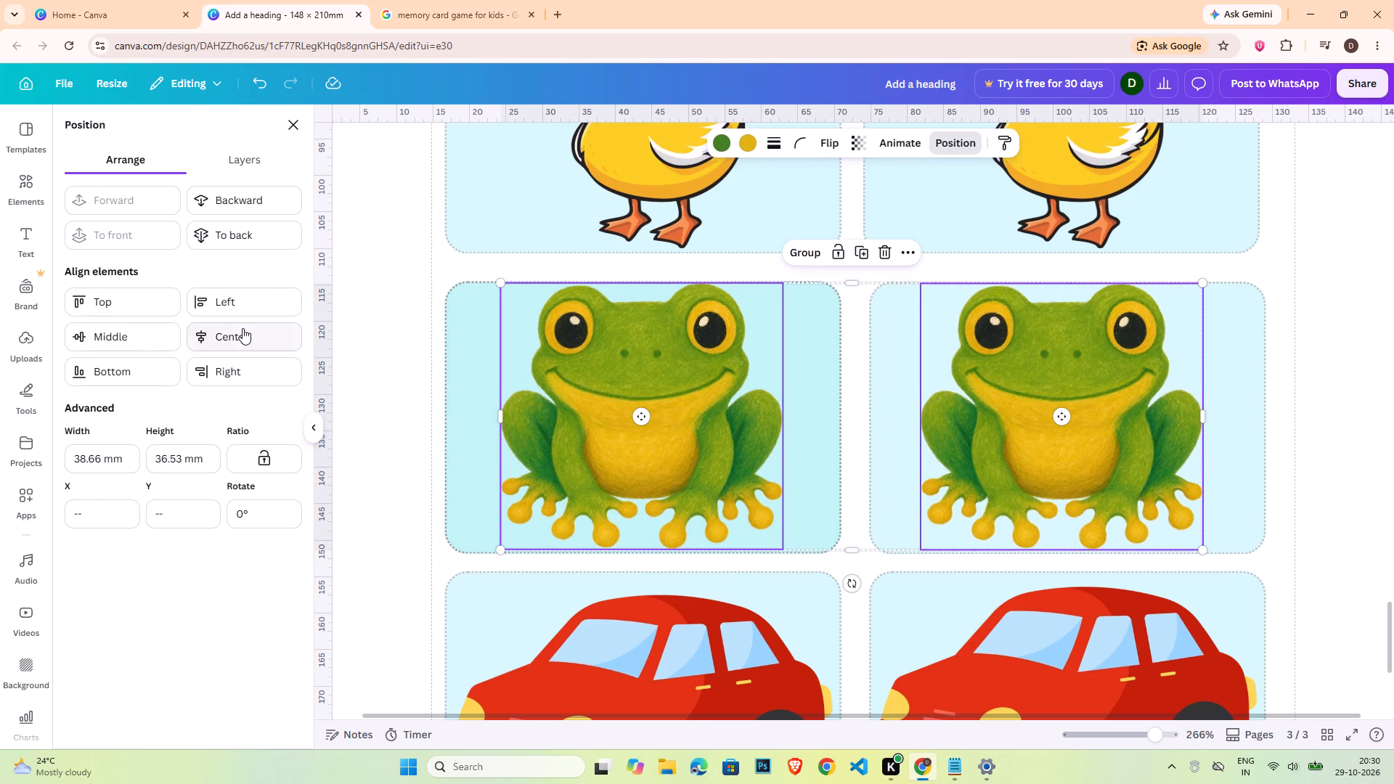
pyautogui.hotkey('ctrl', 'z')
pyautogui.doubleClick(1345, 401)
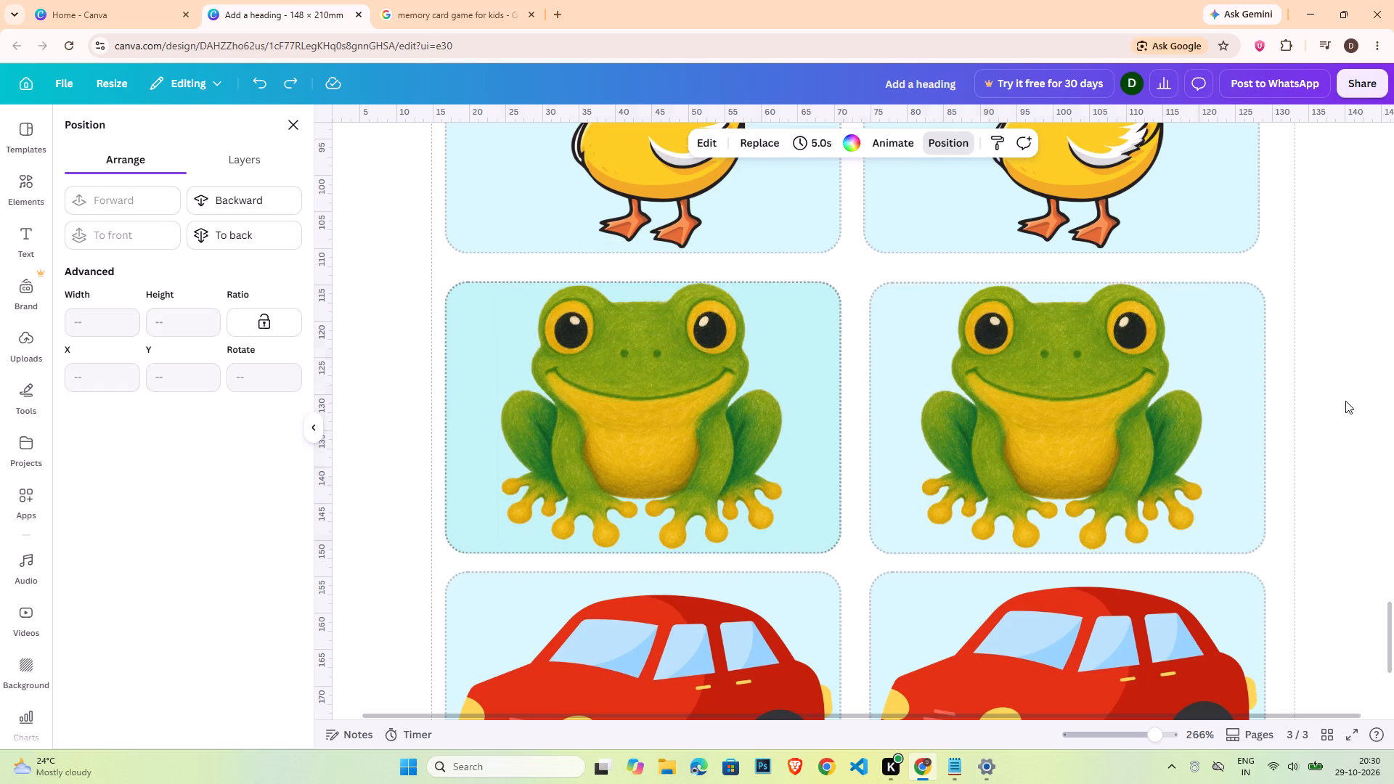
# Centre each resized frog horizontally and vertically on its own third-row card, starting with the second card.
pyautogui.click(1234, 415)
pyautogui.keyDown('shift'); pyautogui.click(1093, 431); pyautogui.keyUp('shift')
pyautogui.click(232, 340)
pyautogui.click(152, 347)
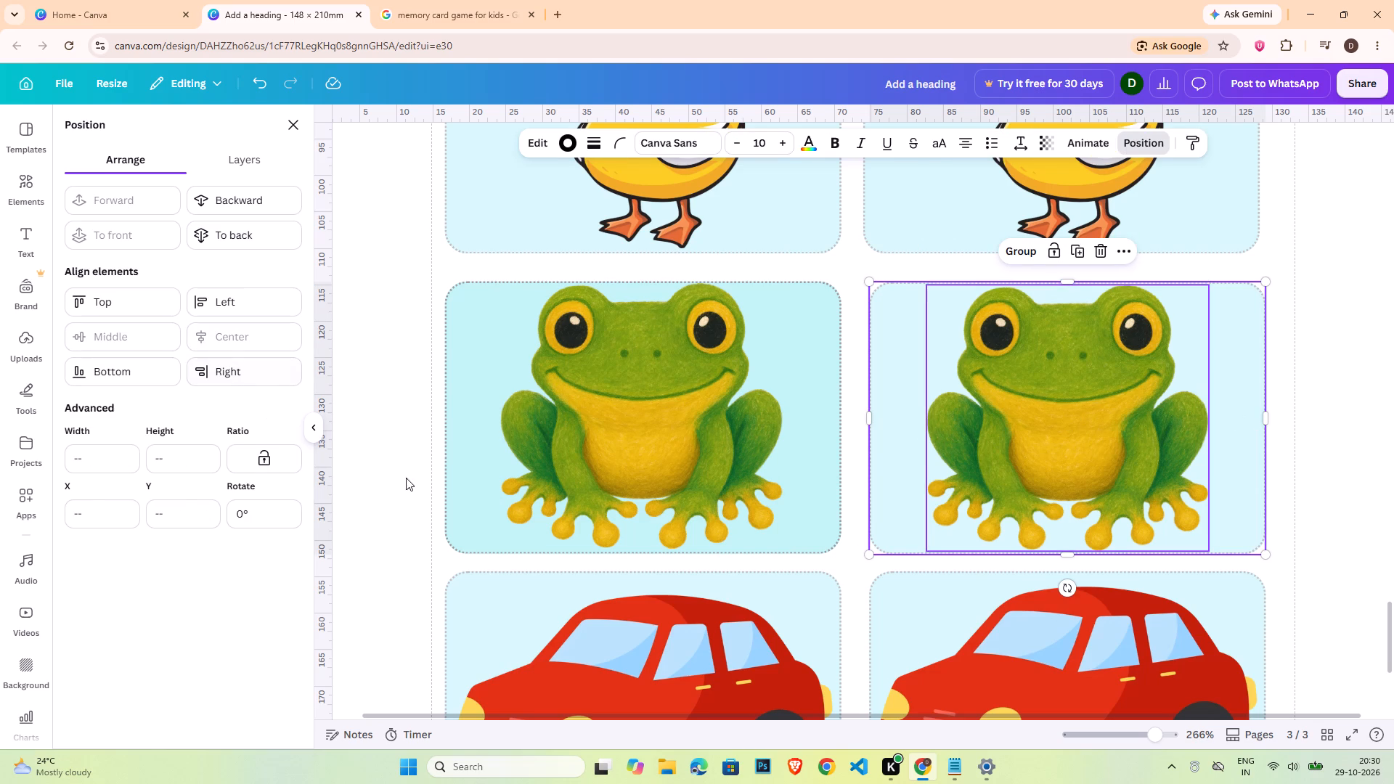
pyautogui.moveTo(433, 464); pyautogui.dragTo(455, 457)
pyautogui.click(474, 452)
pyautogui.keyDown('shift'); pyautogui.click(592, 449); pyautogui.keyUp('shift')
pyautogui.click(241, 342)
pyautogui.click(120, 342)
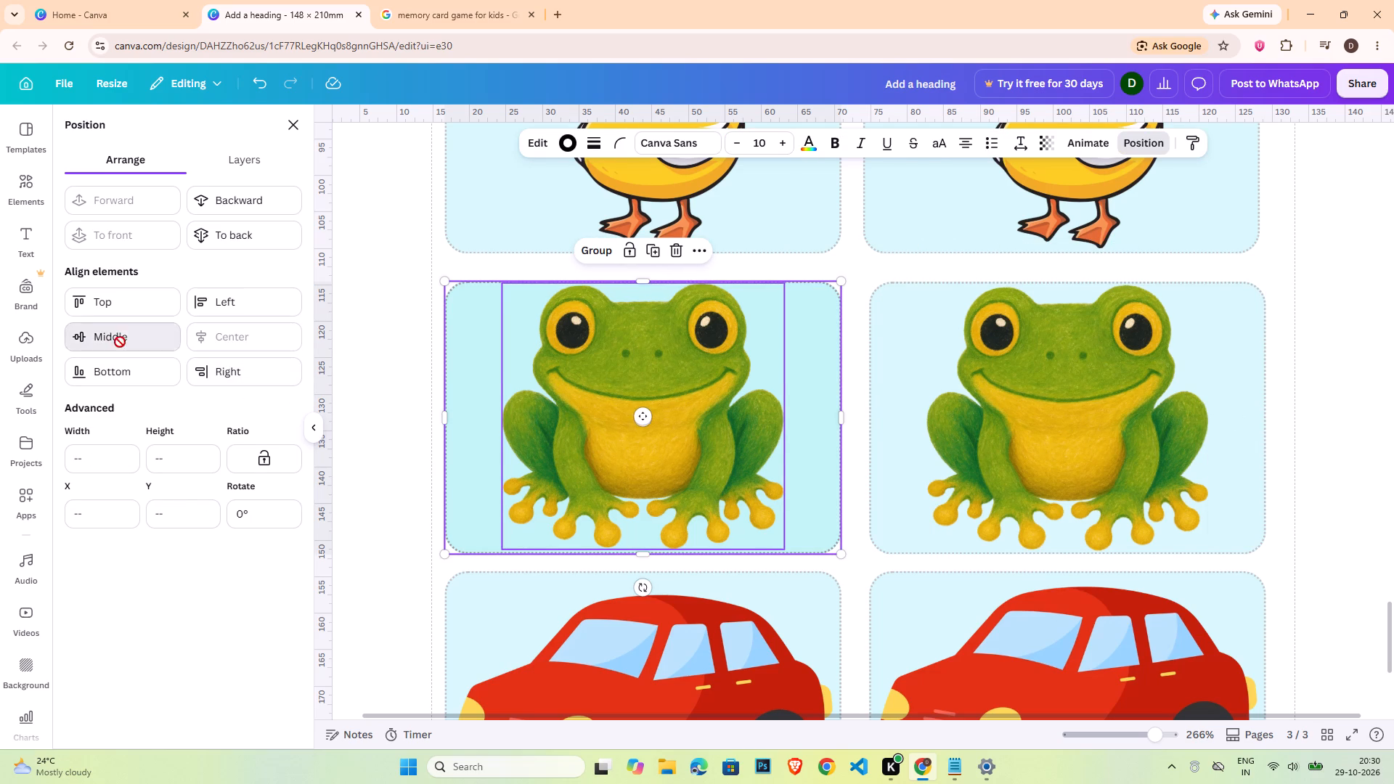
pyautogui.doubleClick(1297, 450)
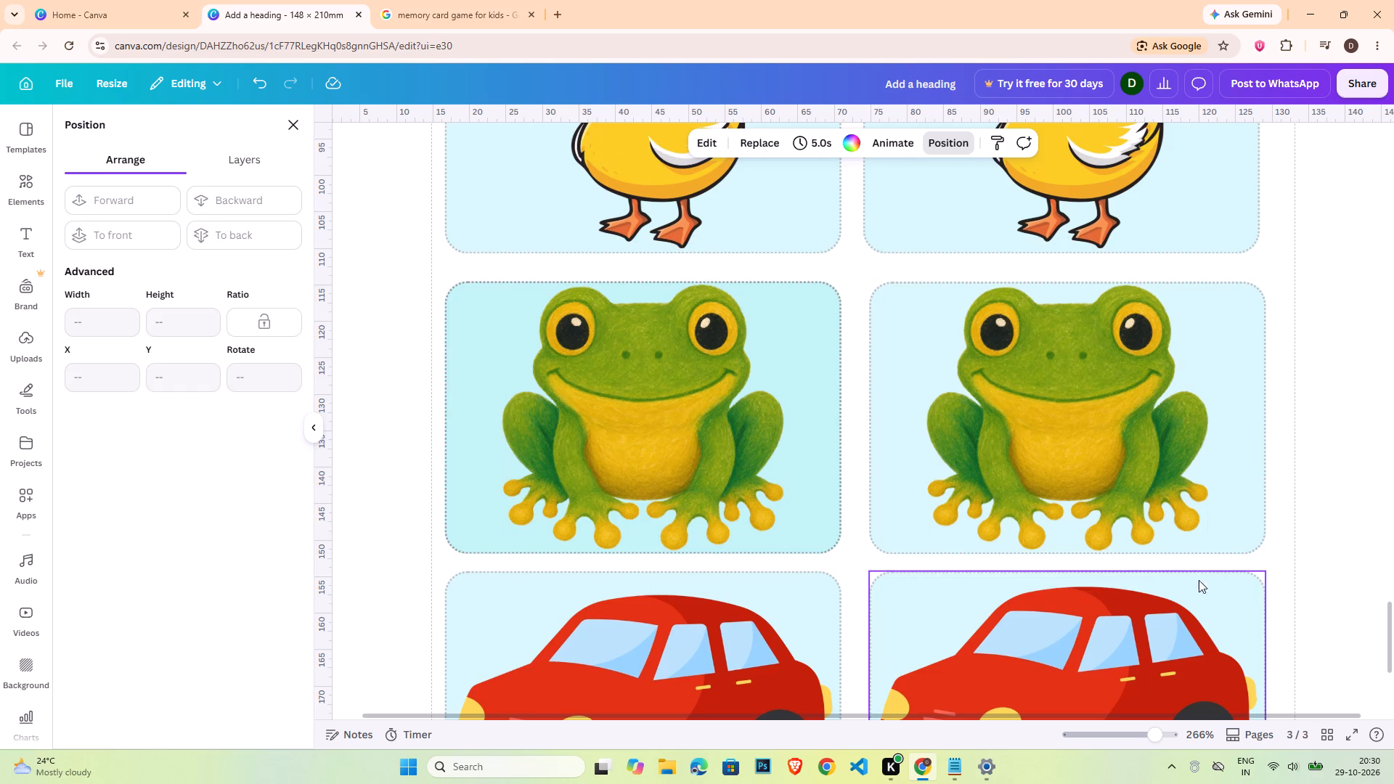
# Search the graphics for "bear" for the fourth-row cards.
pyautogui.scroll(-4, 1198, 573)
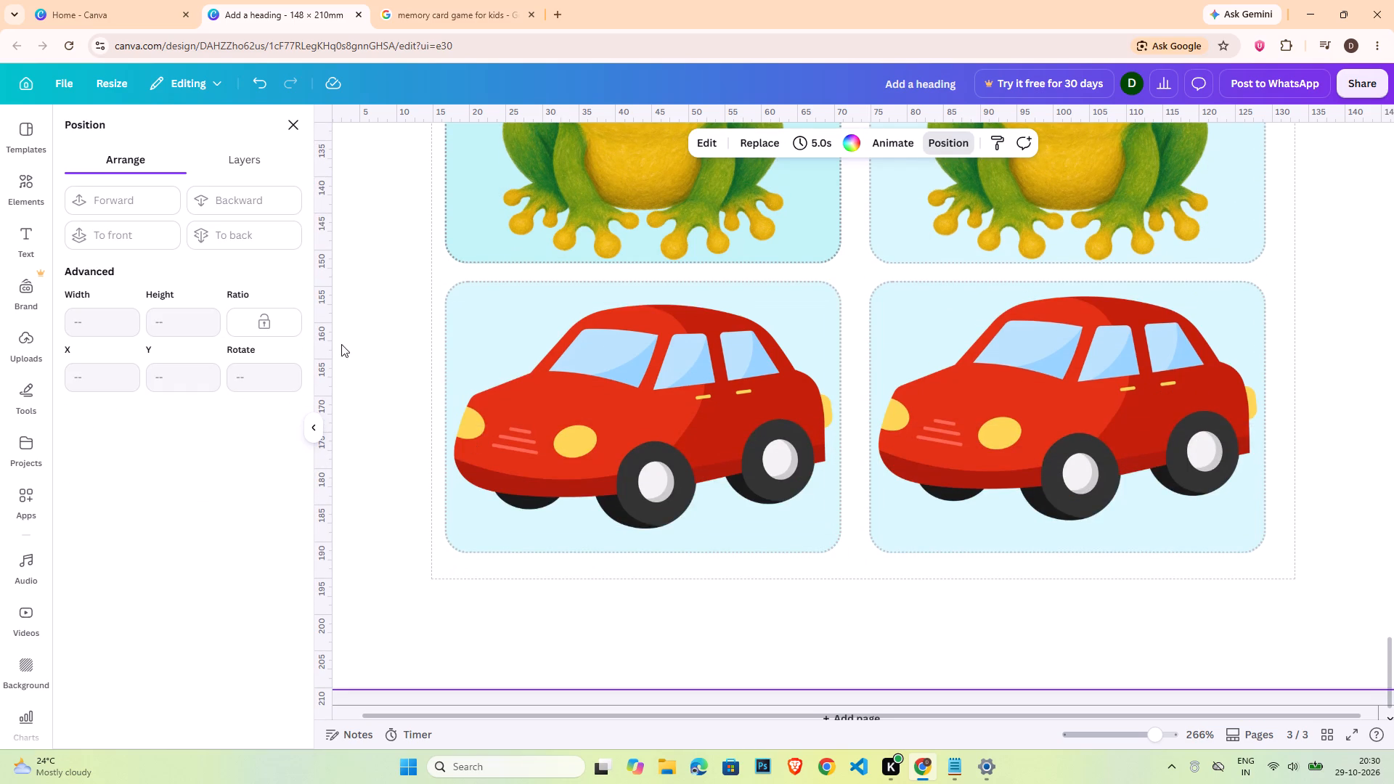
pyautogui.click(38, 196)
pyautogui.tripleClick(149, 138)
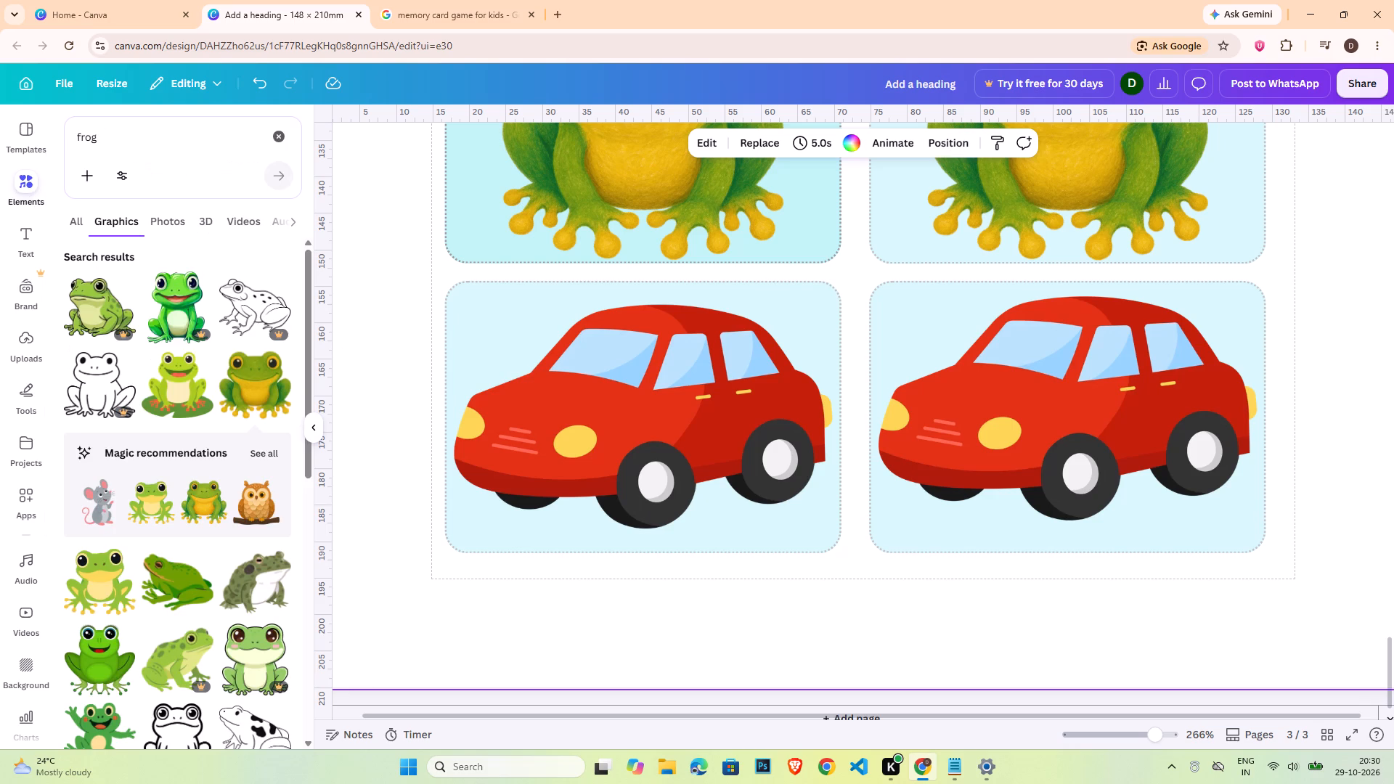
pyautogui.press('b')
pyautogui.write('ear')
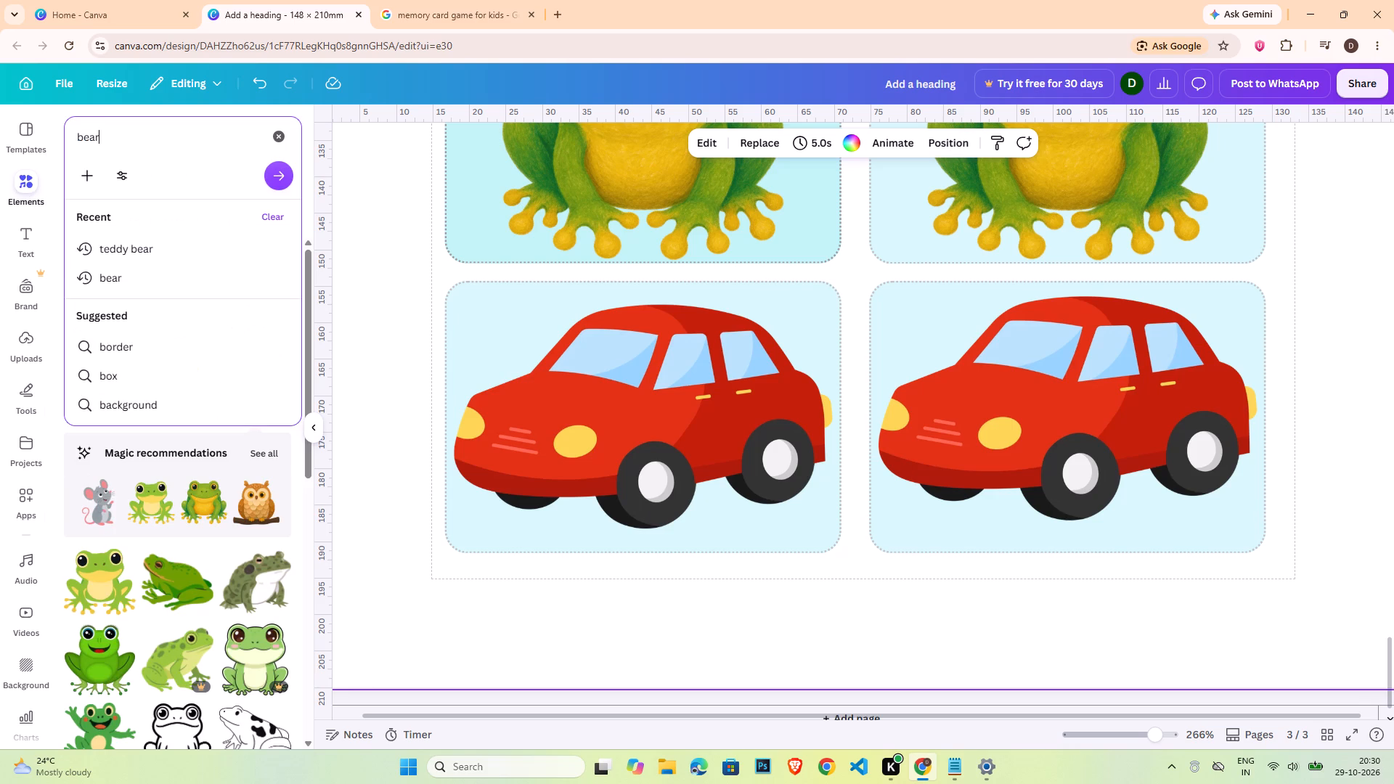
pyautogui.press('Return')
# Delete the red car from both fourth-row cards.
pyautogui.click(746, 444)
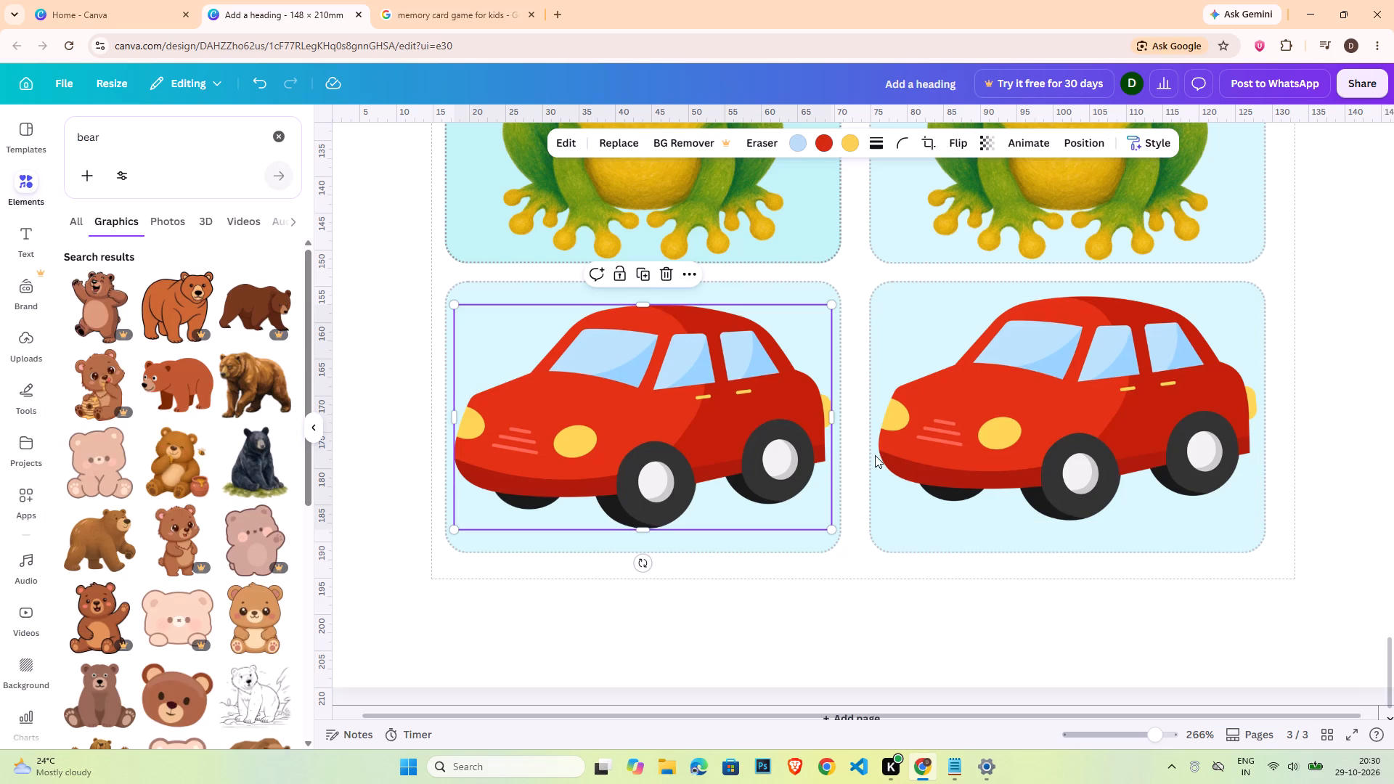
pyautogui.press('Delete')
pyautogui.click(1006, 452)
pyautogui.press('Delete')
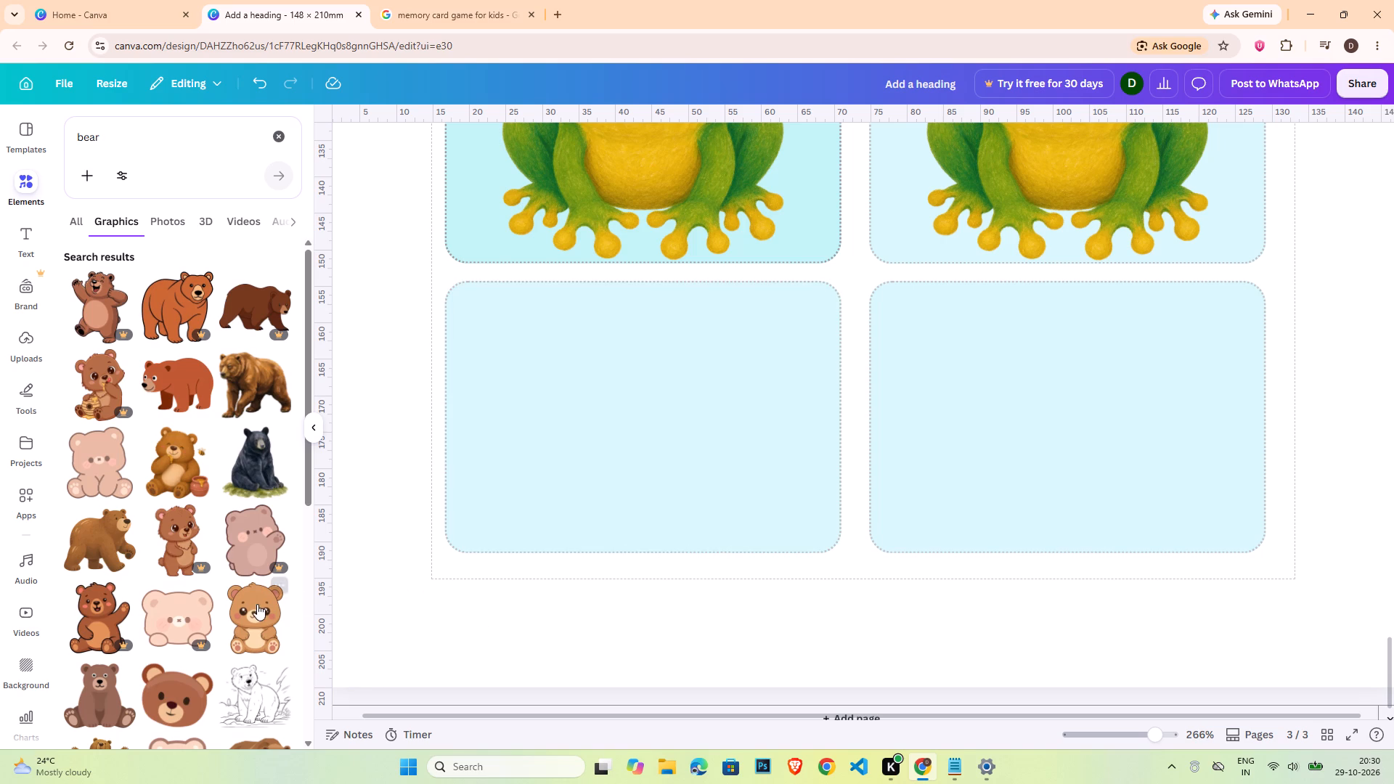
# Insert the sitting light-brown bear with the cream belly and scale it down to roughly one card's width.
pyautogui.click(263, 626)
pyautogui.moveTo(892, 339); pyautogui.dragTo(878, 369)
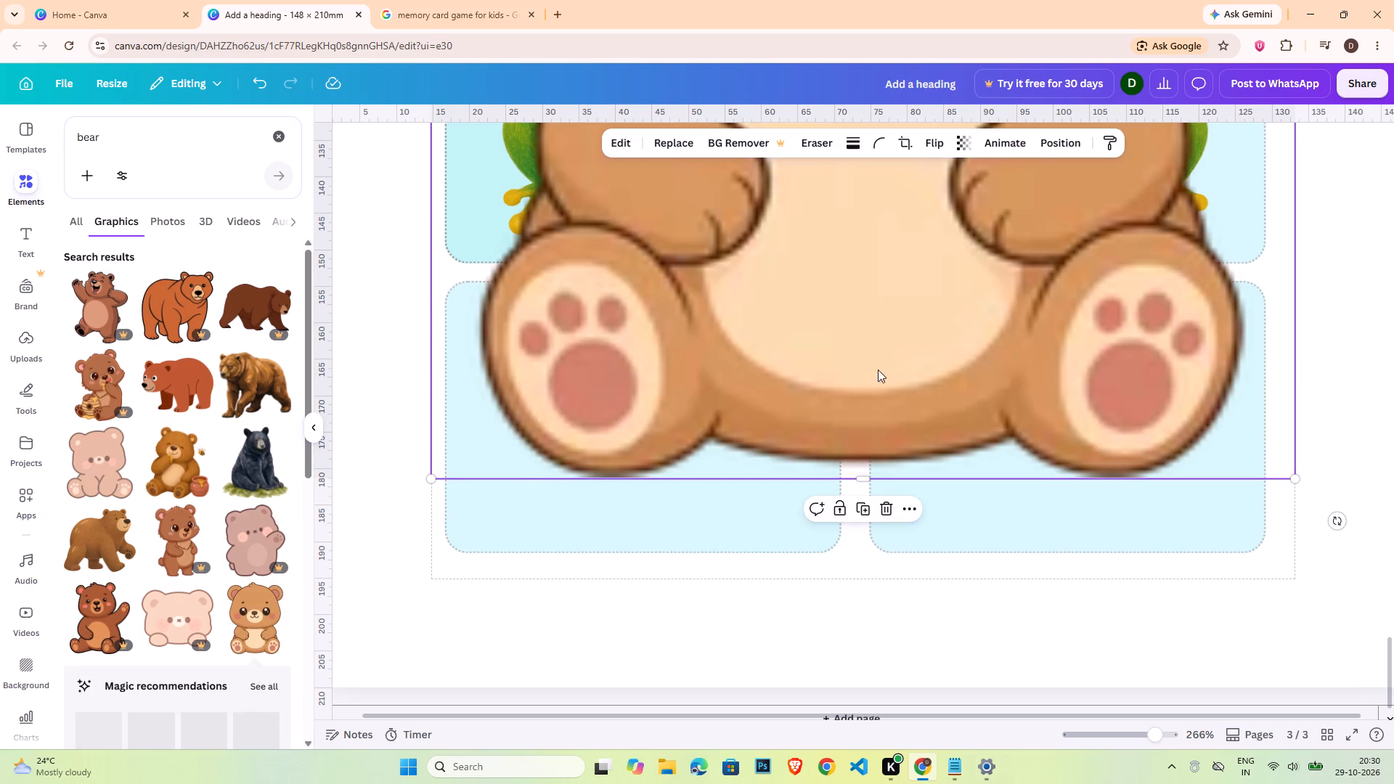
pyautogui.moveTo(878, 369); pyautogui.dragTo(801, 574)
pyautogui.moveTo(818, 354); pyautogui.dragTo(823, 447)
pyautogui.scroll(-2, 997, 282)
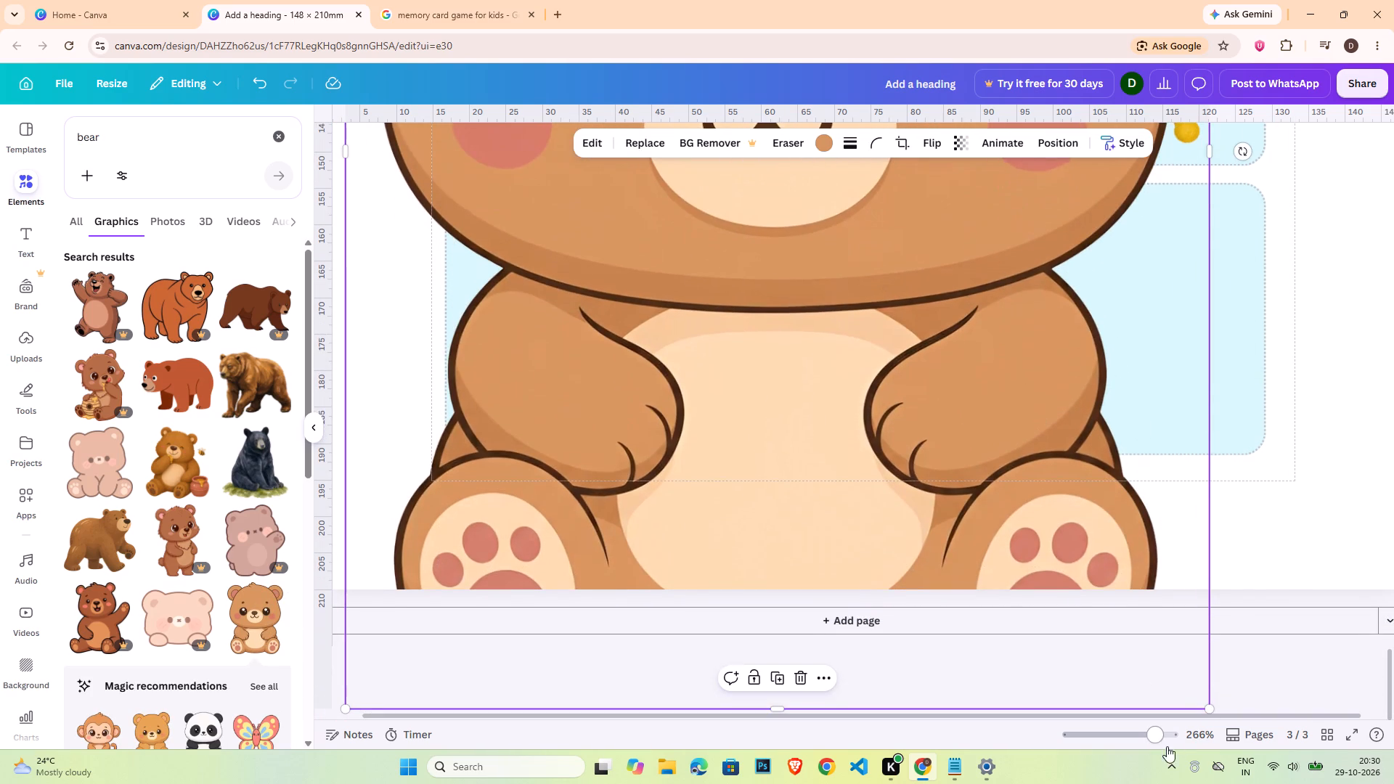
pyautogui.click(1138, 735)
pyautogui.moveTo(1046, 553); pyautogui.dragTo(897, 381)
pyautogui.hotkey('ctrl', 'z')
pyautogui.moveTo(1046, 674); pyautogui.dragTo(926, 505)
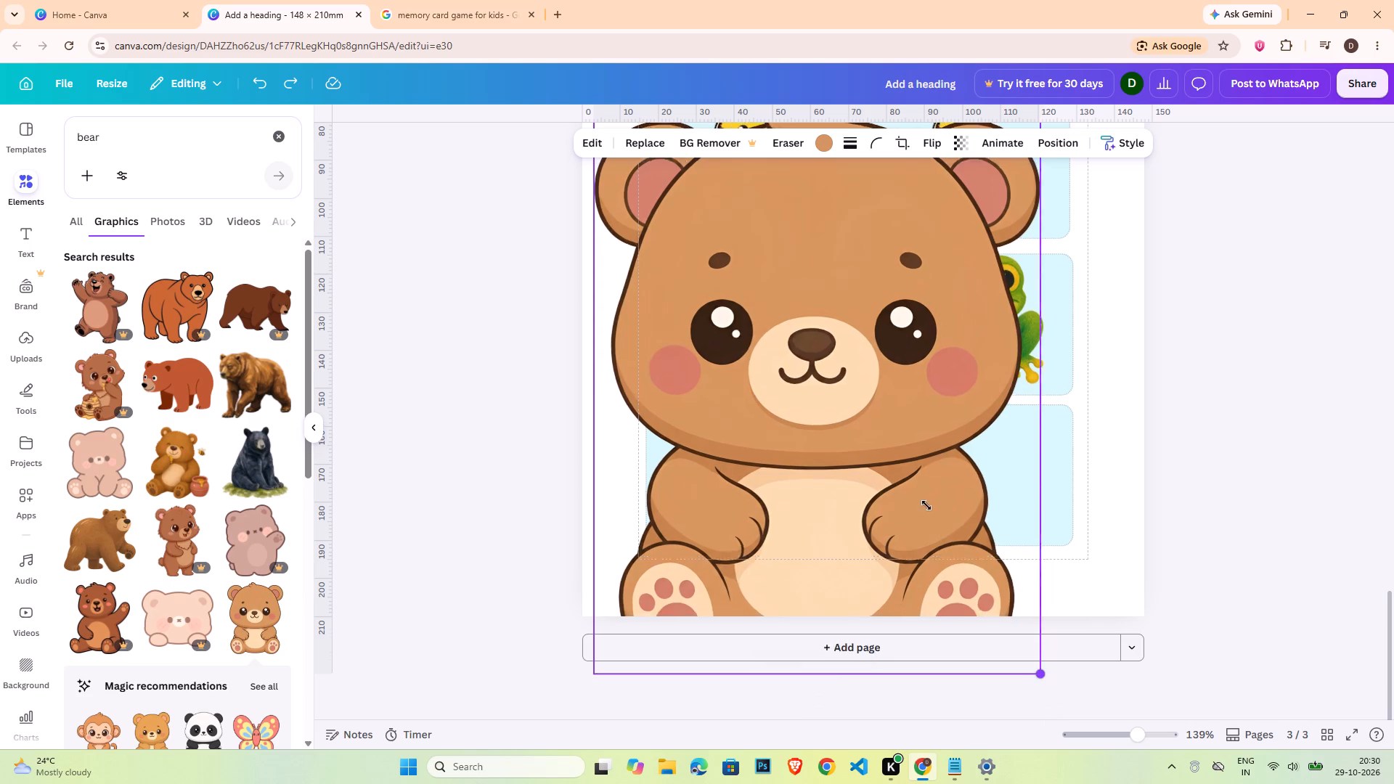
pyautogui.moveTo(926, 505); pyautogui.dragTo(796, 379)
# Place the bear on the fourth row's first card and shrink it to fit within the card's height.
pyautogui.moveTo(690, 250); pyautogui.dragTo(762, 499)
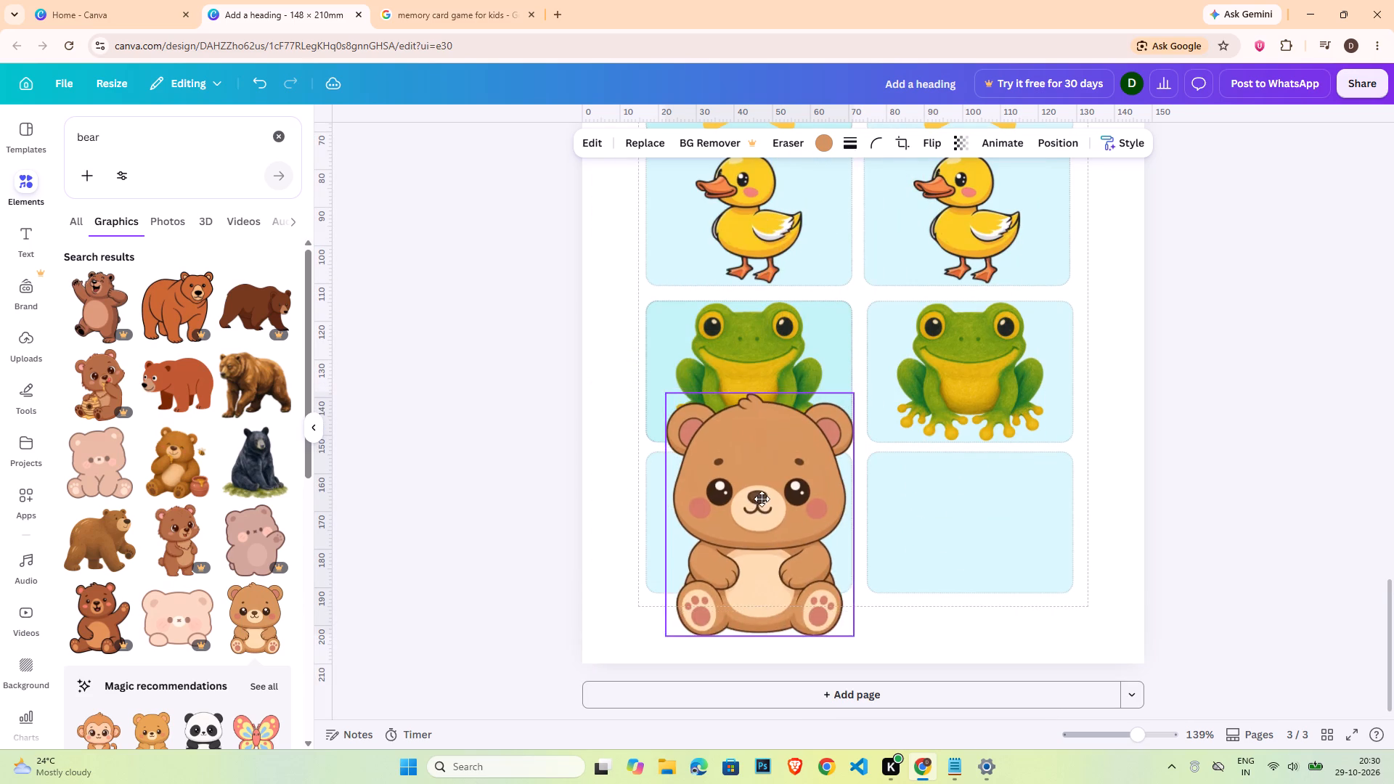
pyautogui.moveTo(762, 499); pyautogui.dragTo(754, 451)
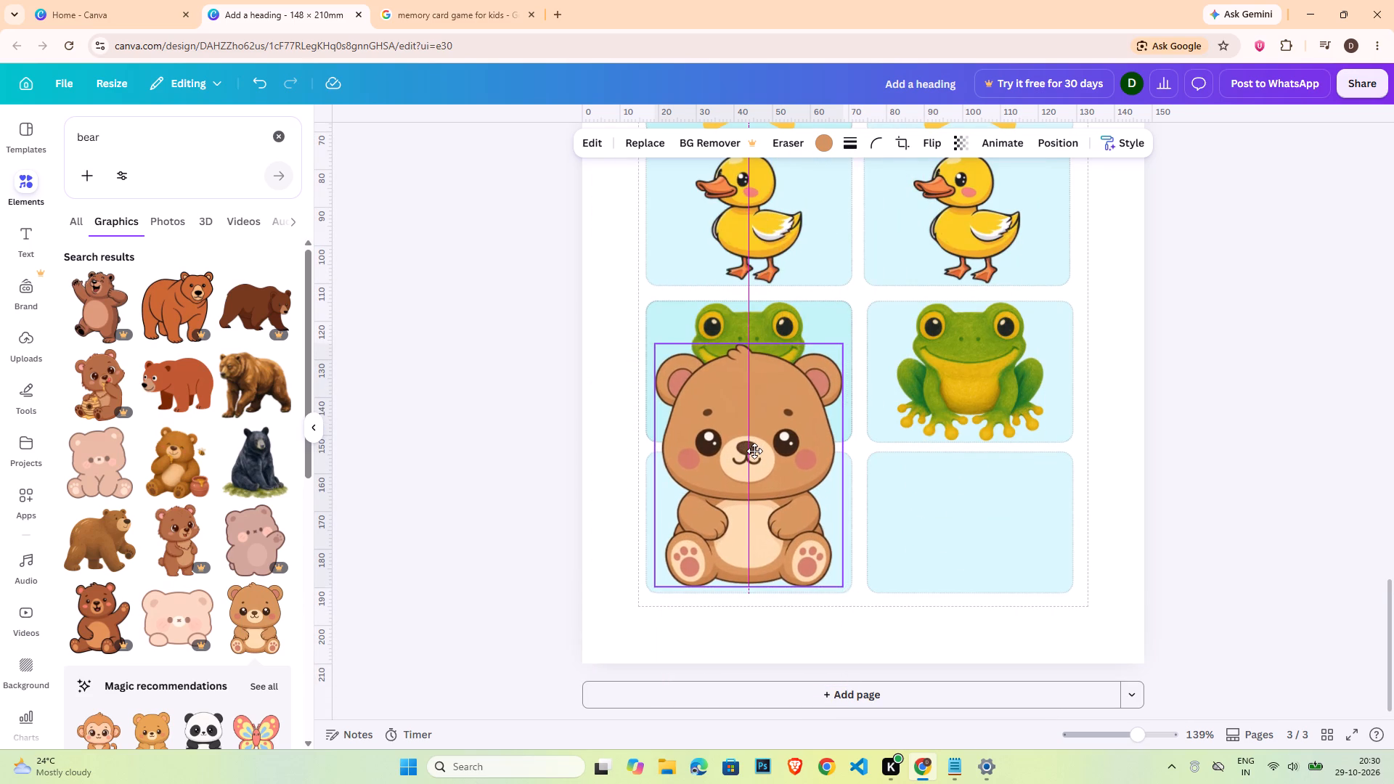
pyautogui.moveTo(754, 451); pyautogui.dragTo(755, 452)
pyautogui.moveTo(661, 349); pyautogui.dragTo(673, 372)
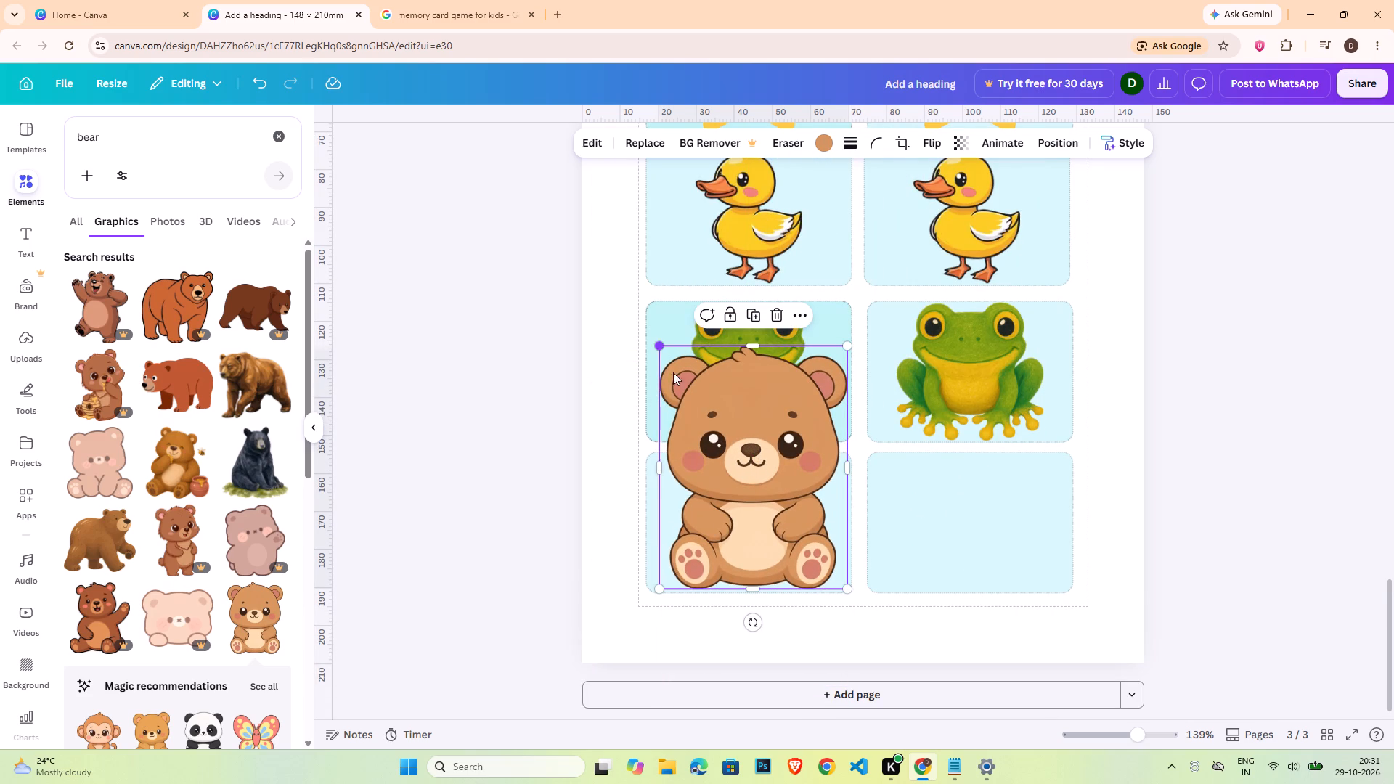
pyautogui.moveTo(673, 372); pyautogui.dragTo(733, 471)
pyautogui.moveTo(805, 494); pyautogui.dragTo(755, 495)
# Centre the bear horizontally and vertically on the fourth row's first card.
pyautogui.click(820, 497)
pyautogui.keyDown('shift'); pyautogui.click(775, 499); pyautogui.keyUp('shift')
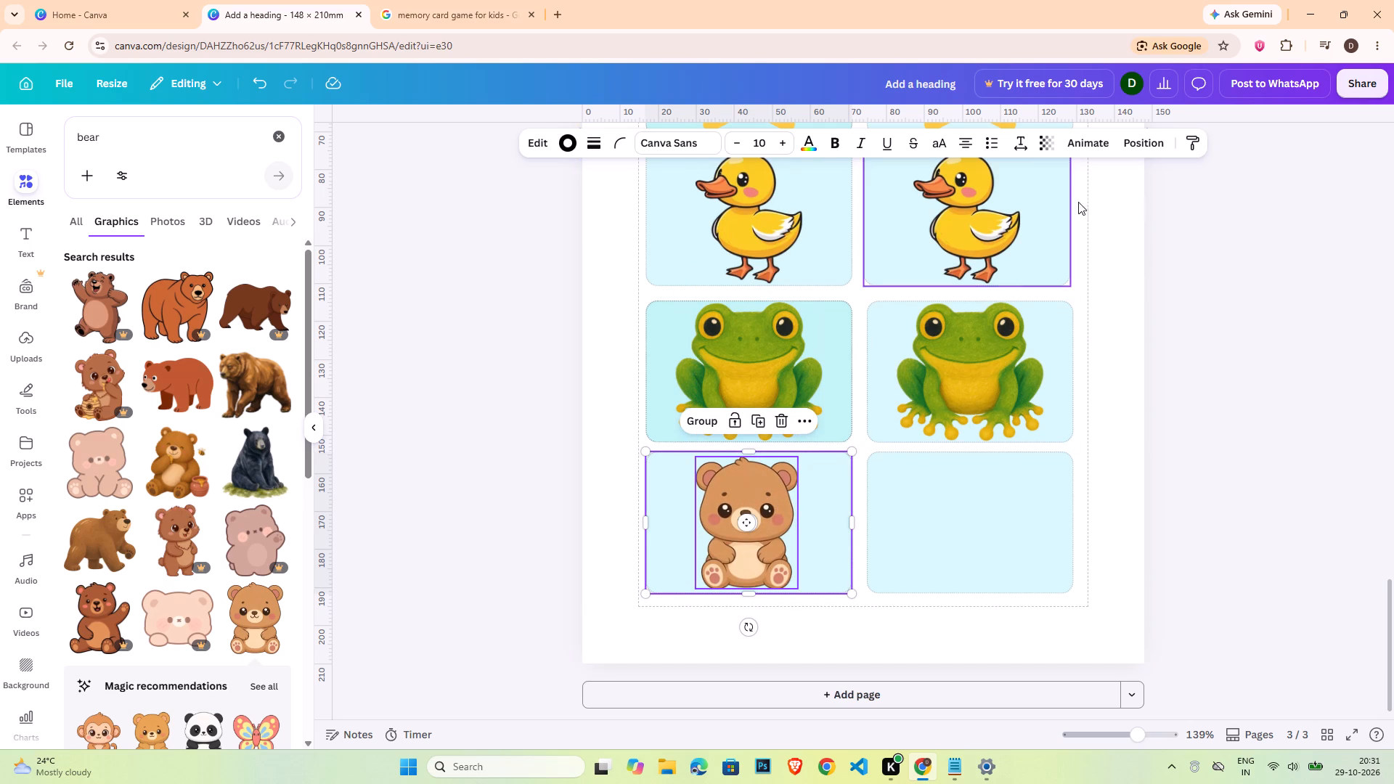
pyautogui.click(1130, 149)
pyautogui.click(255, 340)
pyautogui.click(158, 340)
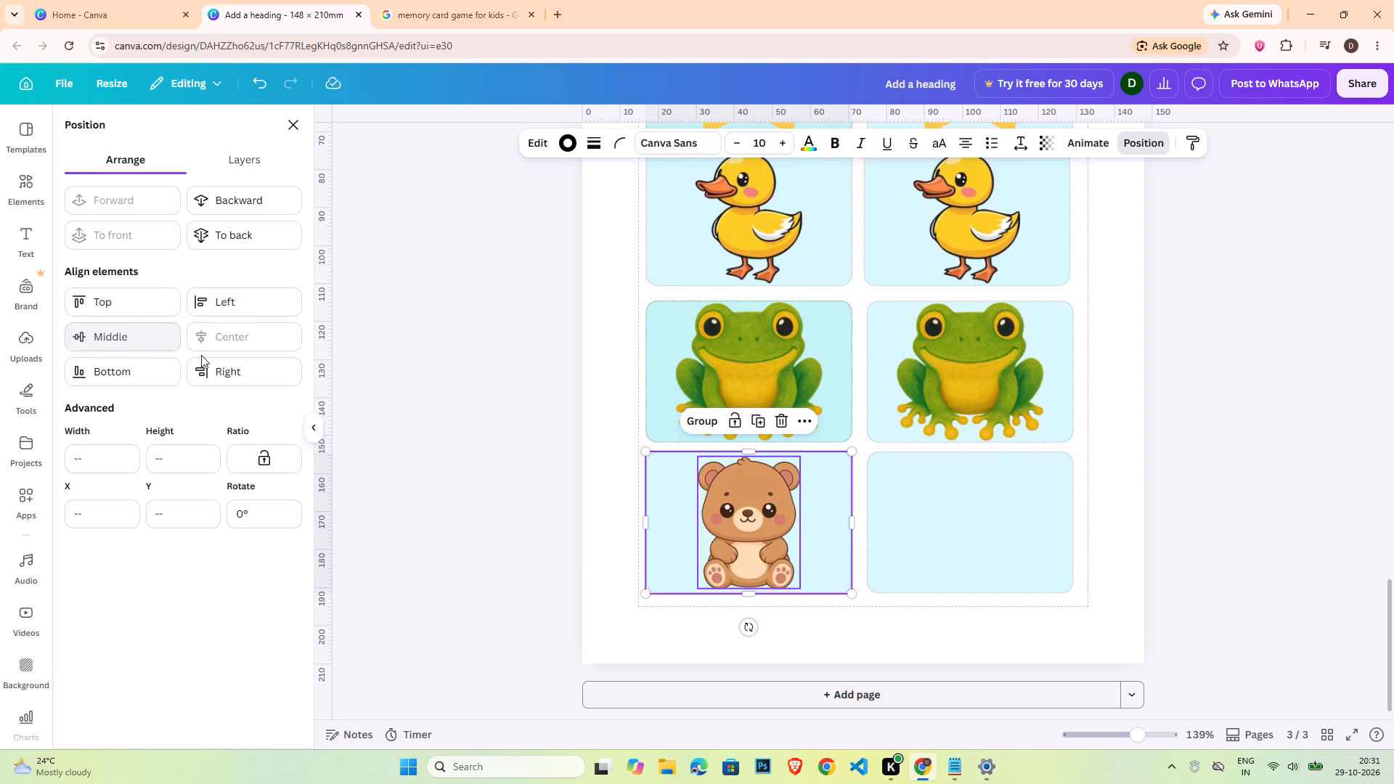
pyautogui.doubleClick(1181, 499)
# Enlarge the bear to about 27.9 by 36.1 mm so it nearly fills the card's height.
pyautogui.click(743, 523)
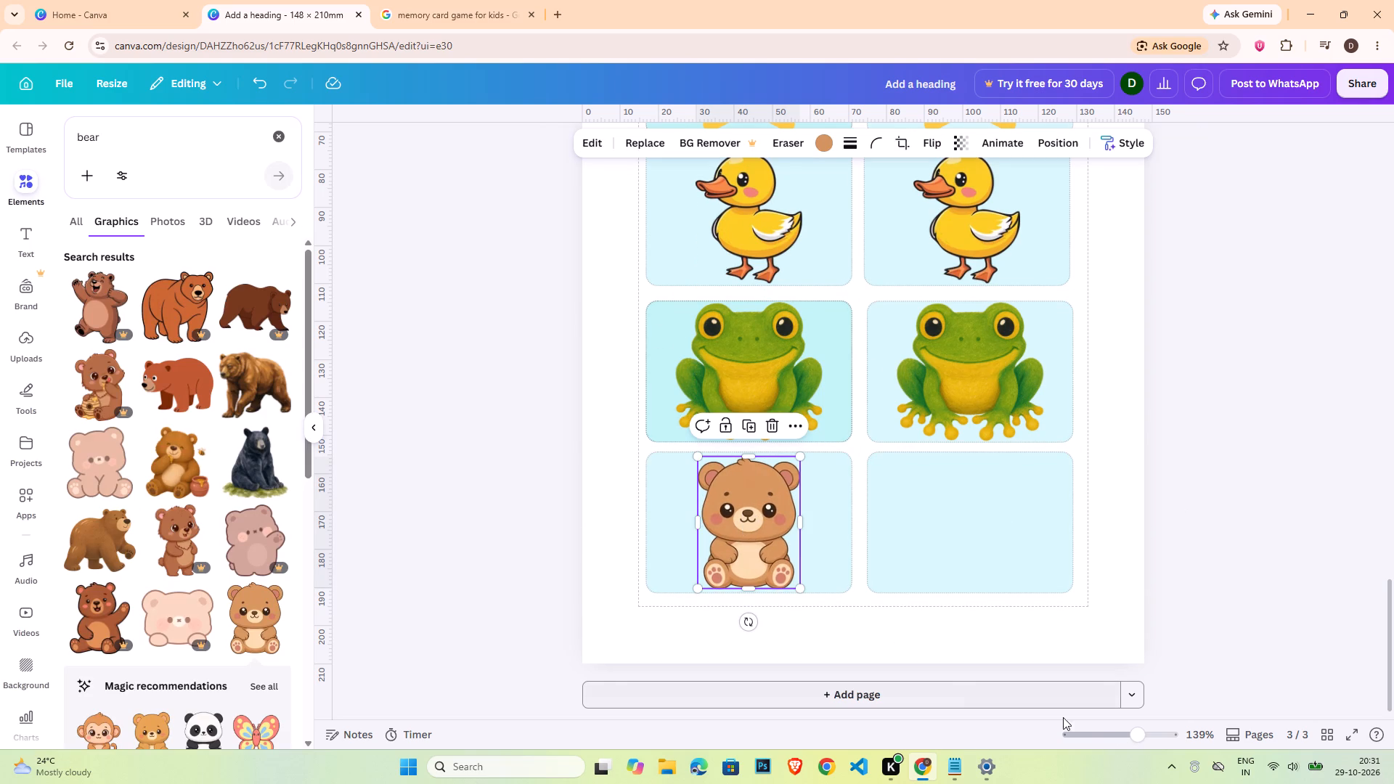
pyautogui.click(1155, 733)
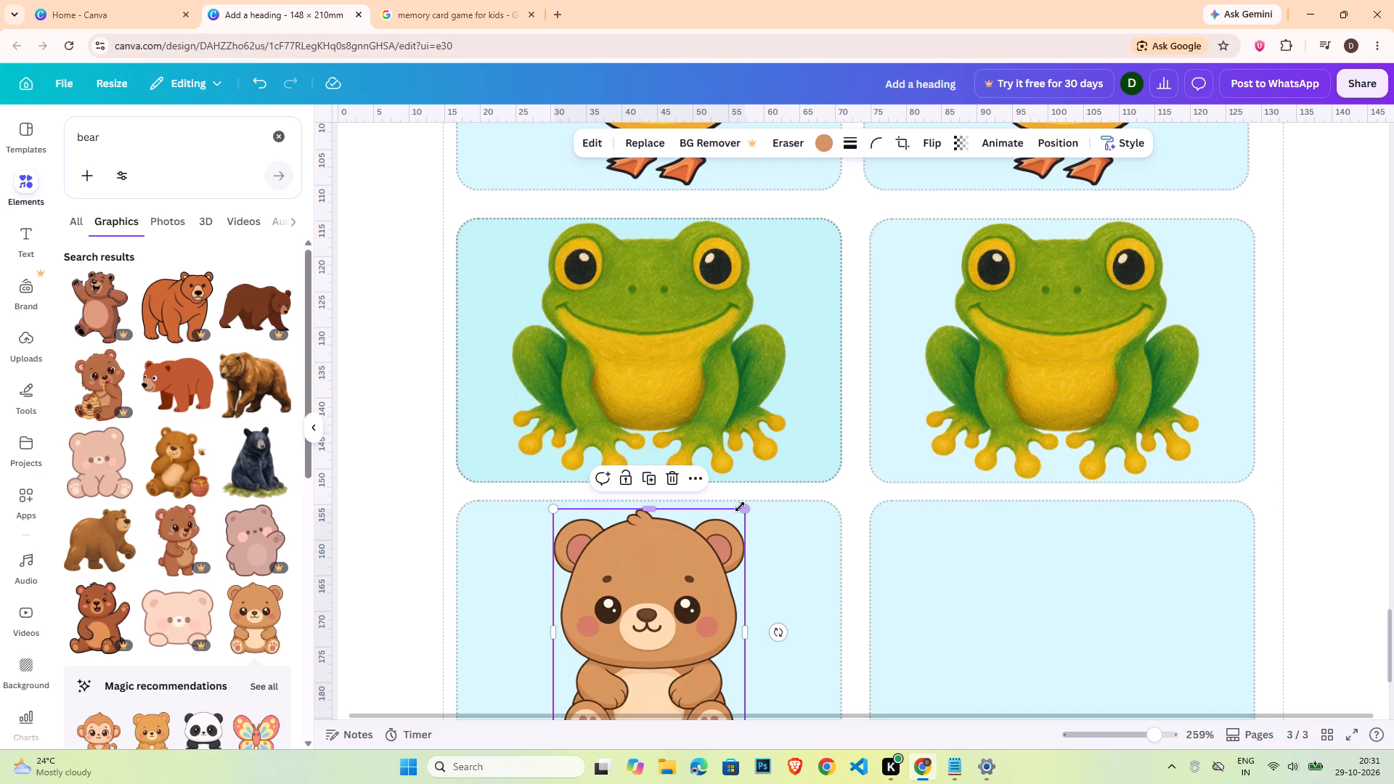
pyautogui.click(743, 507)
pyautogui.scroll(-3, 735, 535)
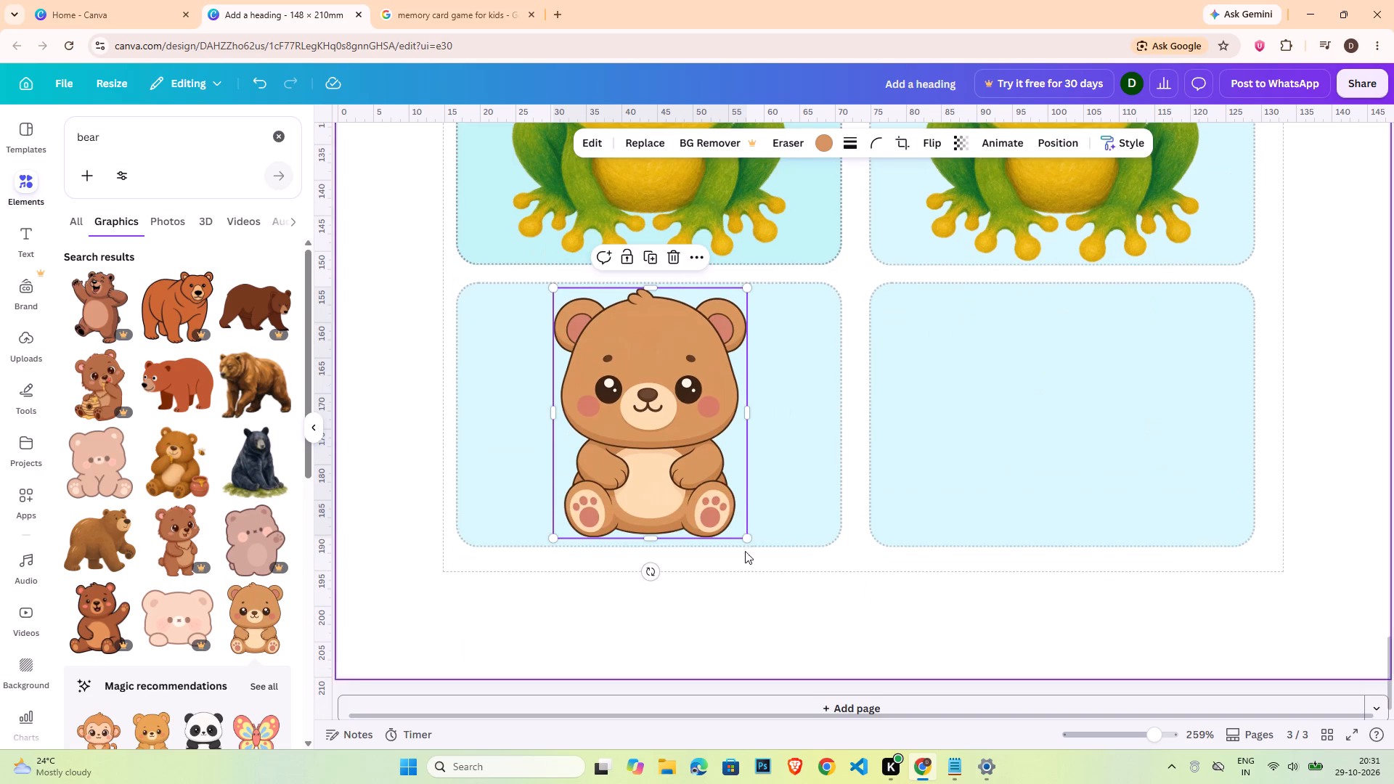
pyautogui.click(744, 537)
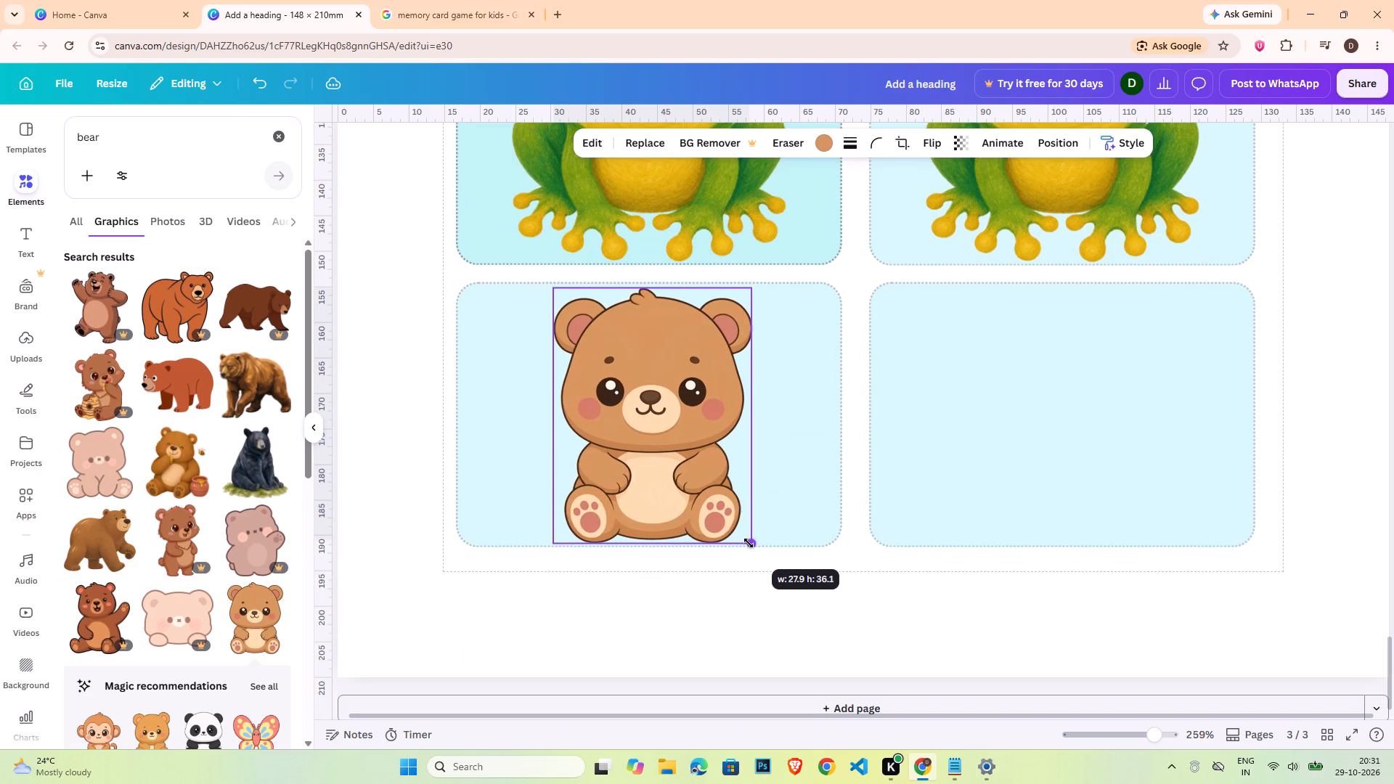
# Centre the enlarged bear horizontally and vertically on the fourth row's first card.
pyautogui.click(788, 472)
pyautogui.keyDown('shift'); pyautogui.click(704, 475); pyautogui.keyUp('shift')
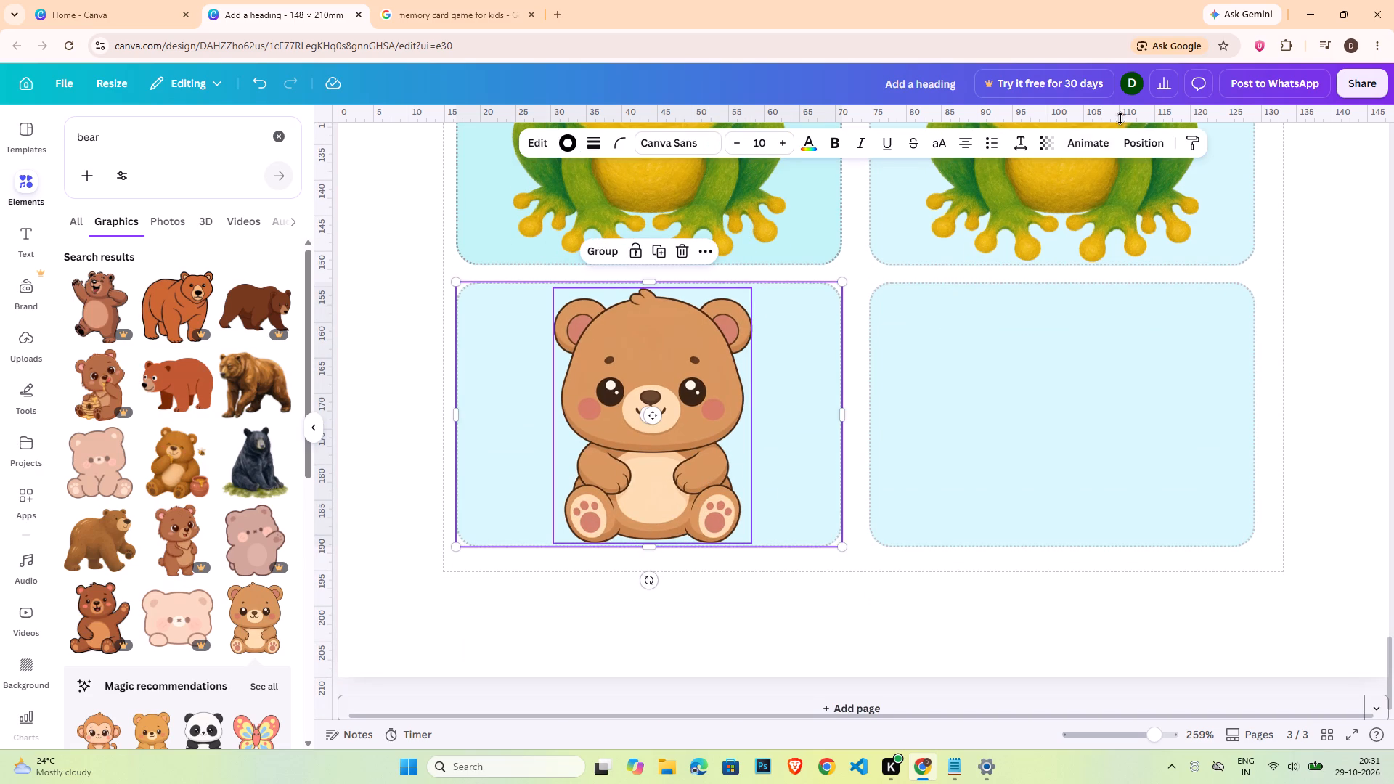
pyautogui.click(1146, 138)
pyautogui.click(232, 335)
pyautogui.click(112, 341)
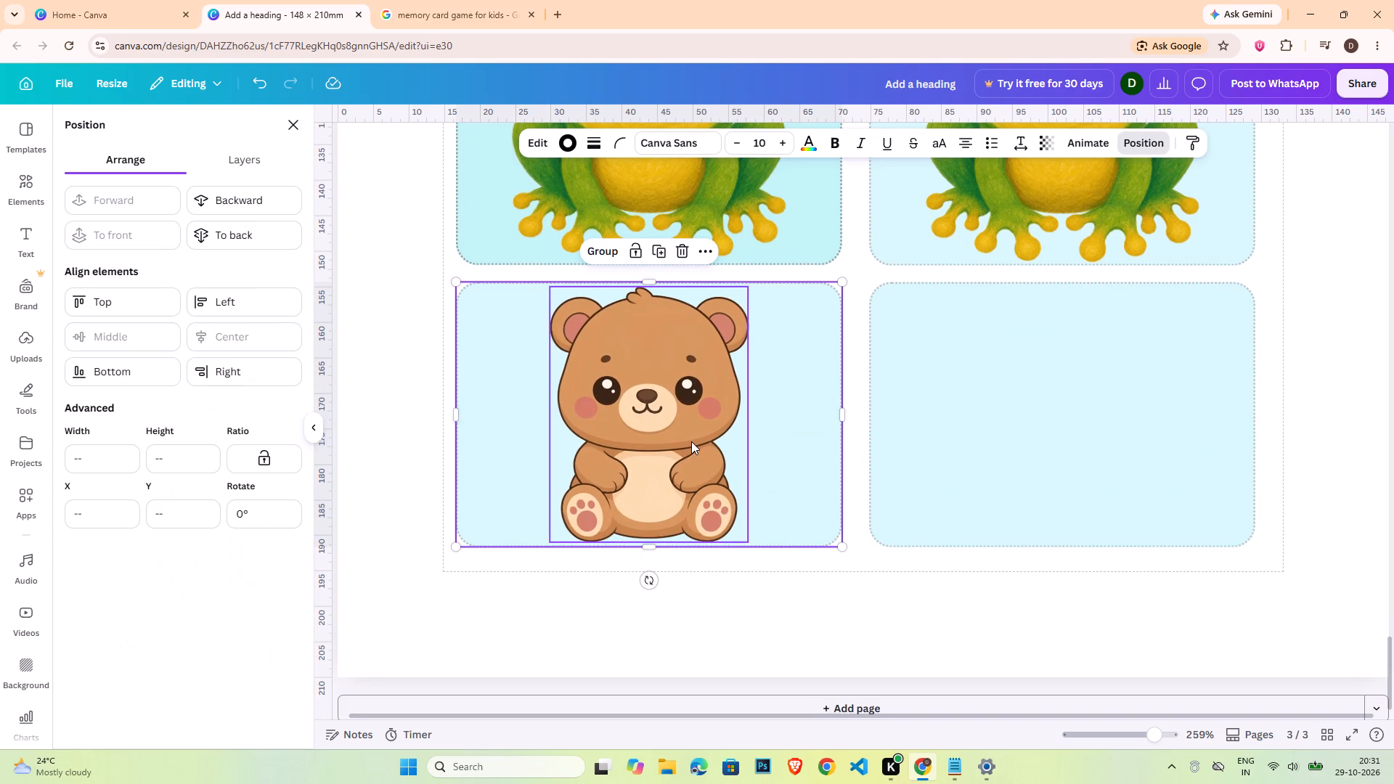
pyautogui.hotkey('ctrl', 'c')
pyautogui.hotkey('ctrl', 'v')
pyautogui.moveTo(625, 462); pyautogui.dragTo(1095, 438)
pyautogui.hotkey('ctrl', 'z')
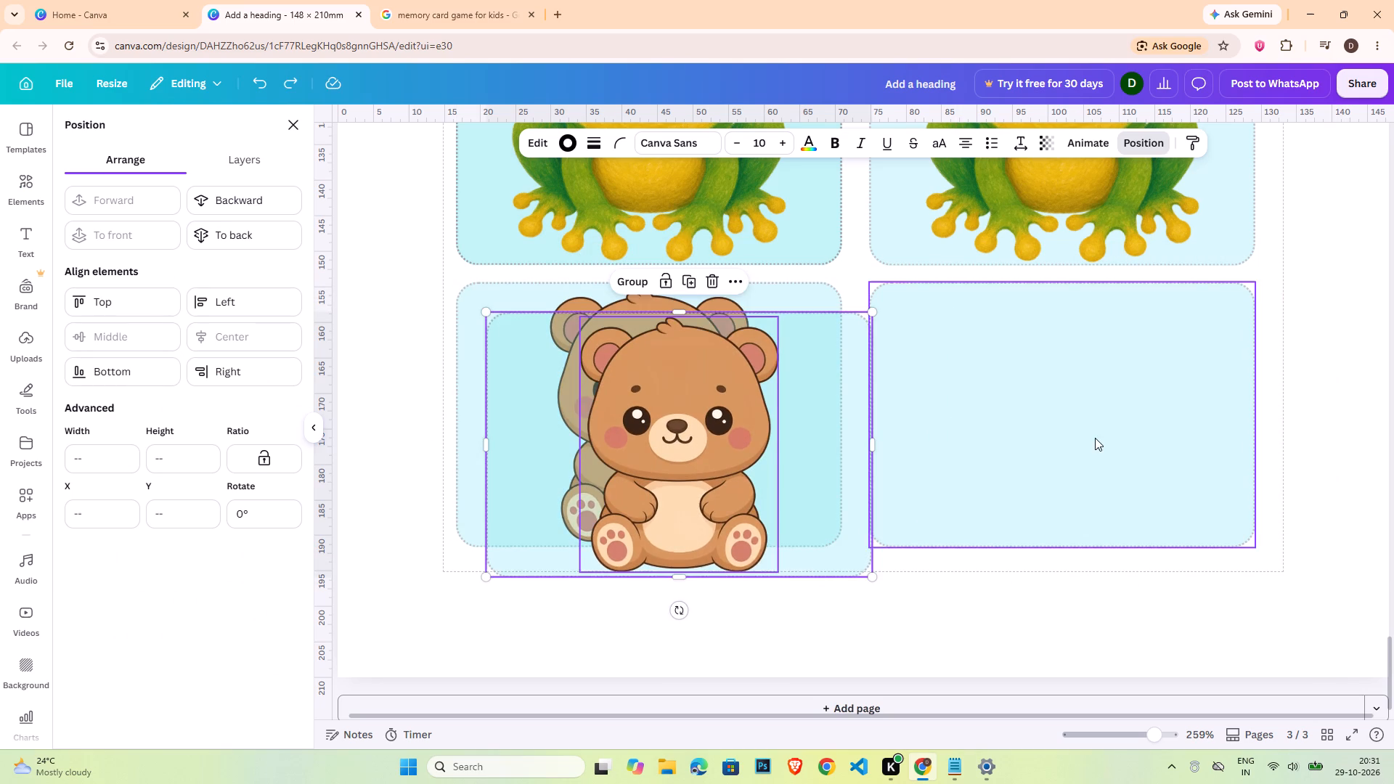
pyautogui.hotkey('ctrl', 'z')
# Copy only the bear and place the duplicate on the fourth row's second card.
pyautogui.click(794, 677)
pyautogui.click(653, 445)
pyautogui.hotkey('ctrl', 'c')
pyautogui.hotkey('ctrl', 'v')
pyautogui.moveTo(675, 473); pyautogui.dragTo(1076, 423)
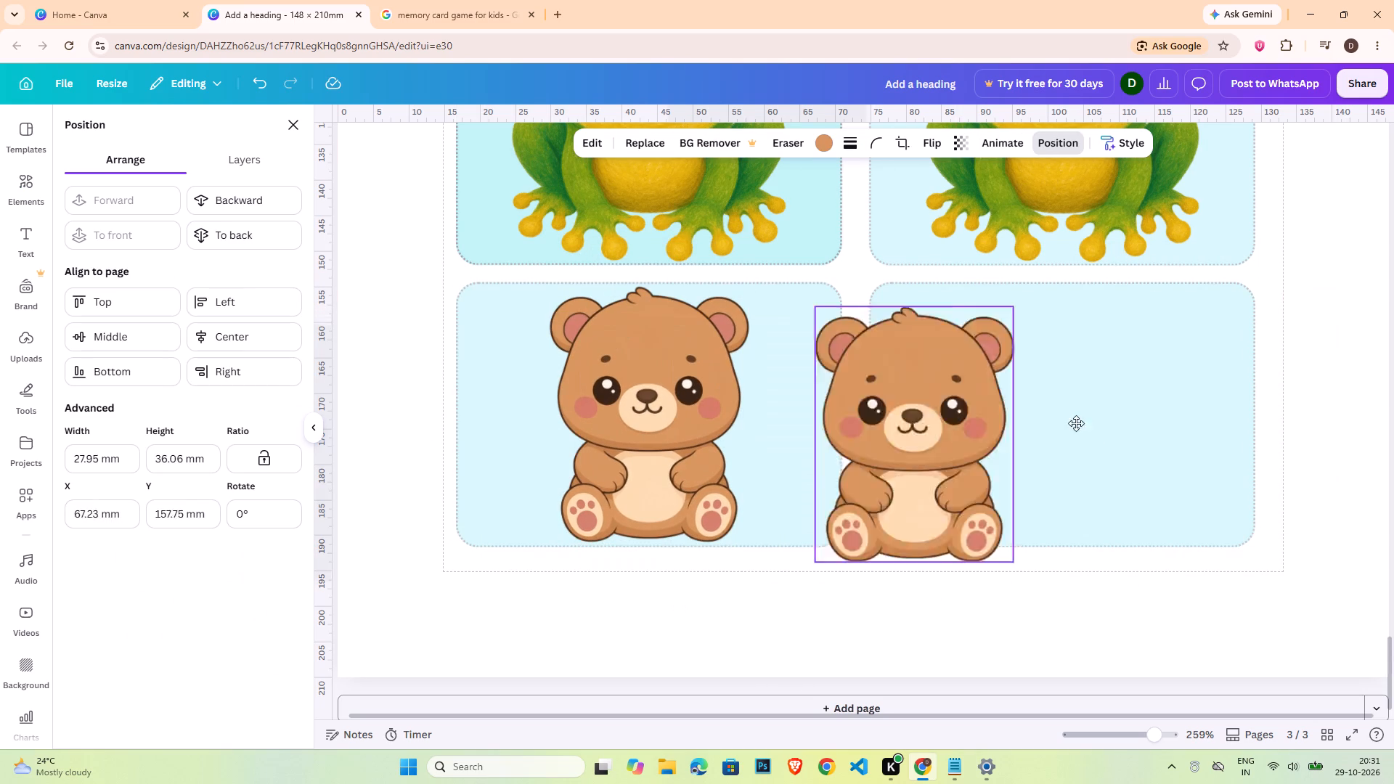
pyautogui.moveTo(1076, 423); pyautogui.dragTo(1063, 444)
# Centre the duplicated bear horizontally and vertically on the fourth row's second card.
pyautogui.click(1186, 441)
pyautogui.keyDown('shift'); pyautogui.click(1140, 442); pyautogui.keyUp('shift')
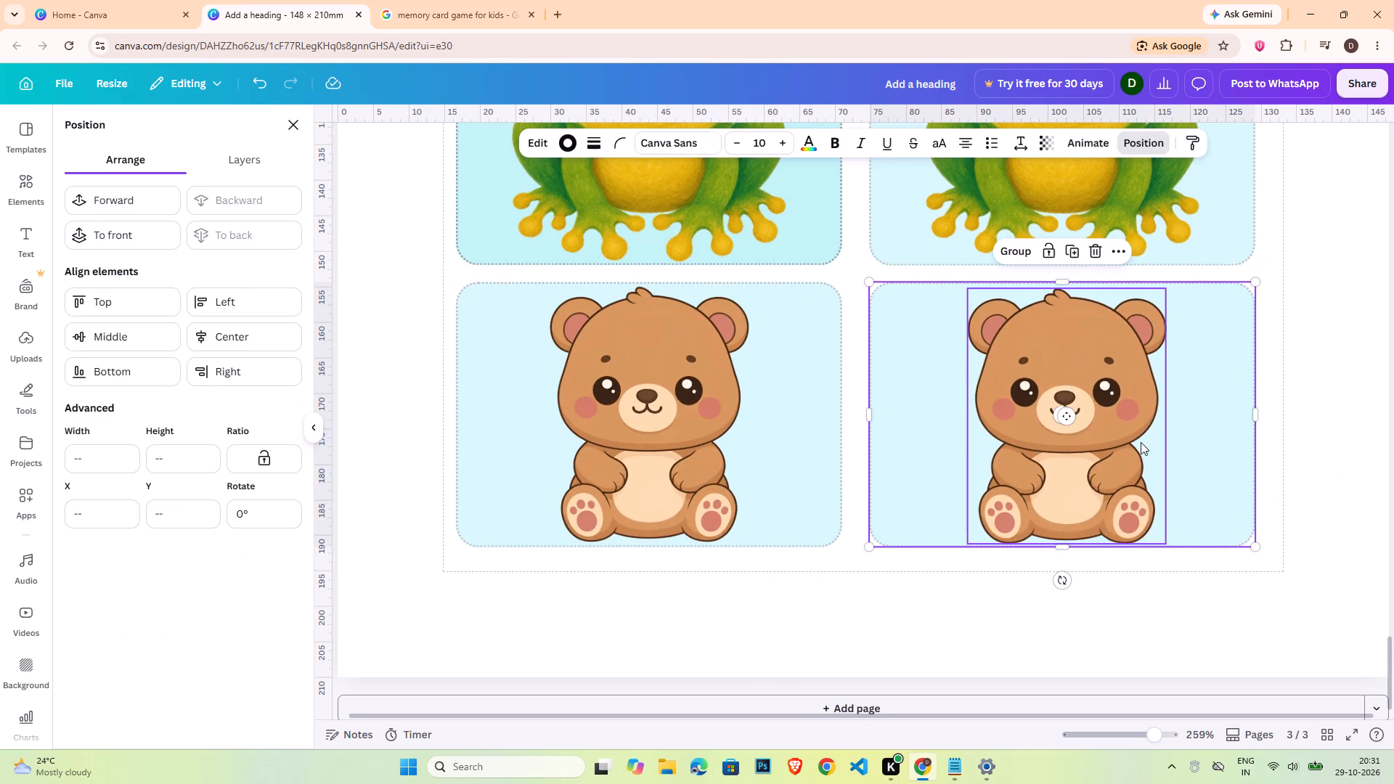
pyautogui.click(238, 343)
pyautogui.click(128, 343)
pyautogui.doubleClick(1289, 597)
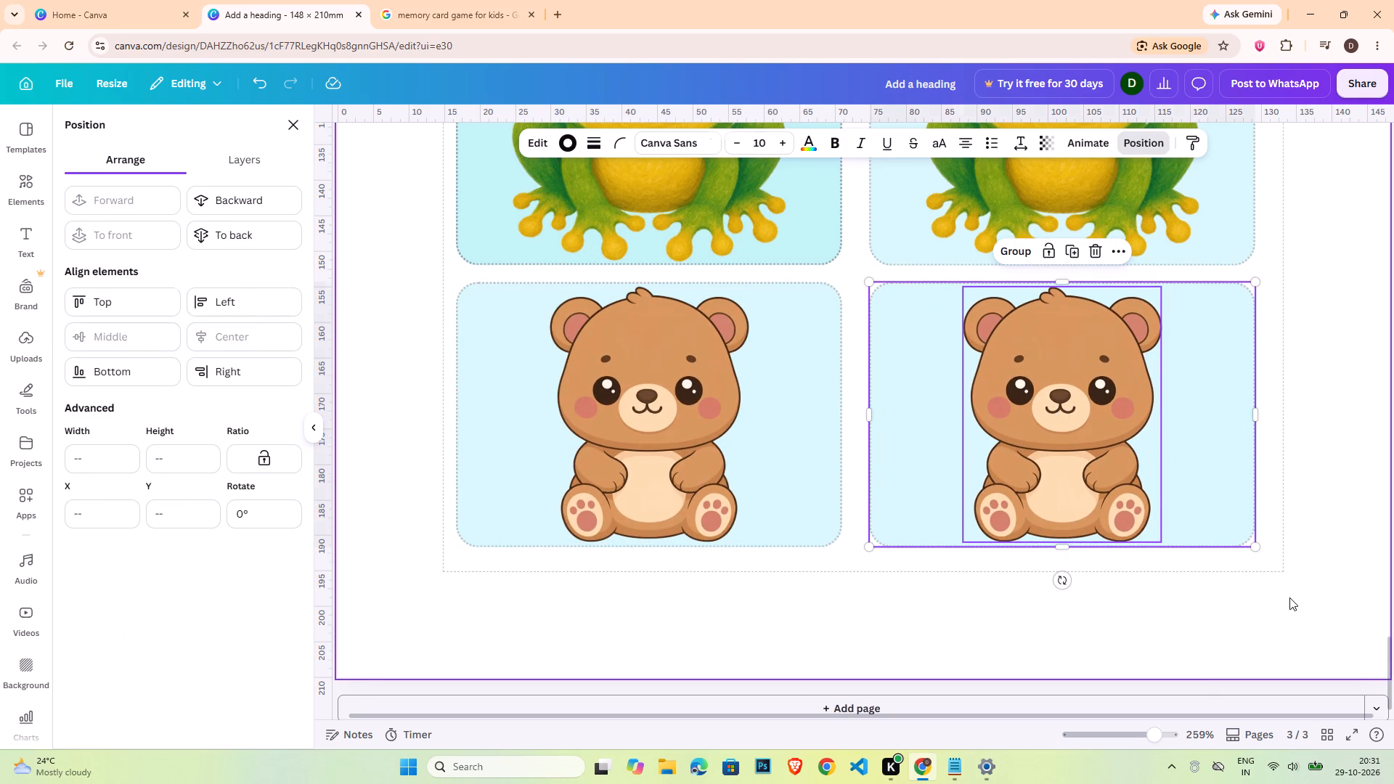
# Duplicate page 3 with its star, duck, frog and bear cards to make page 4.
pyautogui.click(1130, 731)
pyautogui.click(1125, 733)
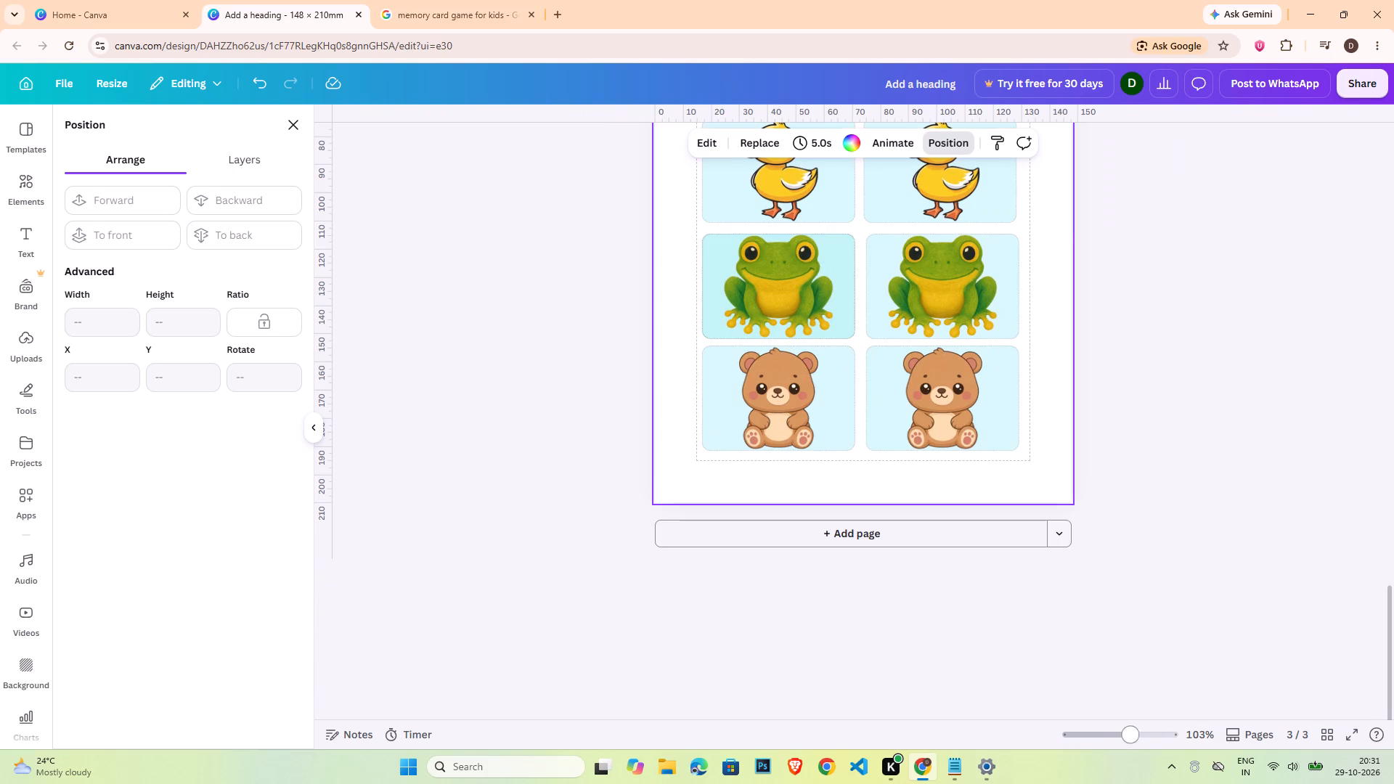
pyautogui.click(1161, 515)
pyautogui.scroll(4, 1162, 516)
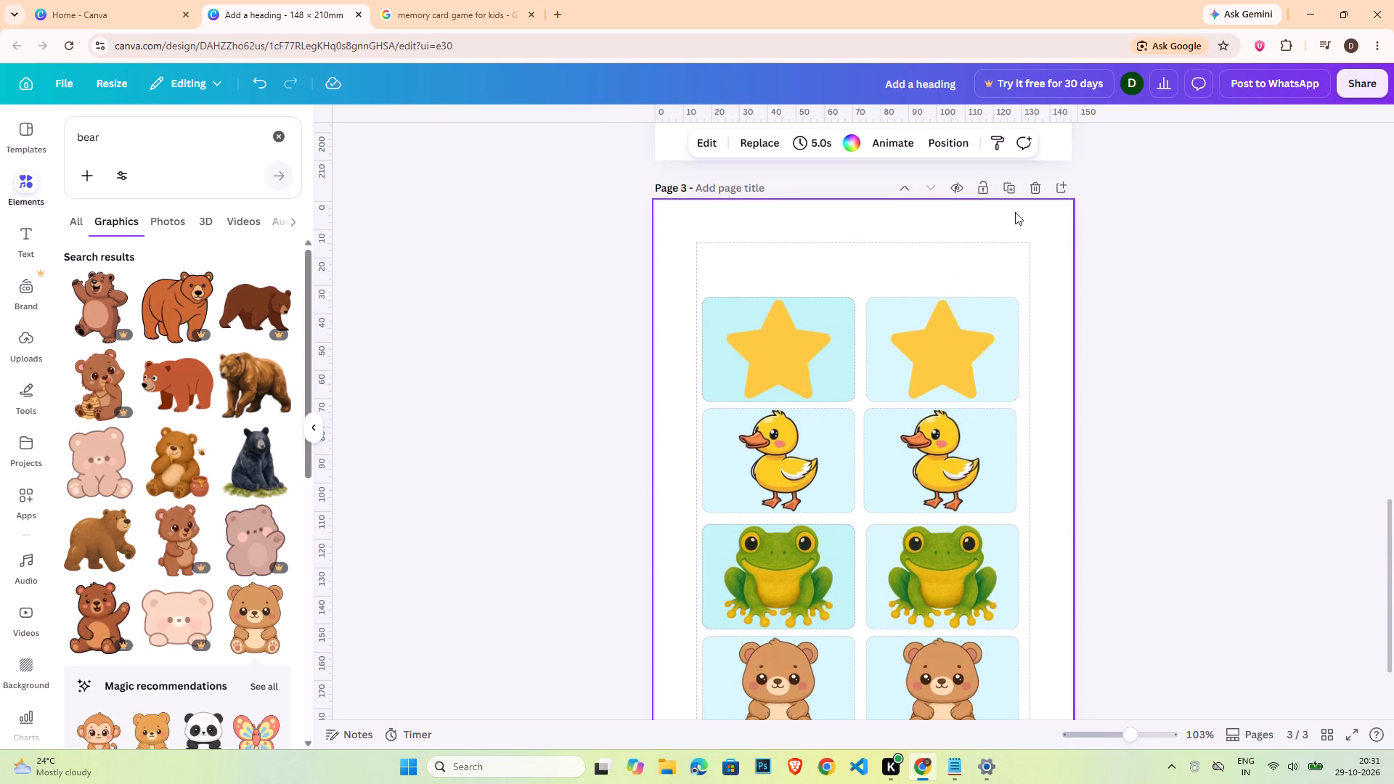
pyautogui.click(1002, 185)
# Search the graphics library for "cake".
pyautogui.scroll(-2, 1257, 603)
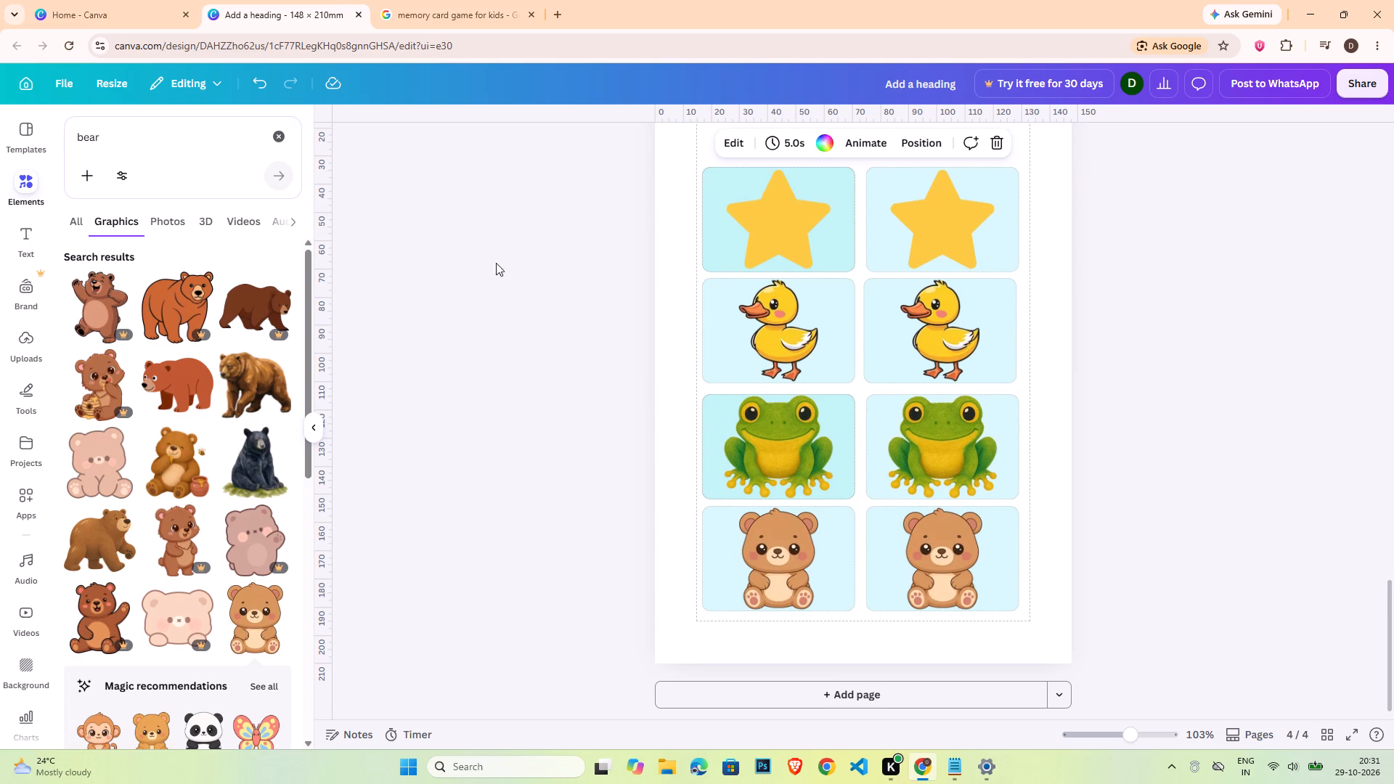
pyautogui.doubleClick(115, 137)
pyautogui.write('ca')
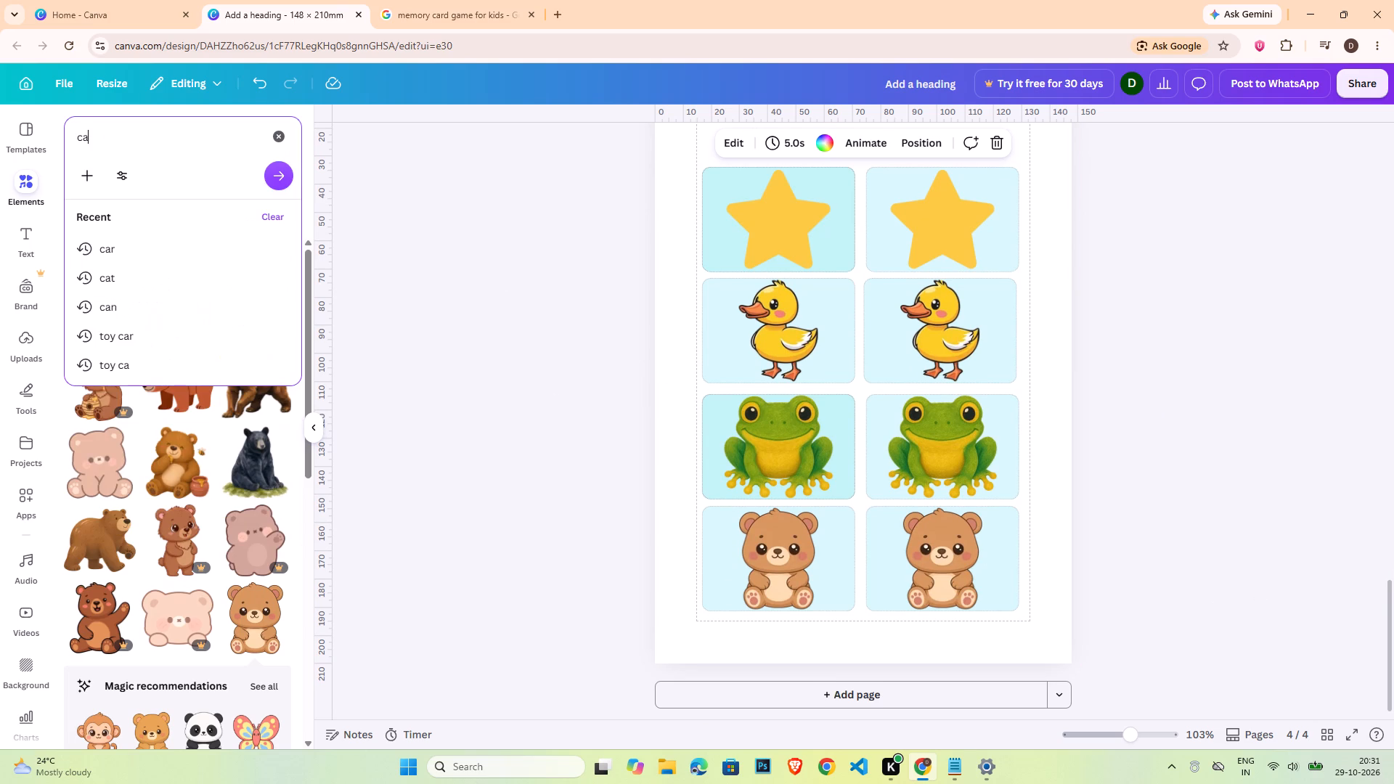
pyautogui.write('ke')
pyautogui.press('Return')
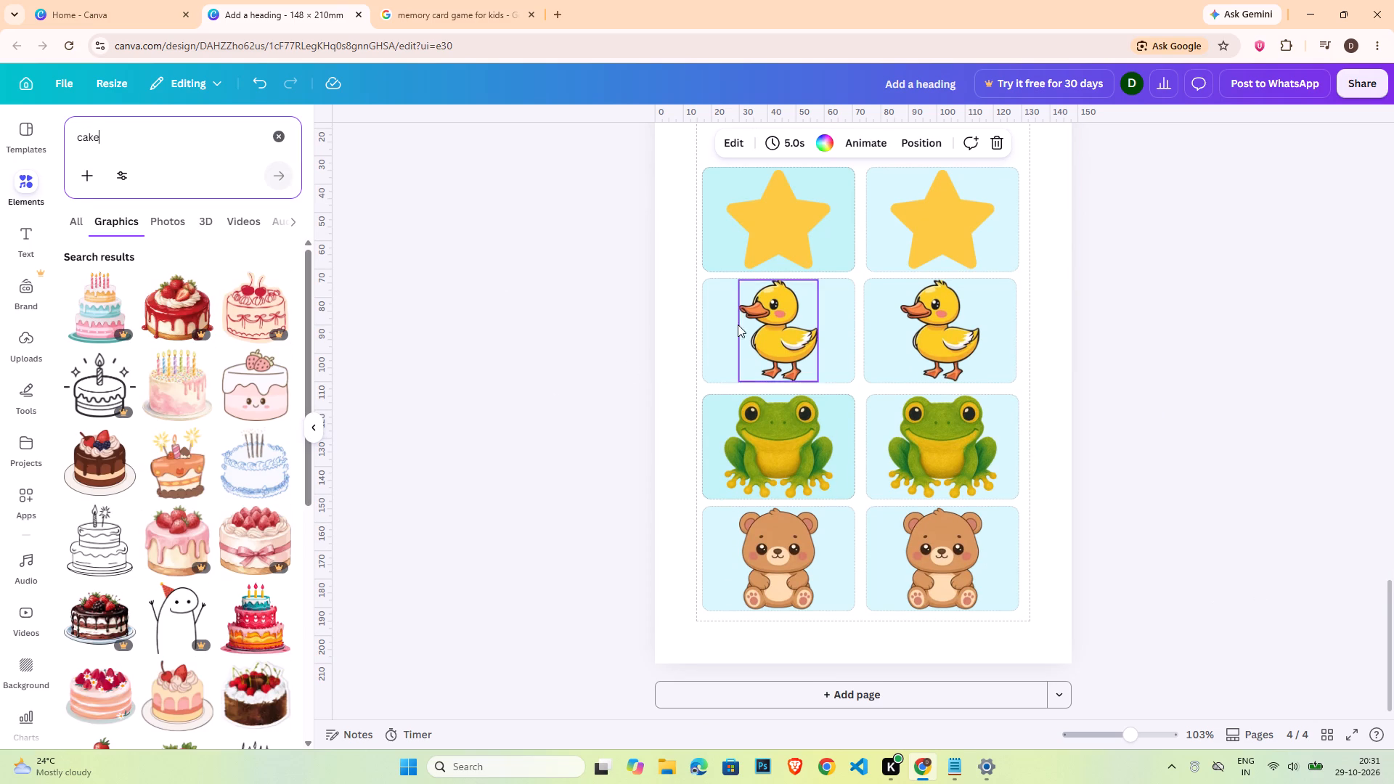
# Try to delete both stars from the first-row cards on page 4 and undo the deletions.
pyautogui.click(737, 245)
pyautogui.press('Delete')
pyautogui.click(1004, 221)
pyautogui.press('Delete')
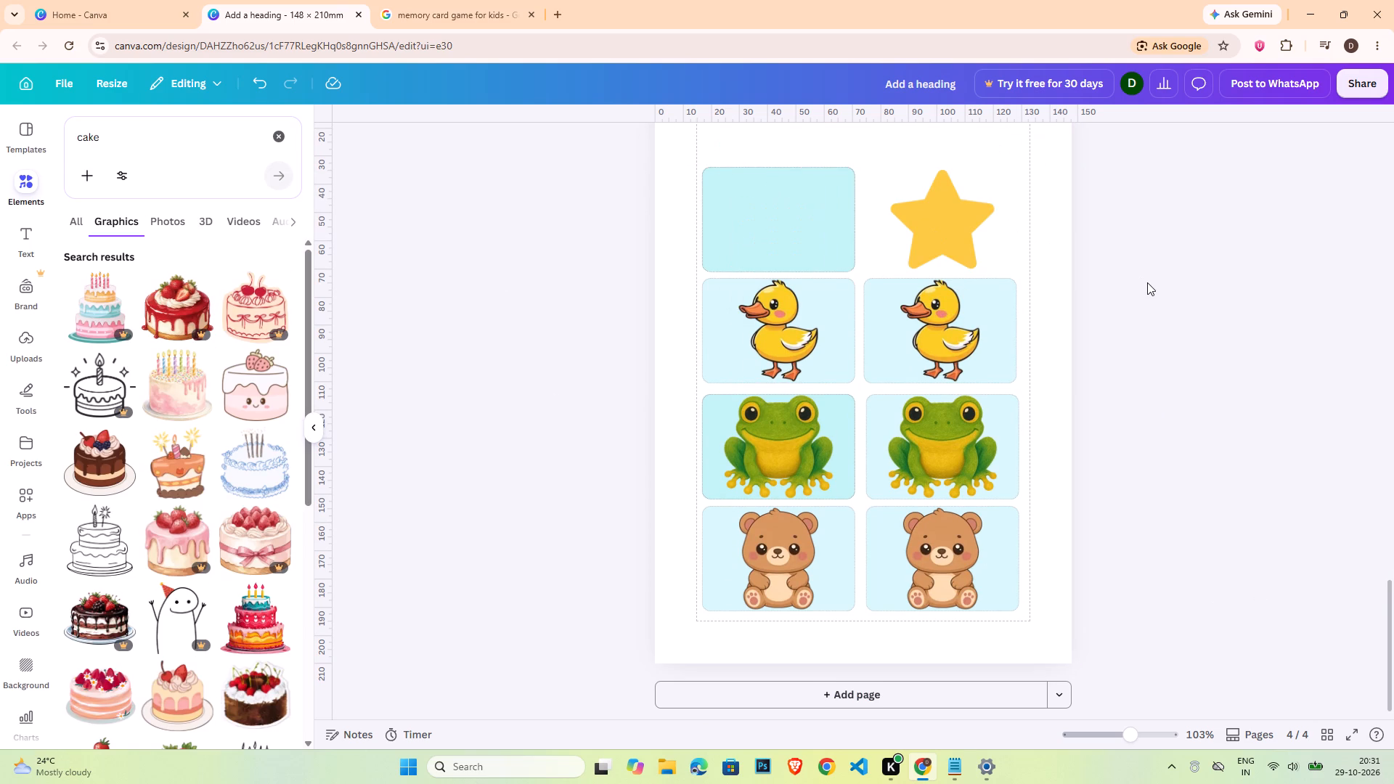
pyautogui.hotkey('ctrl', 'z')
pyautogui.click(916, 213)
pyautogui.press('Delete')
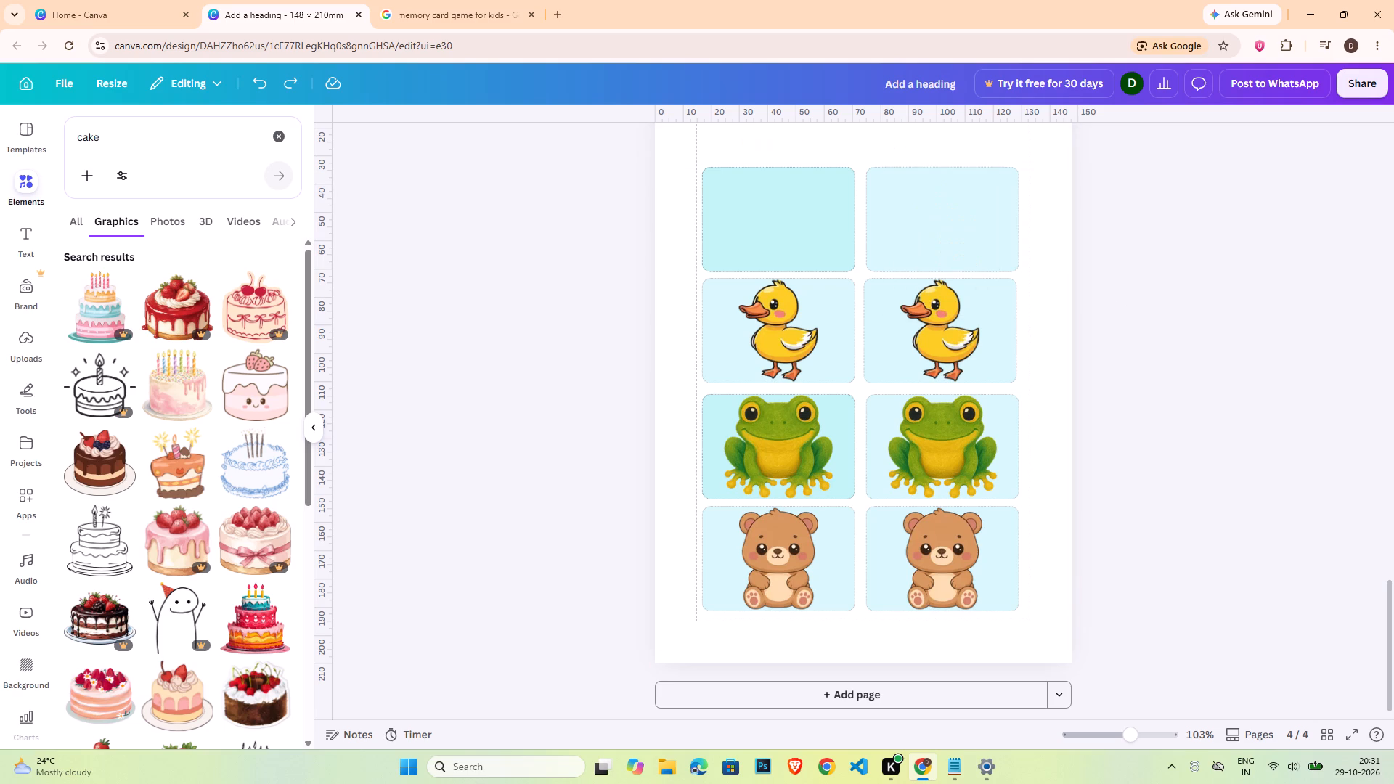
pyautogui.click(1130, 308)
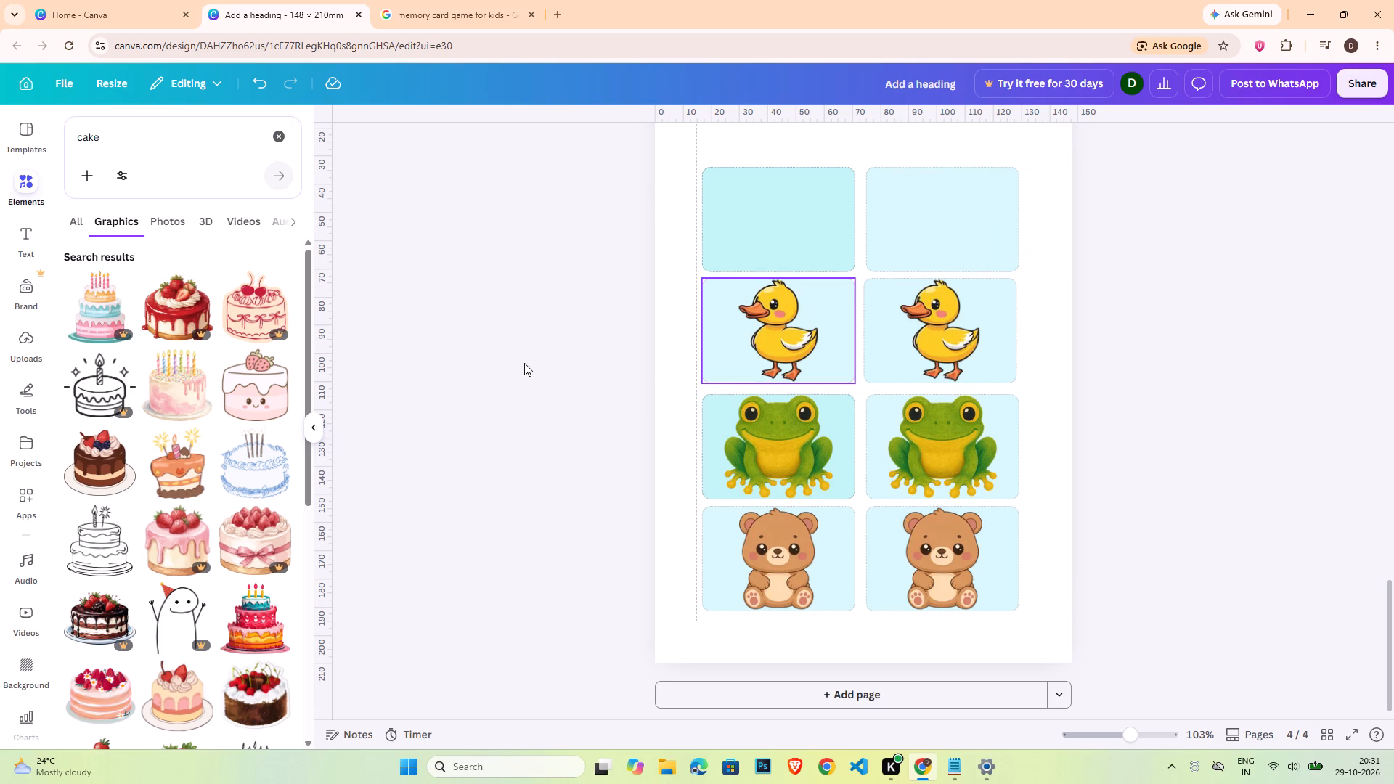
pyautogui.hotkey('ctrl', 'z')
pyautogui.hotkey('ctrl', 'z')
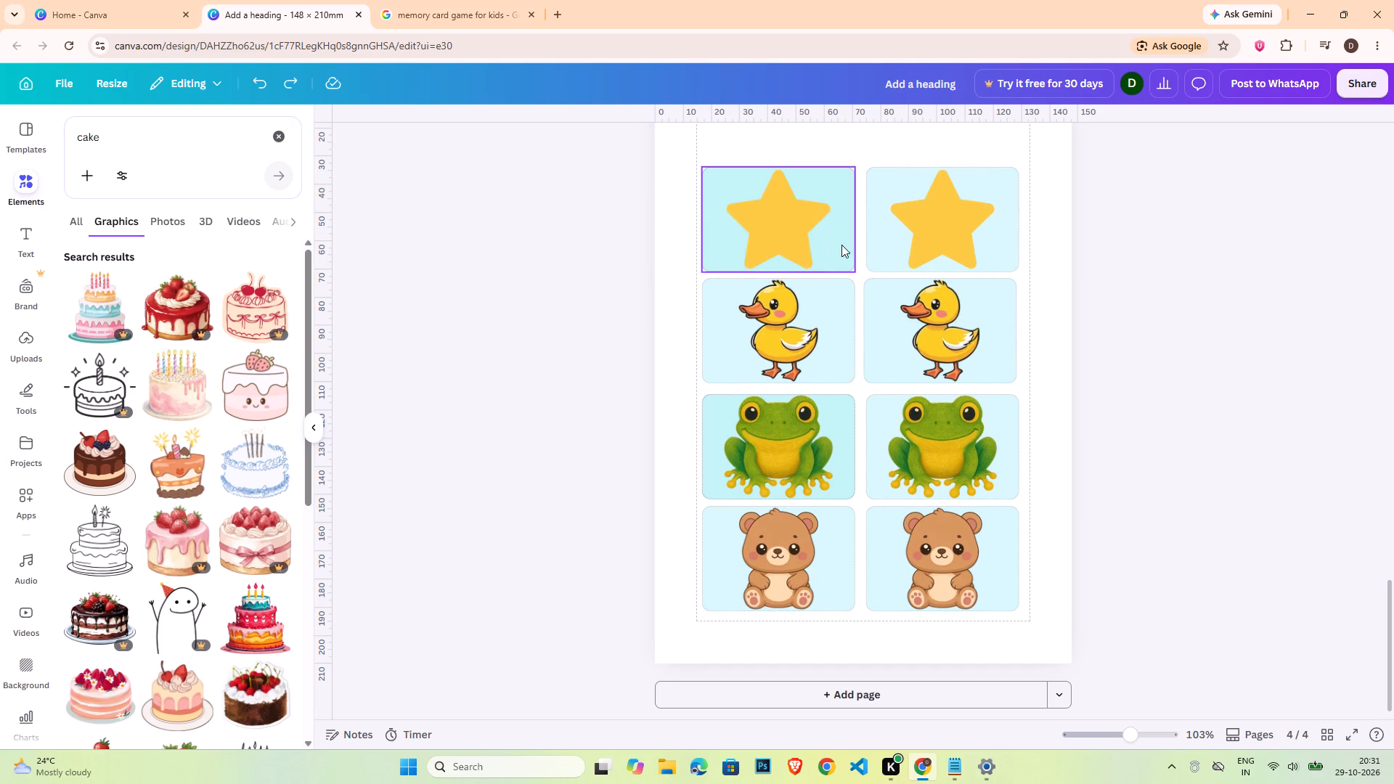
# Delete both stars from page 4's first row, keeping the two card backgrounds.
pyautogui.click(815, 245)
pyautogui.press('Delete')
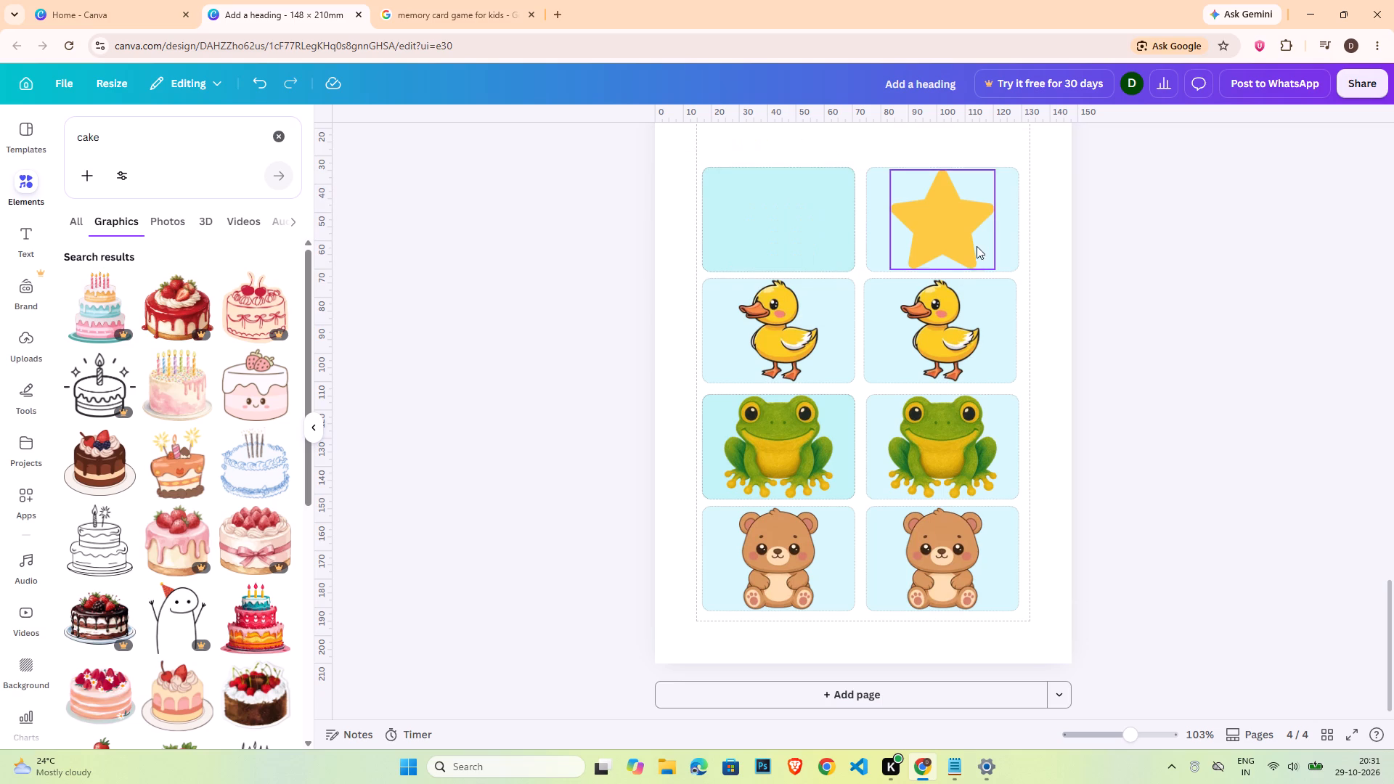
pyautogui.click(978, 240)
pyautogui.press('Delete')
pyautogui.click(1331, 285)
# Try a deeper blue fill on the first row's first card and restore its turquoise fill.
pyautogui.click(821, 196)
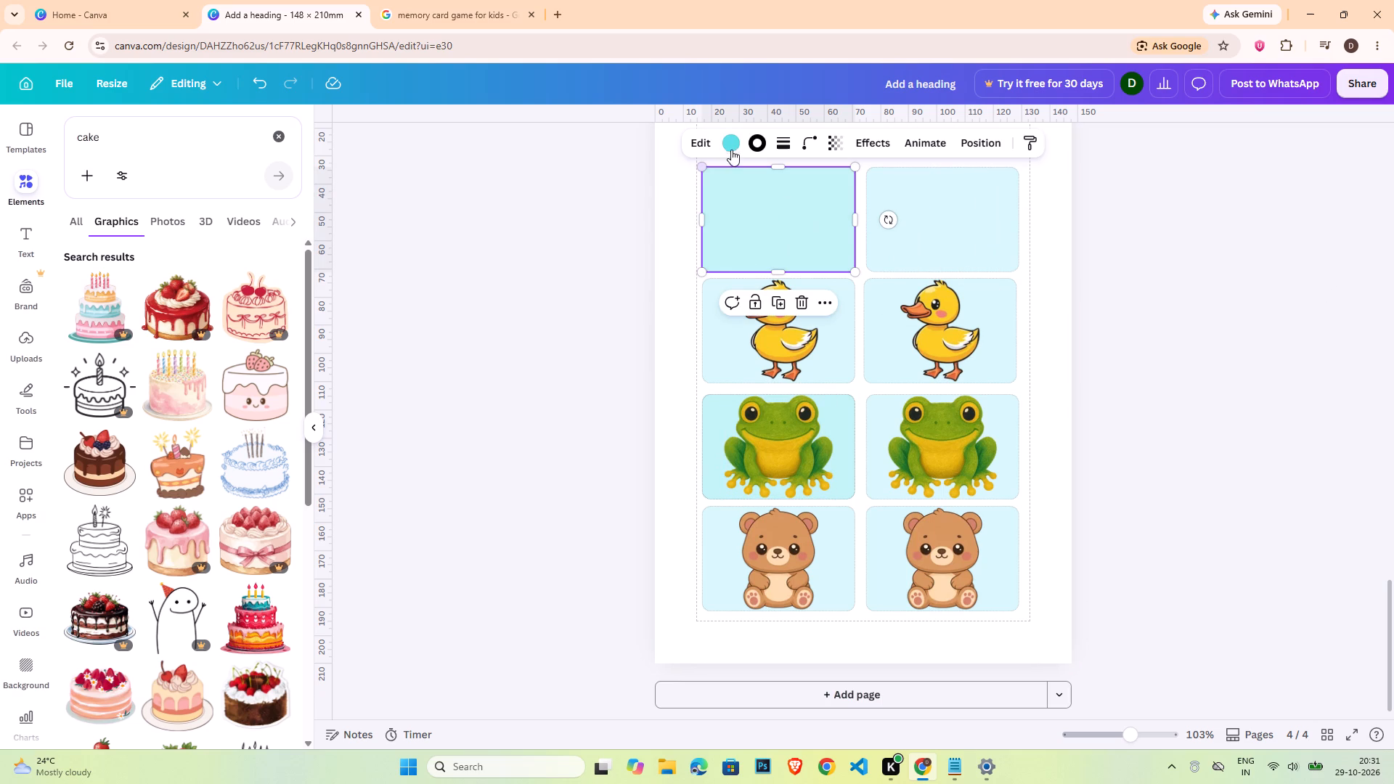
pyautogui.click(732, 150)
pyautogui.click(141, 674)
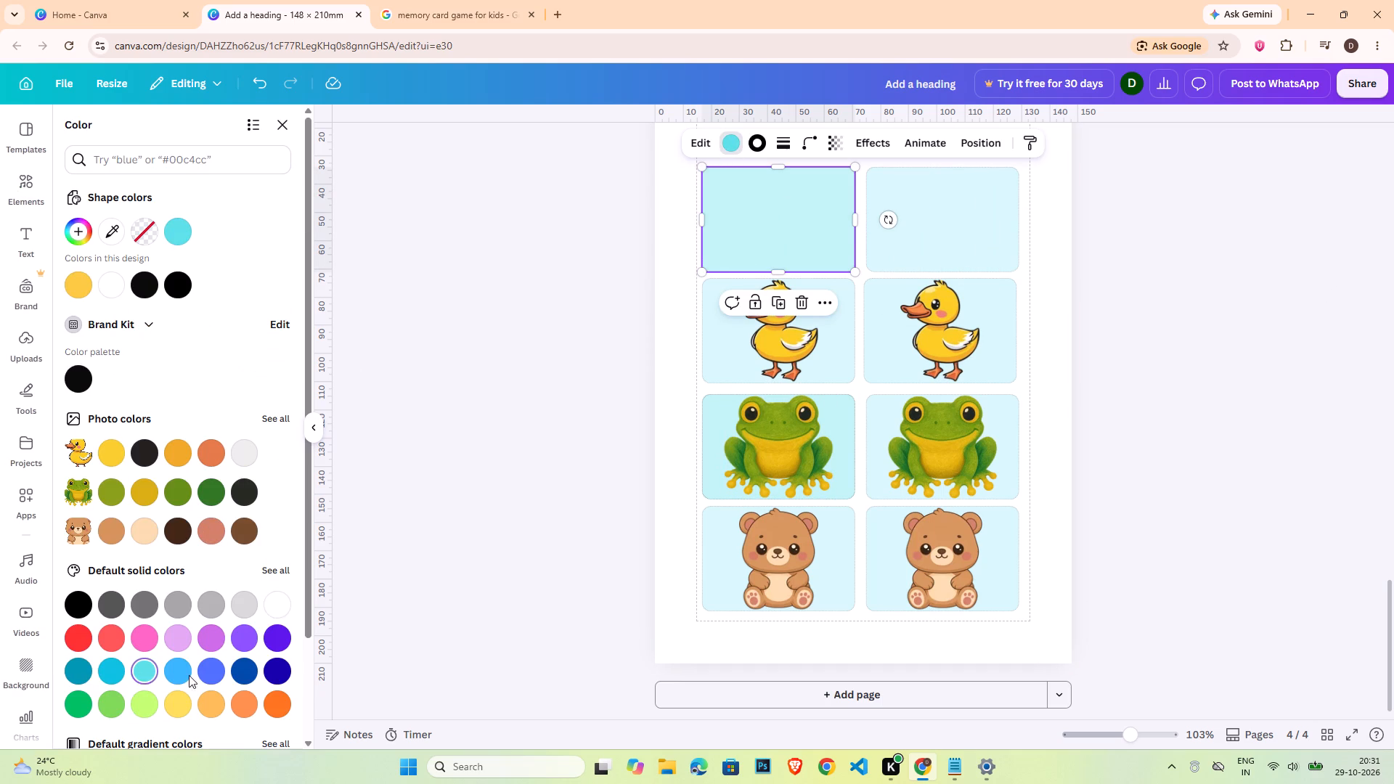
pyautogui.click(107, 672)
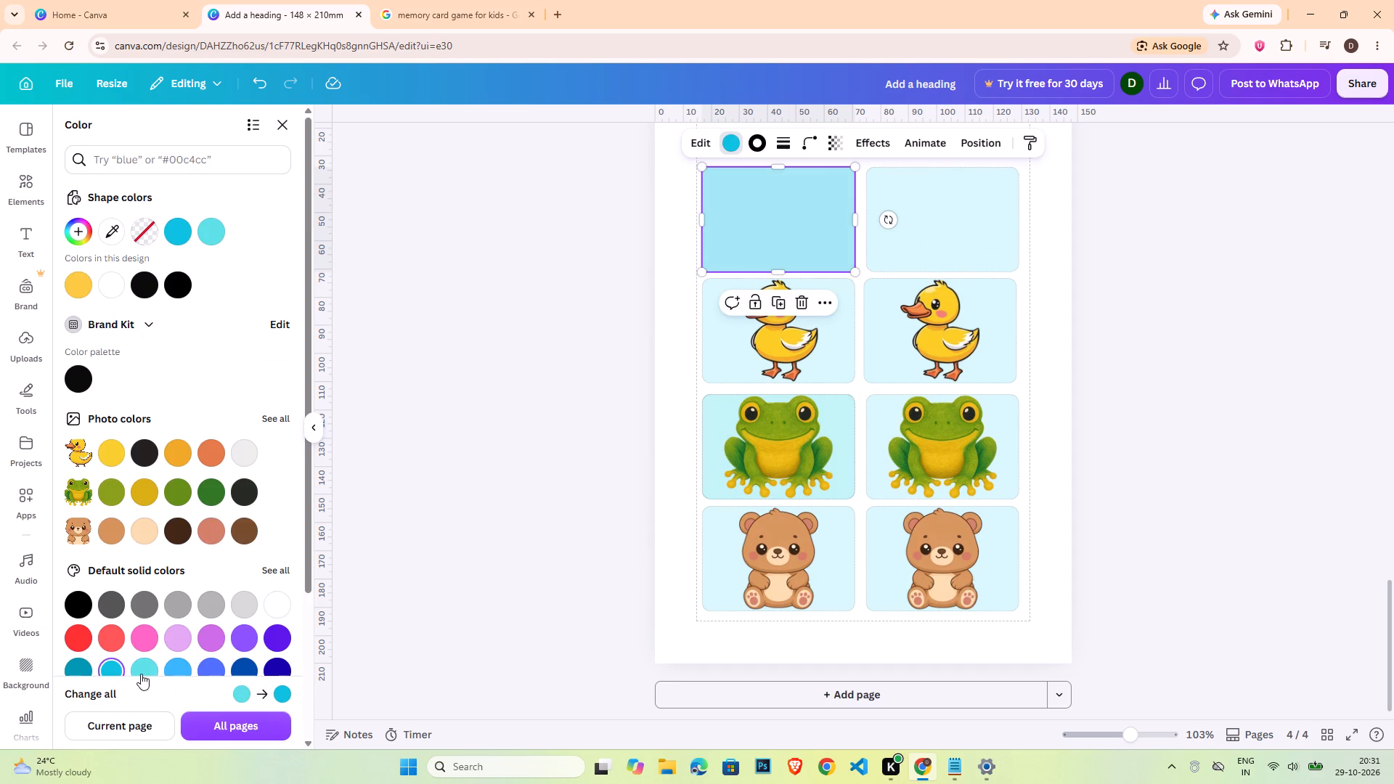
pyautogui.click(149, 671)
# Set the transparency of the first row's first card to 25.
pyautogui.click(980, 256)
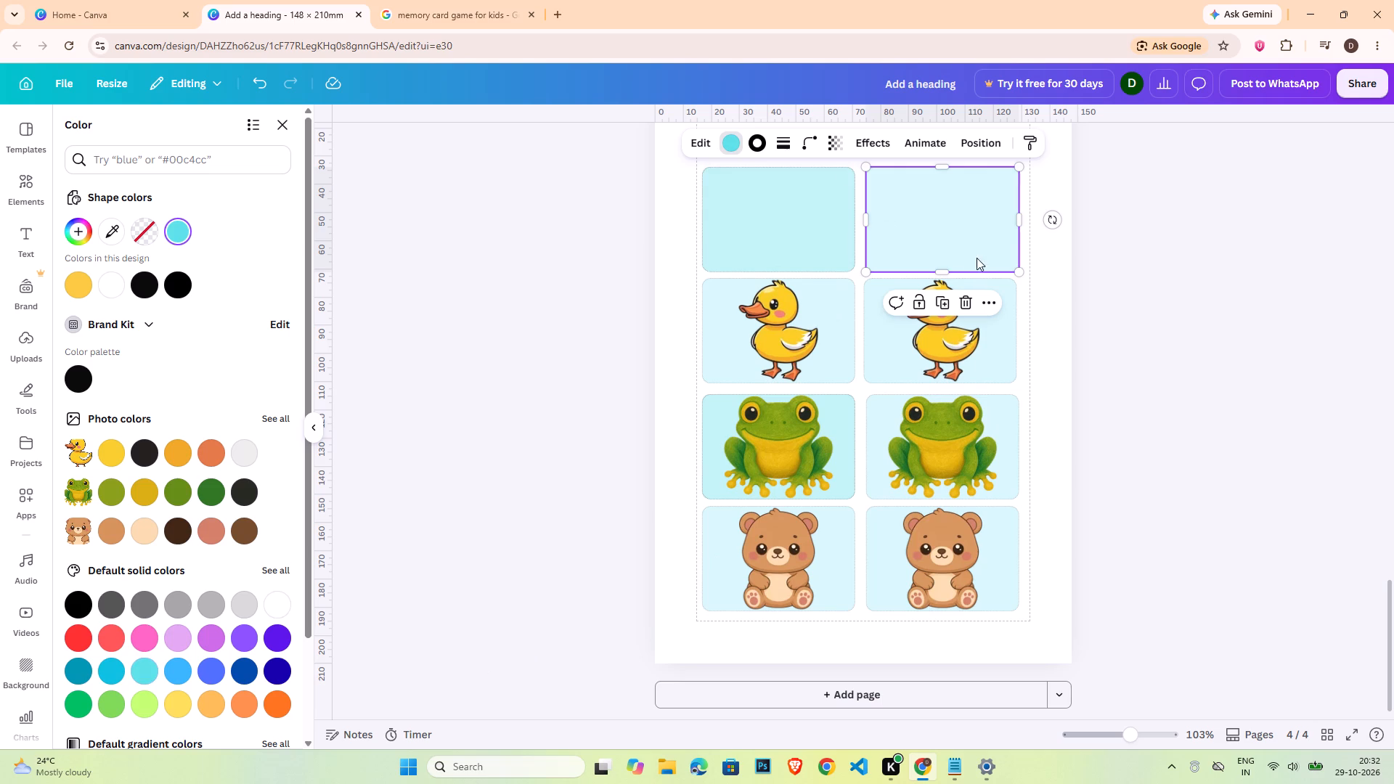
pyautogui.click(727, 145)
pyautogui.click(828, 143)
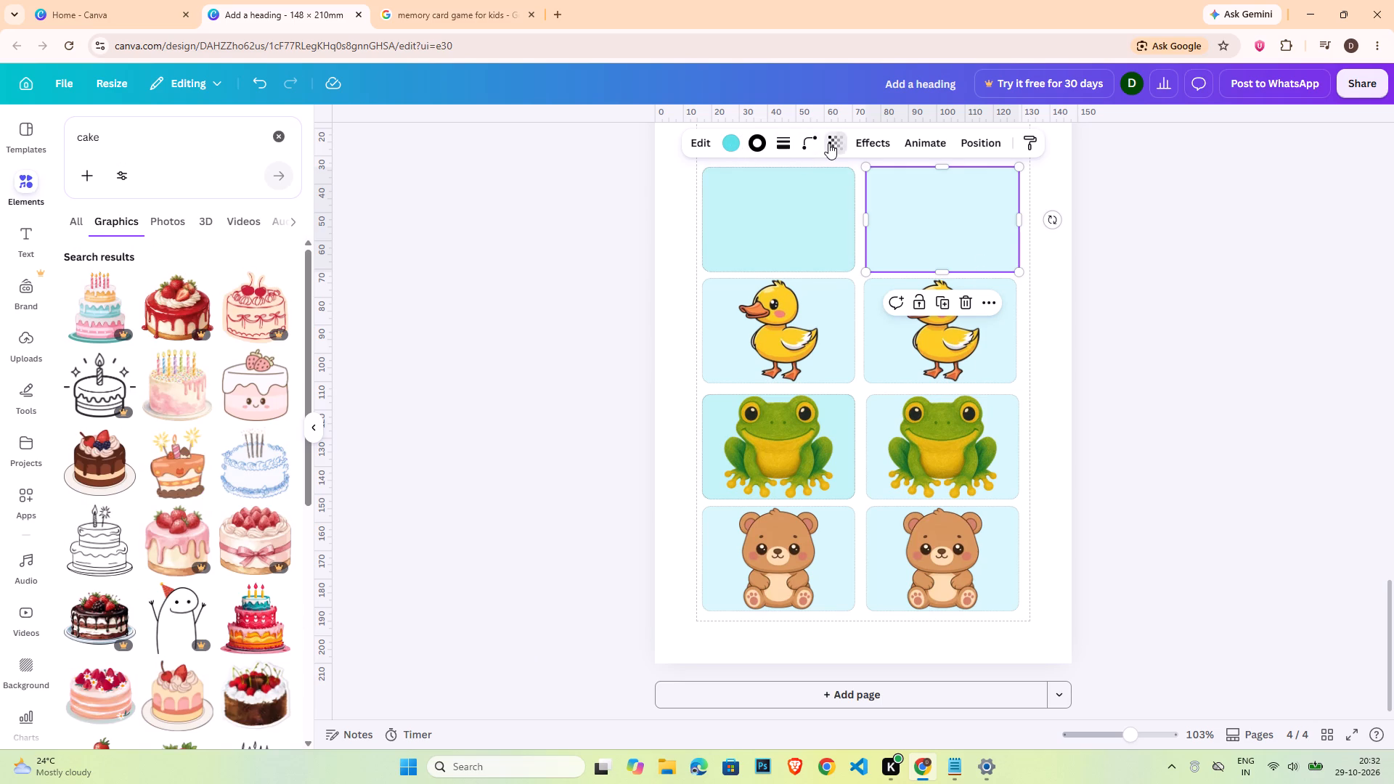
pyautogui.click(746, 257)
pyautogui.click(838, 150)
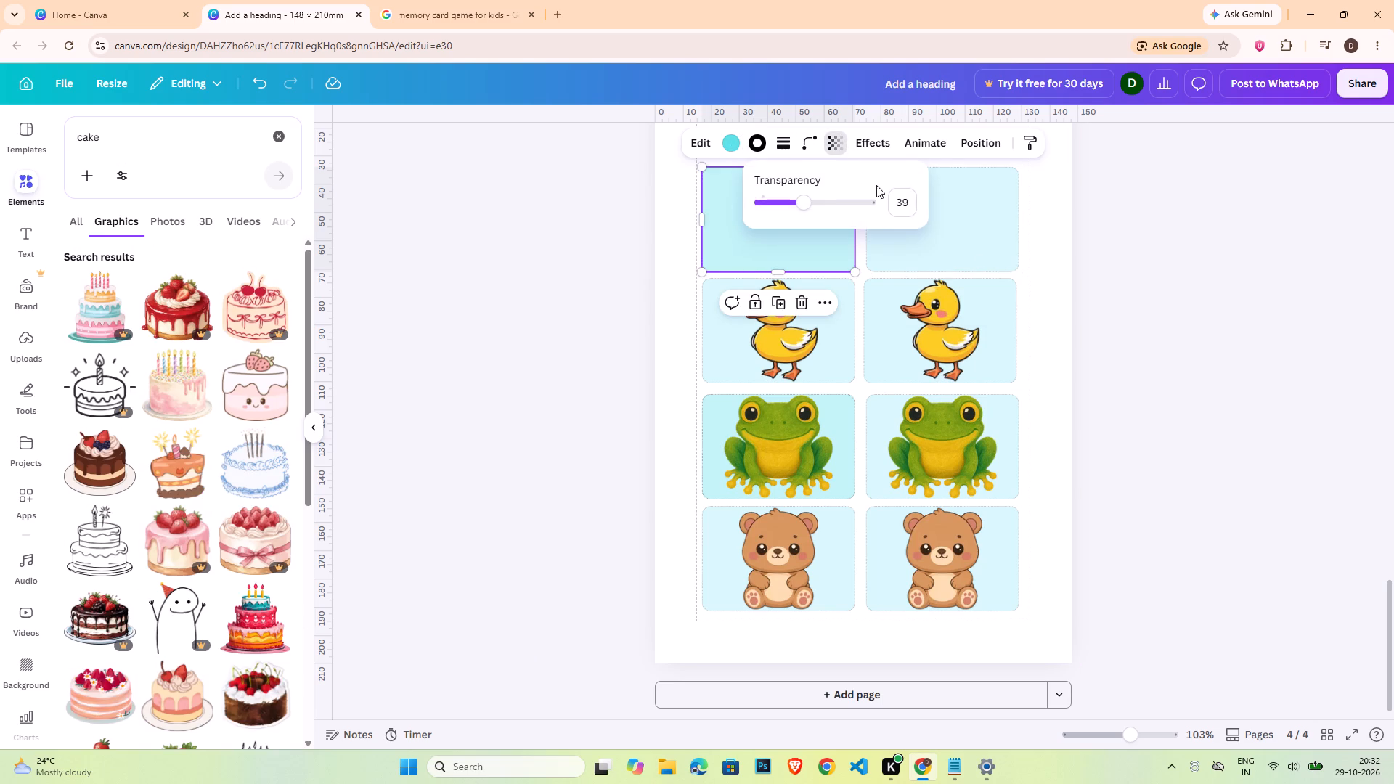
pyautogui.click(908, 201)
pyautogui.write('25')
pyautogui.press('Return')
pyautogui.doubleClick(1203, 325)
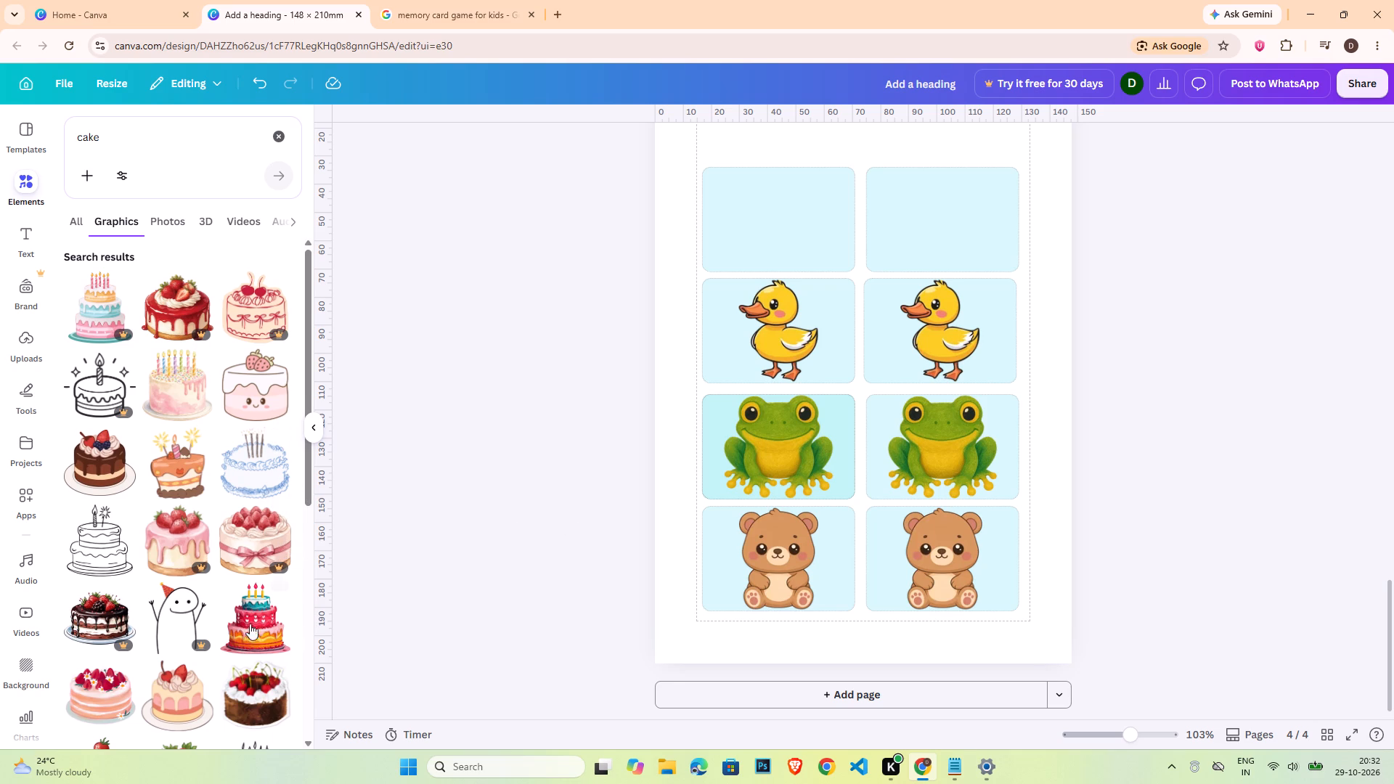
# Add the cake graphic with chocolate drip, cream and cherries on a plate to page 4.
pyautogui.scroll(-4, 234, 607)
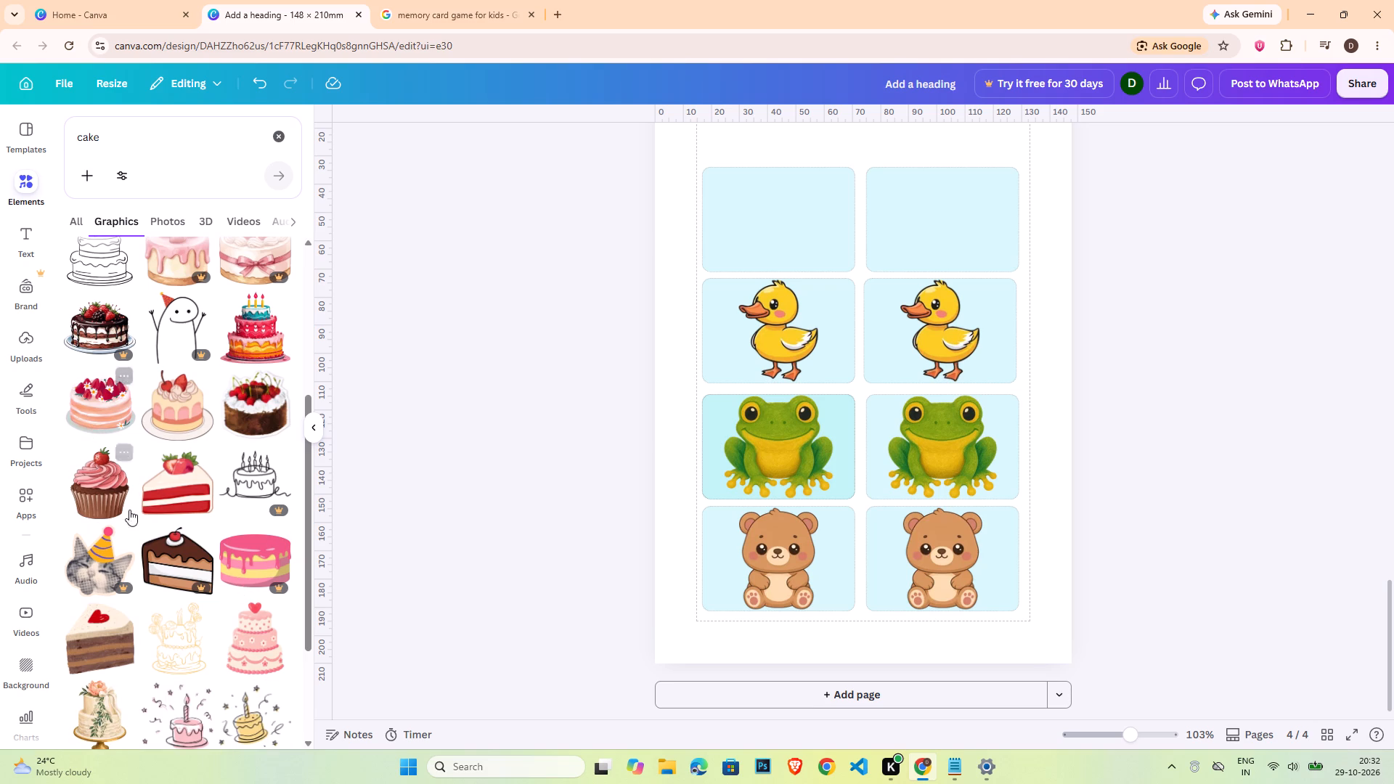
pyautogui.scroll(-3, 205, 674)
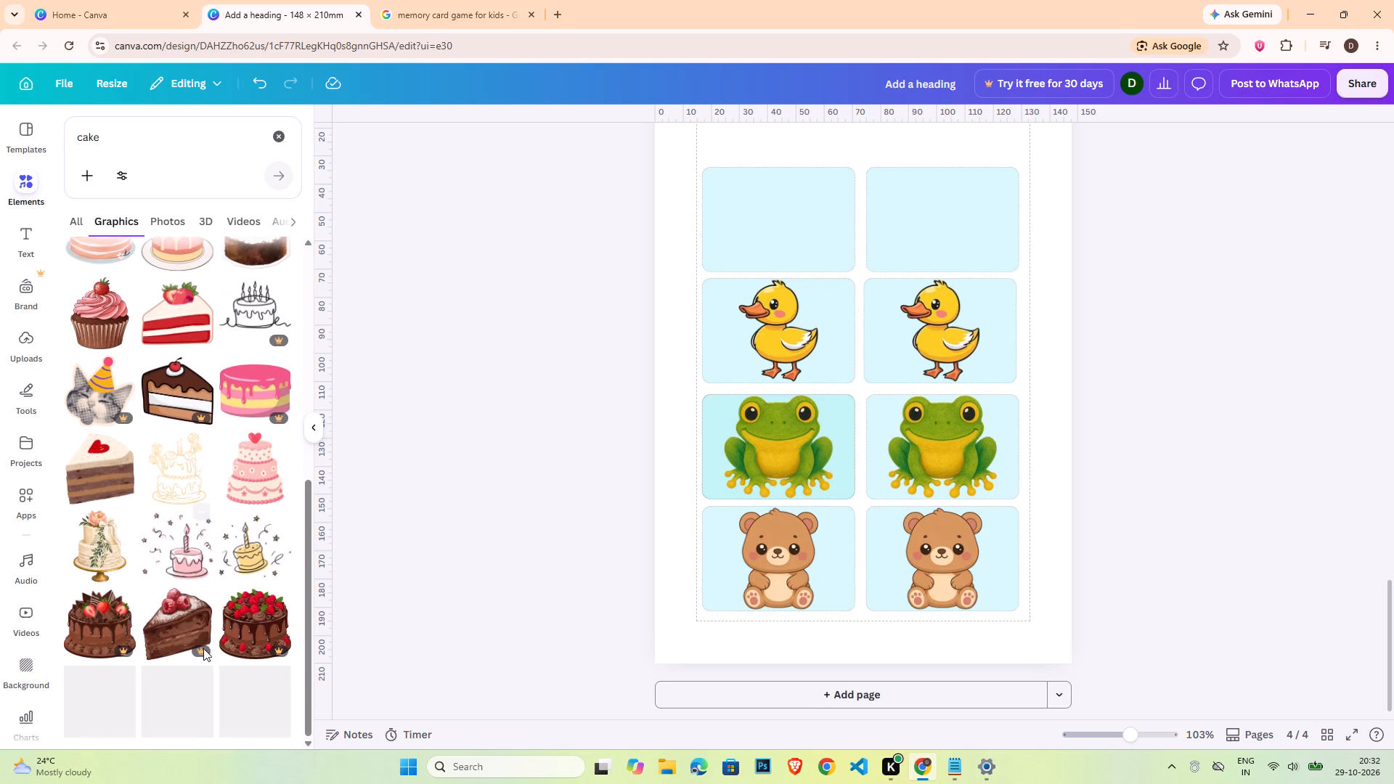
pyautogui.scroll(-3, 256, 490)
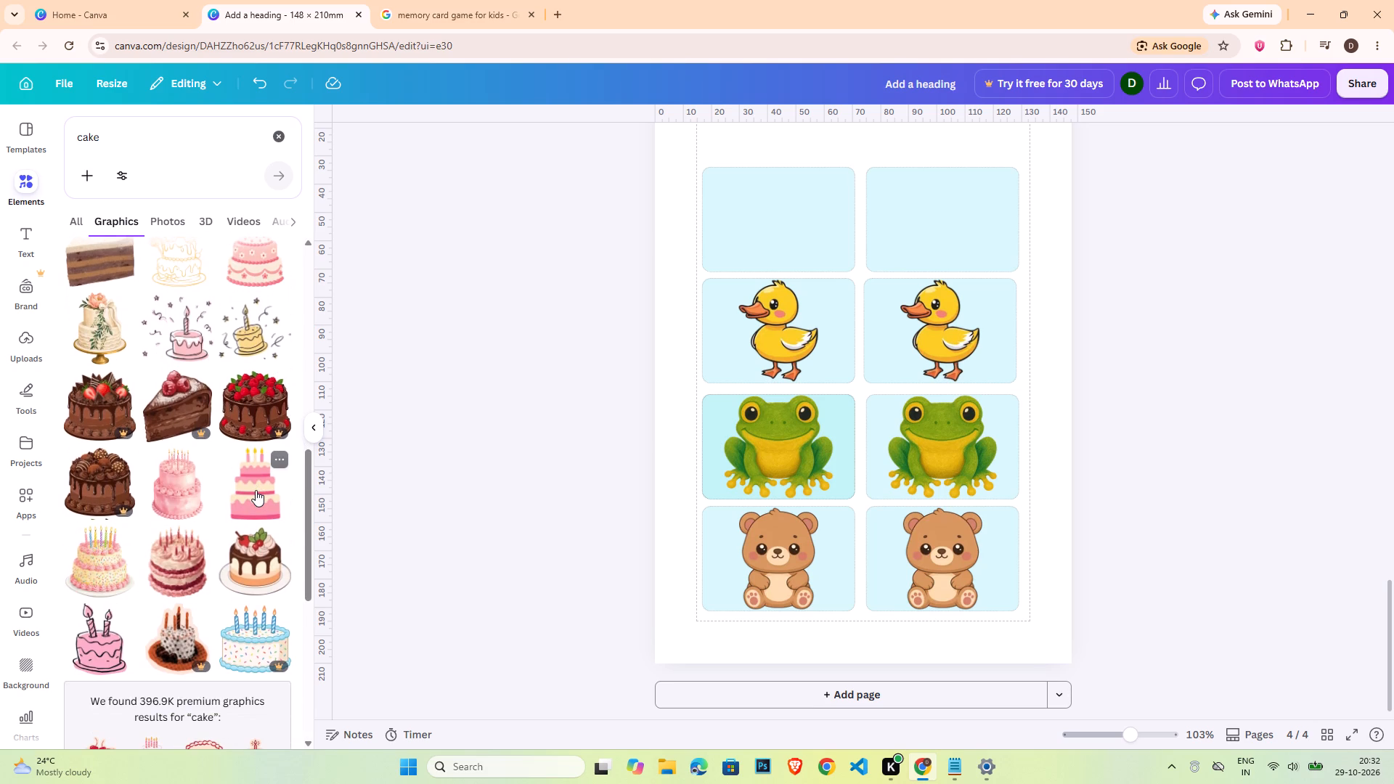
pyautogui.click(245, 552)
# Shrink the cake to fit within the first row's first card and place it there.
pyautogui.moveTo(879, 444); pyautogui.dragTo(876, 443)
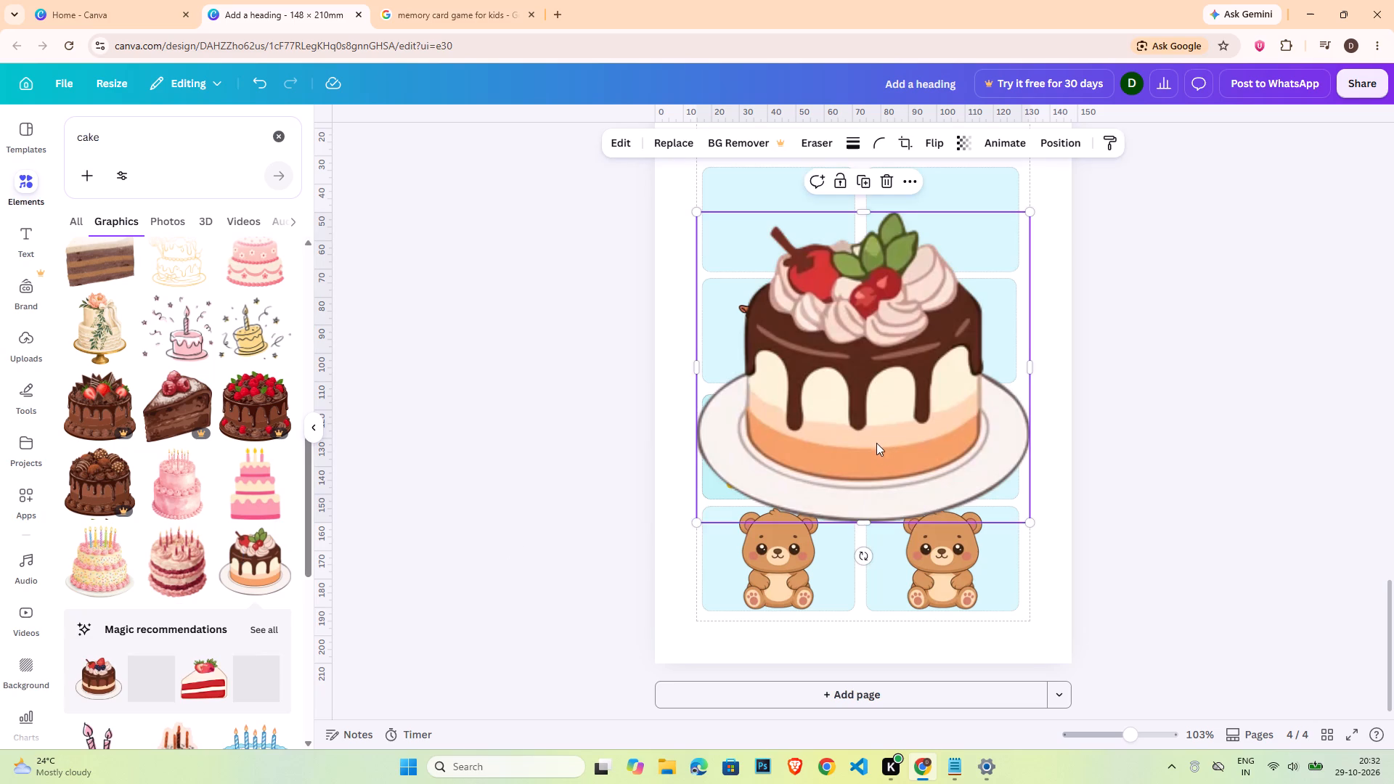
pyautogui.moveTo(876, 443); pyautogui.dragTo(890, 406)
pyautogui.click(1048, 489)
pyautogui.moveTo(1041, 486); pyautogui.dragTo(967, 420)
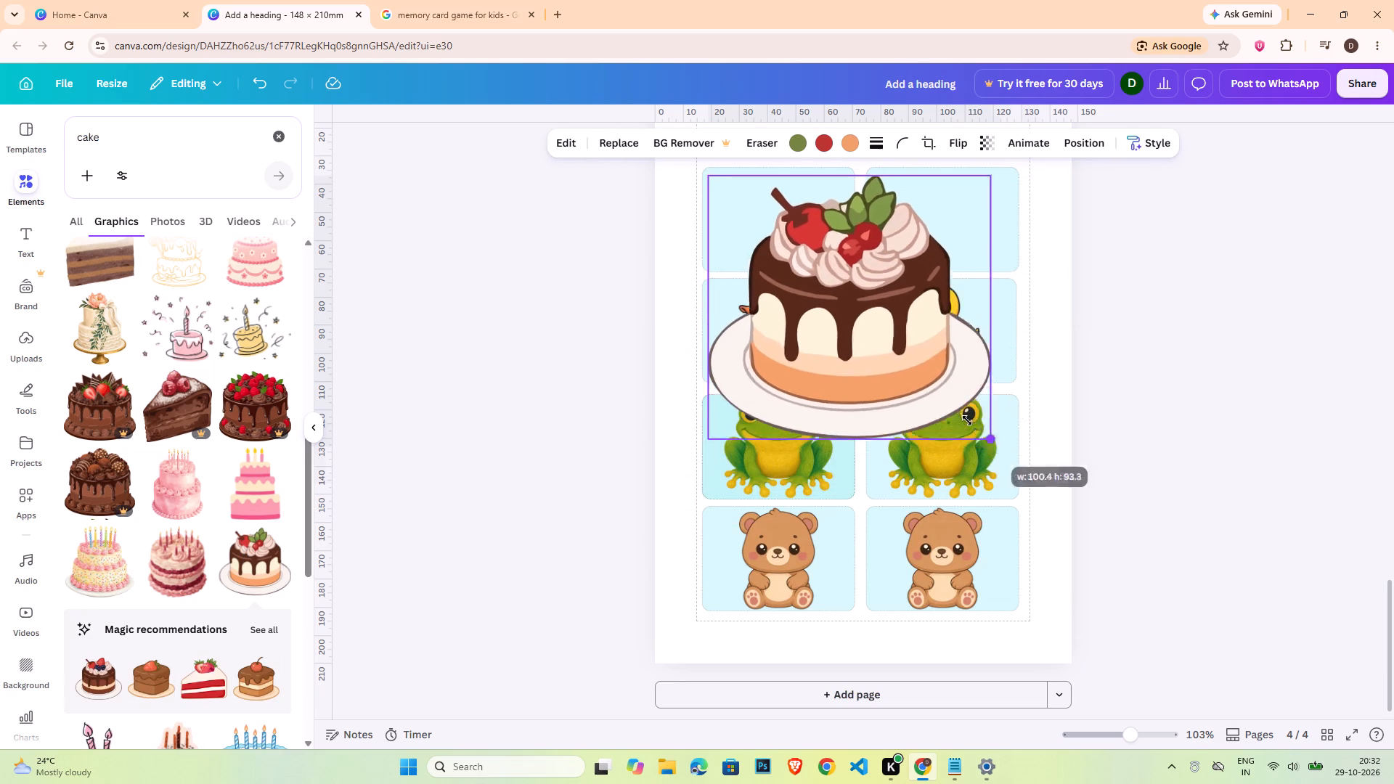
pyautogui.moveTo(967, 420); pyautogui.dragTo(820, 245)
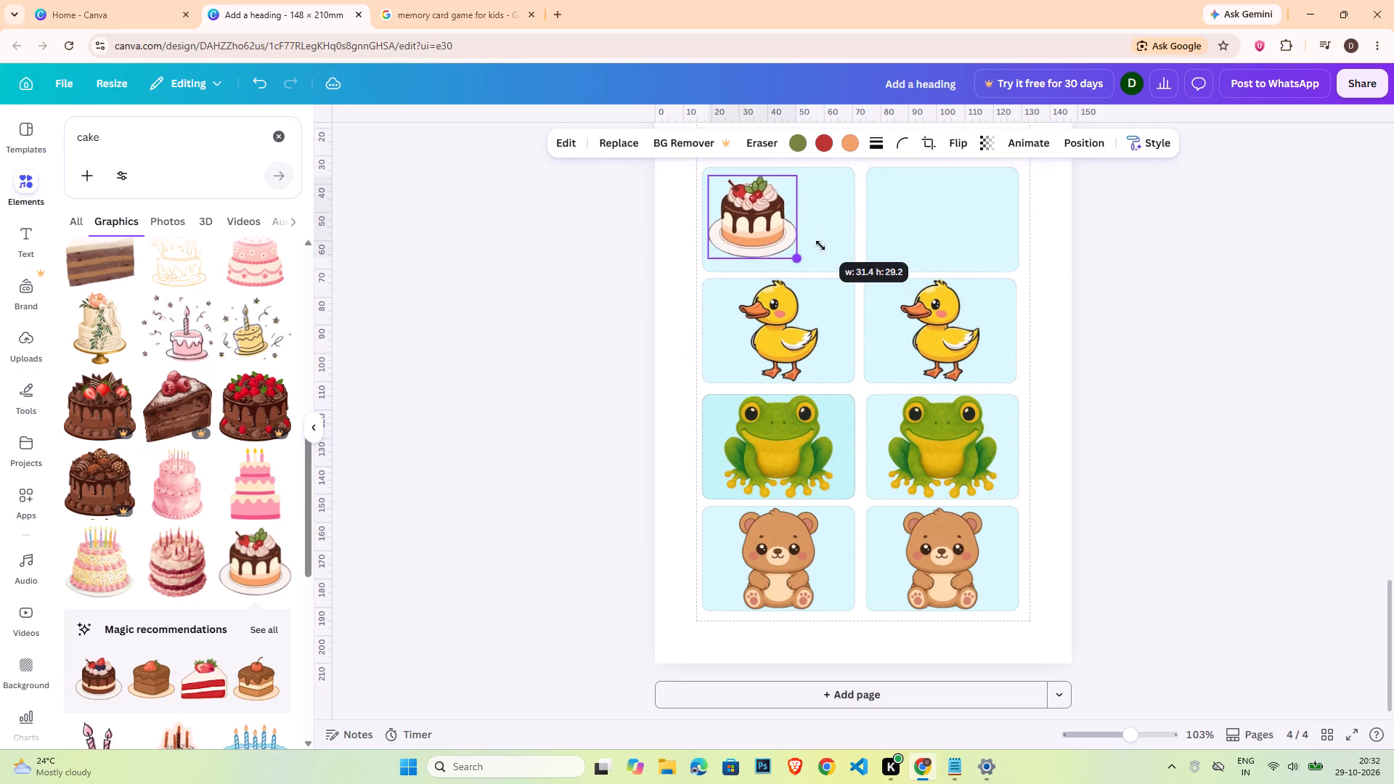
pyautogui.moveTo(820, 245); pyautogui.dragTo(825, 248)
pyautogui.moveTo(748, 222); pyautogui.dragTo(757, 219)
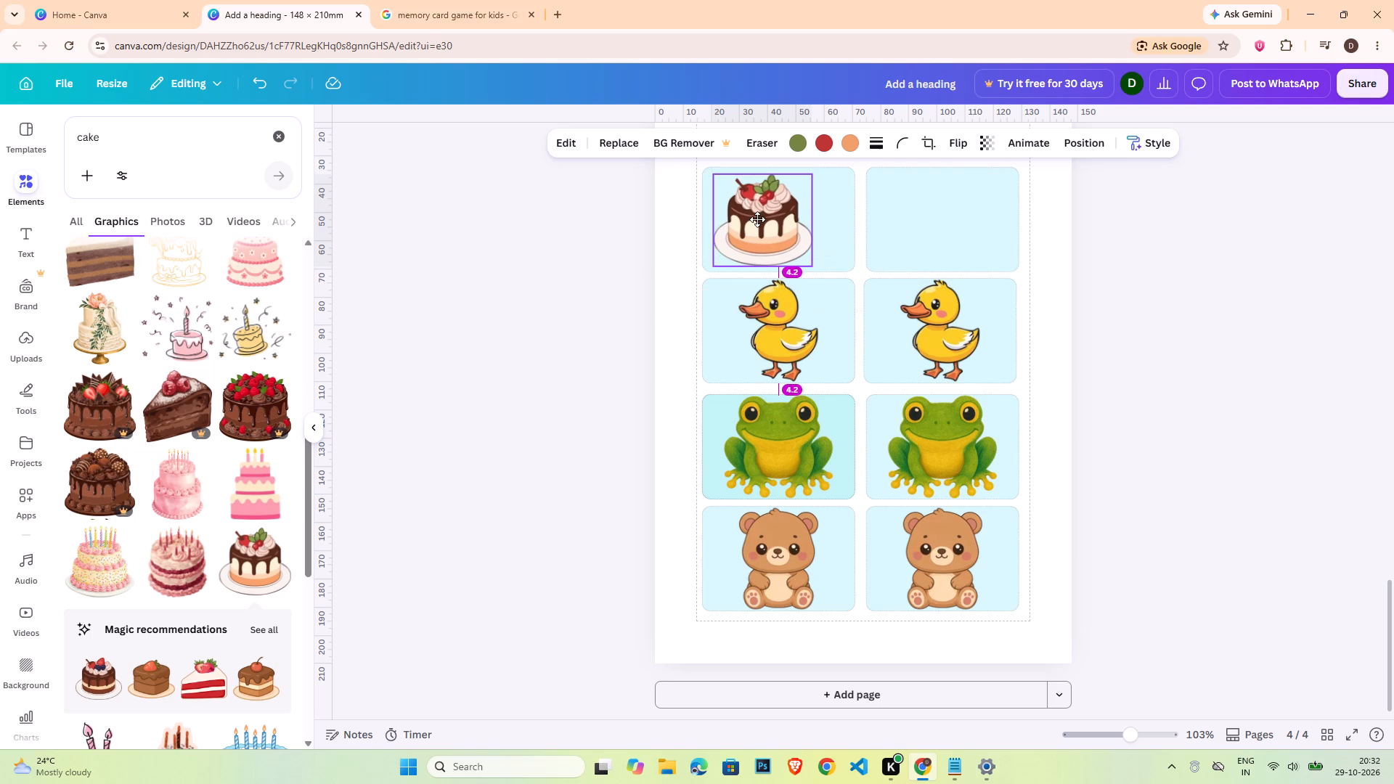
pyautogui.moveTo(757, 219); pyautogui.dragTo(762, 214)
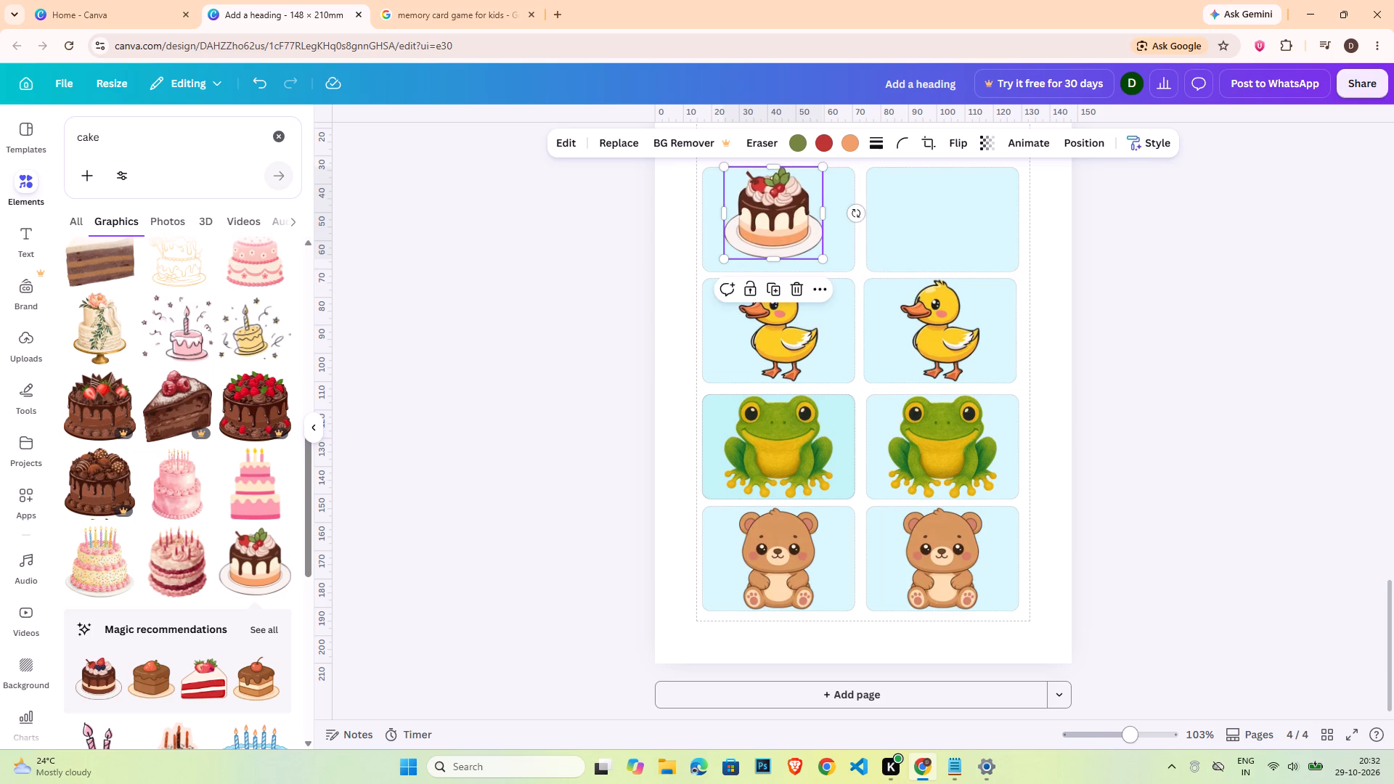
# Enlarge the cake so it nearly fills the height of the first row's first card.
pyautogui.click(1156, 734)
pyautogui.scroll(8, 603, 571)
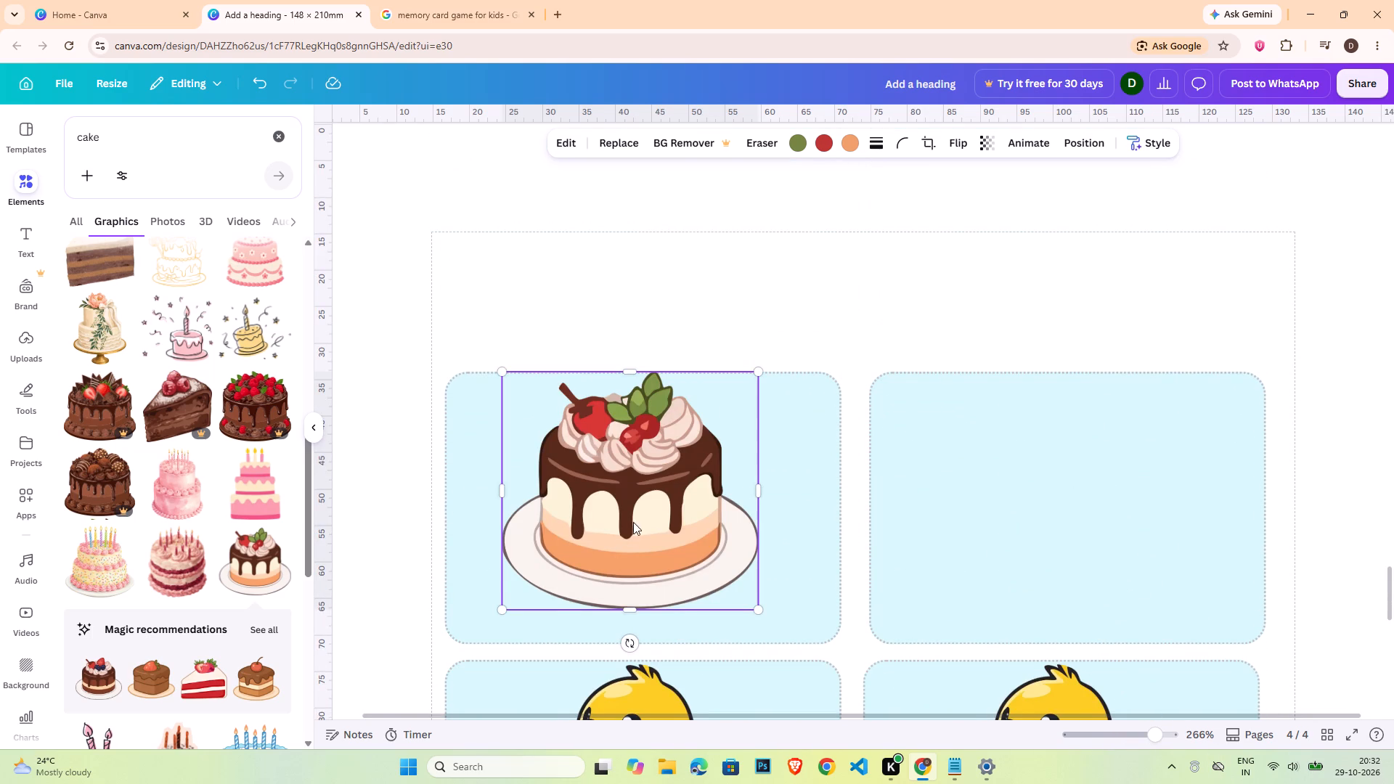
pyautogui.click(765, 616)
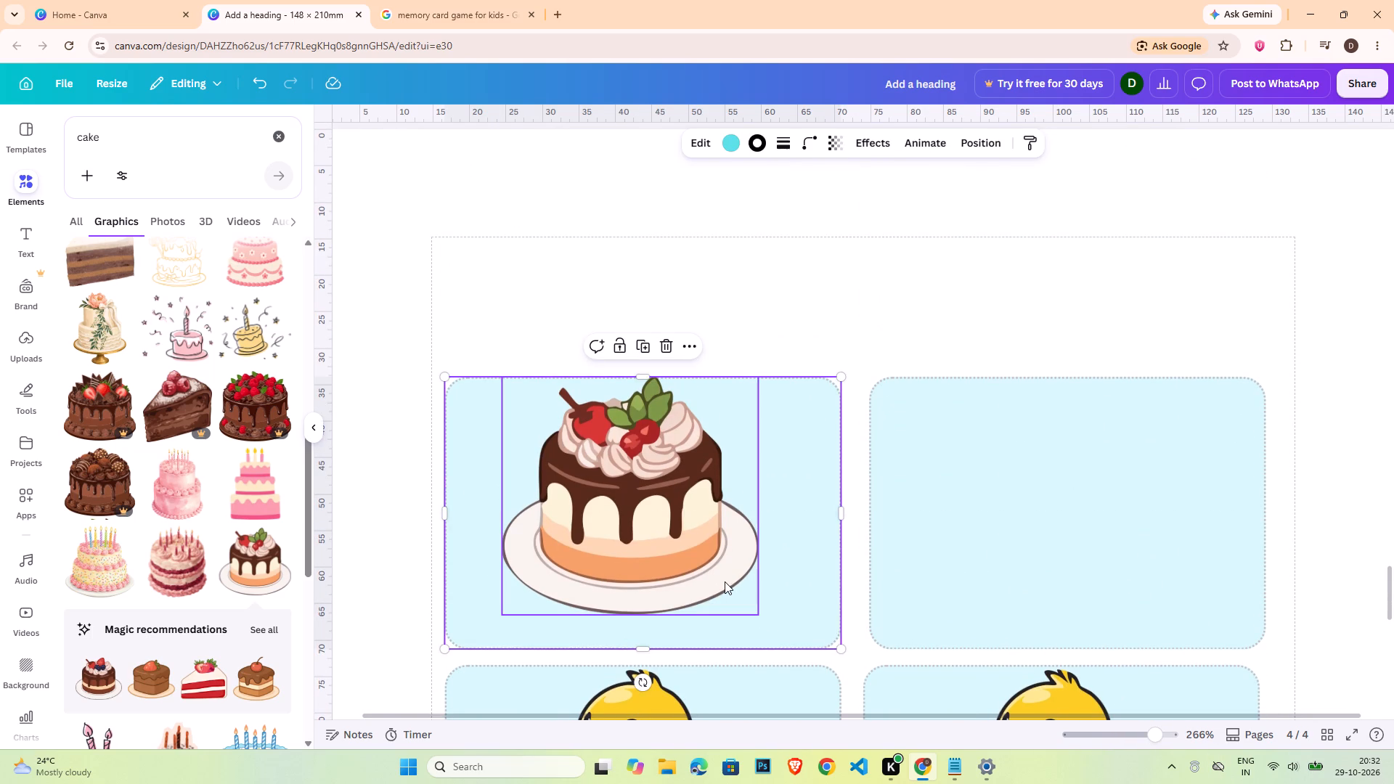
pyautogui.keyDown('ctrl'); pyautogui.click(725, 581); pyautogui.keyUp('ctrl')
pyautogui.click(710, 541)
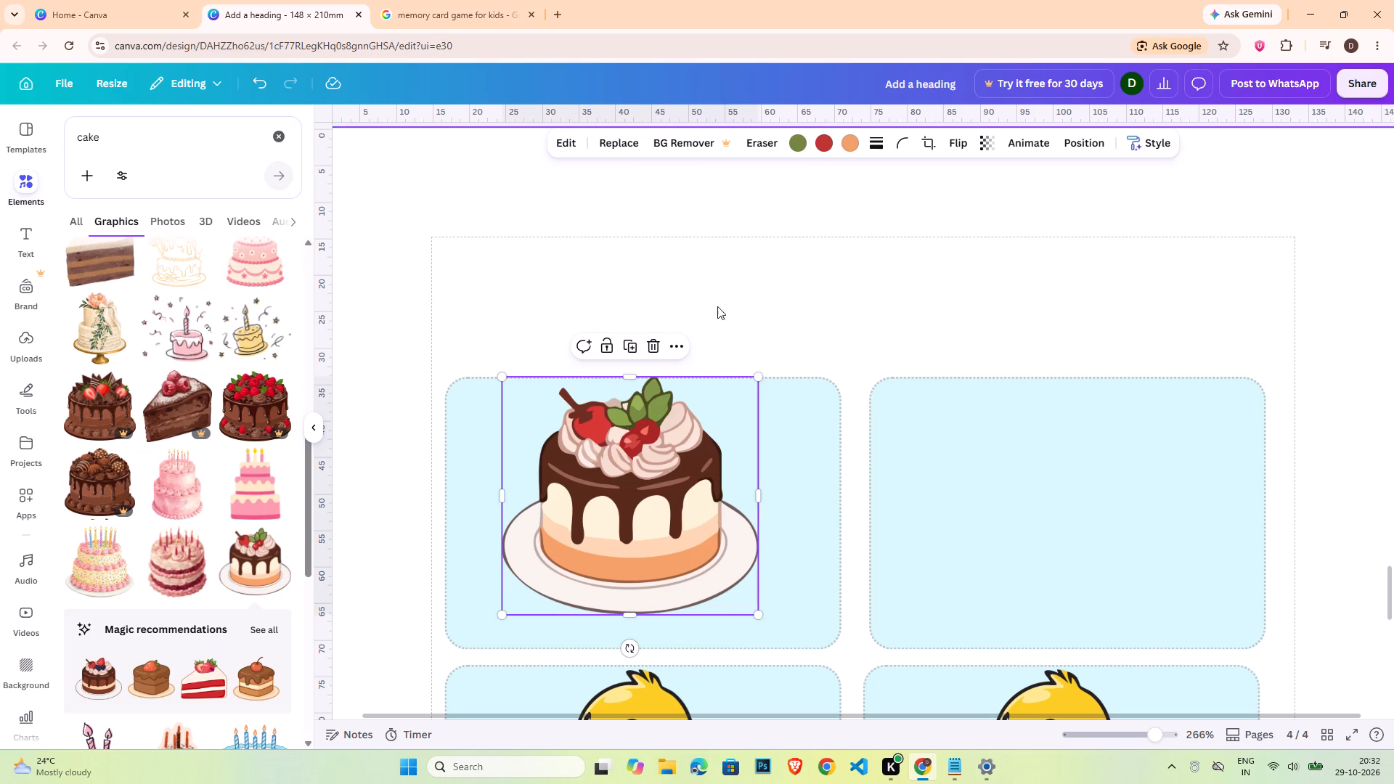
pyautogui.moveTo(761, 613); pyautogui.dragTo(788, 629)
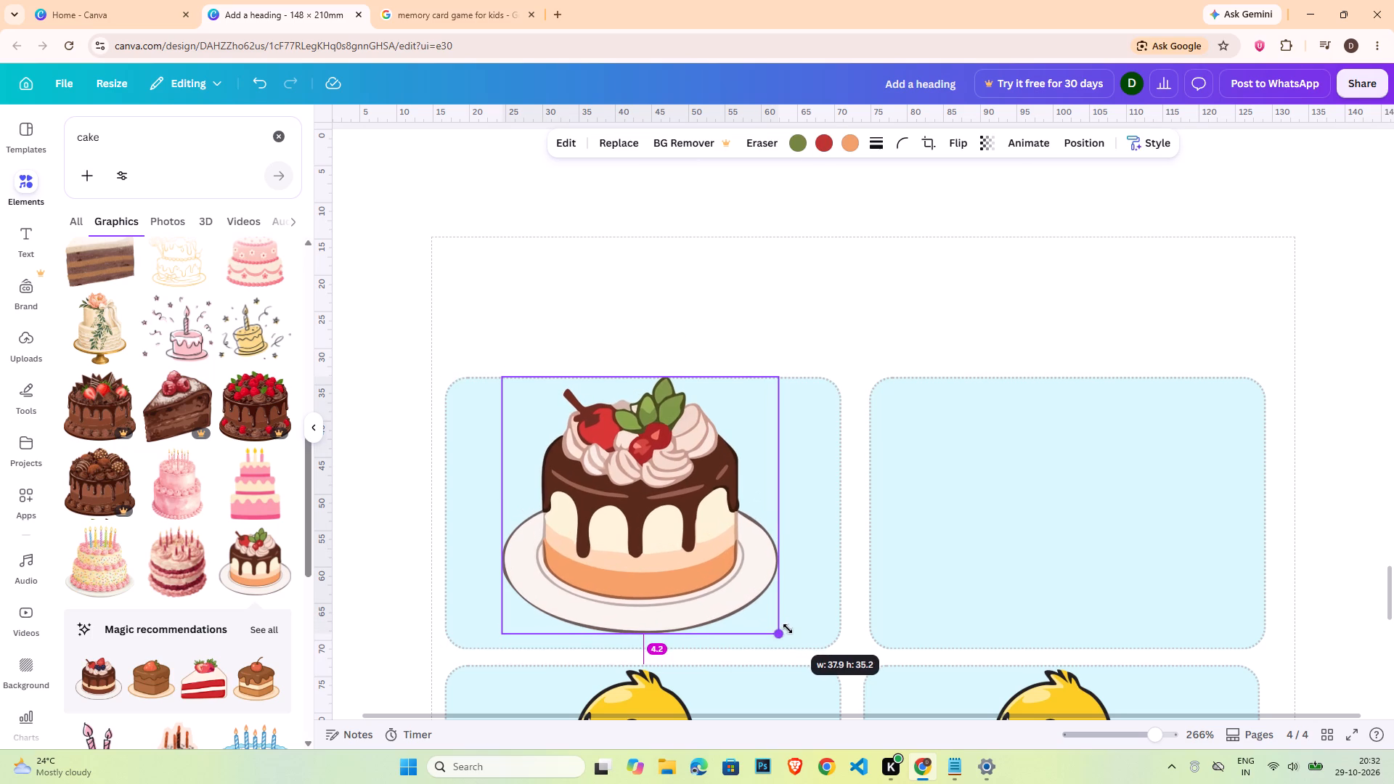
pyautogui.moveTo(788, 629); pyautogui.dragTo(791, 632)
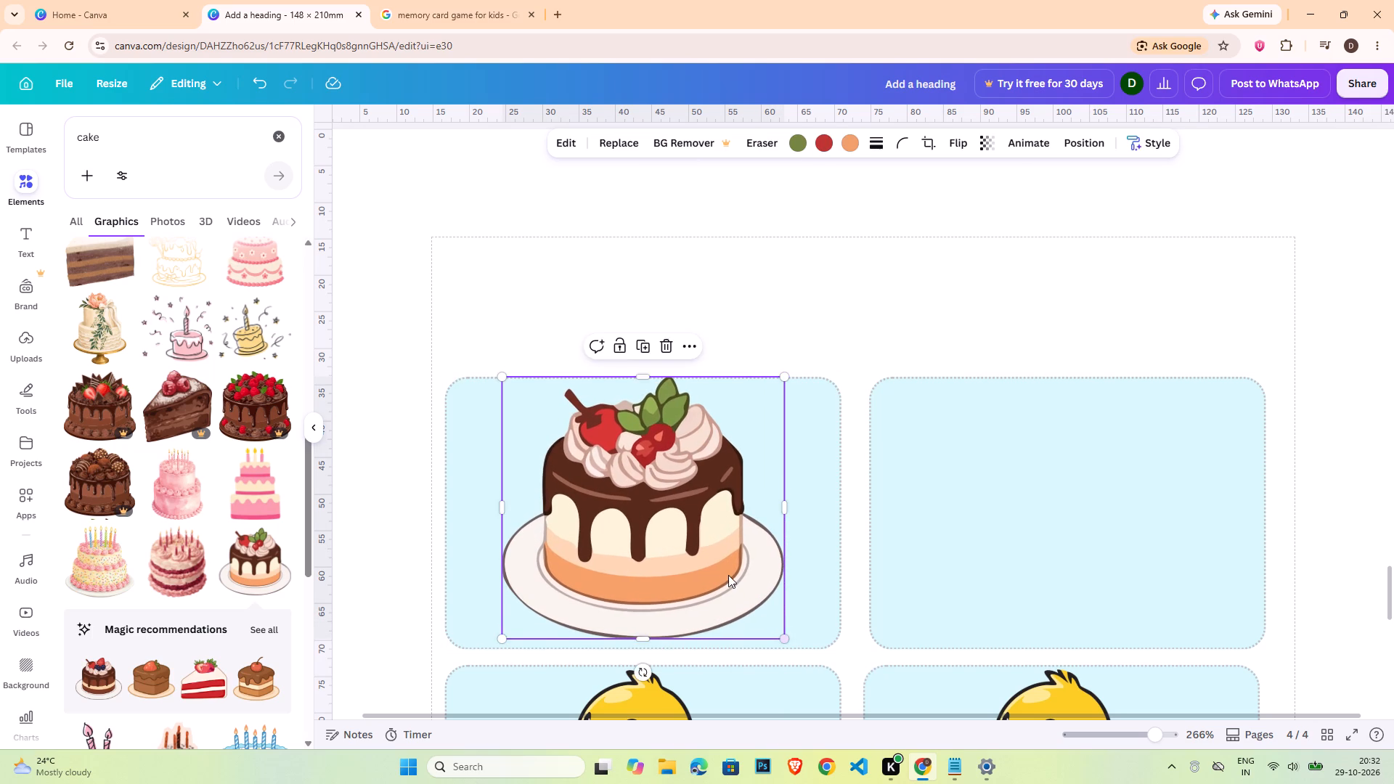
pyautogui.click(728, 575)
pyautogui.click(884, 329)
# Check the cake's centring on the first row's first card using the alignment options for both objects.
pyautogui.click(802, 455)
pyautogui.keyDown('shift'); pyautogui.click(672, 489); pyautogui.keyUp('shift')
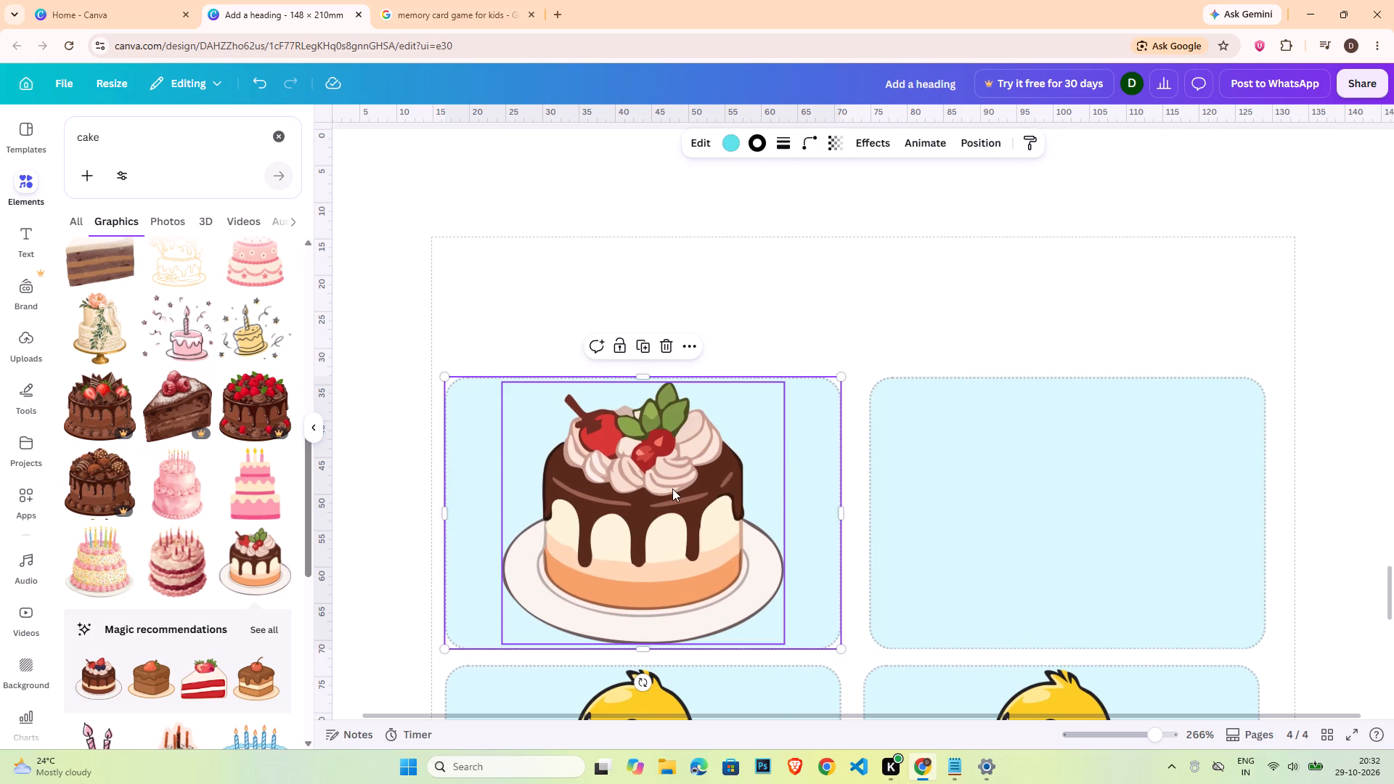
pyautogui.click(1115, 147)
pyautogui.click(1136, 142)
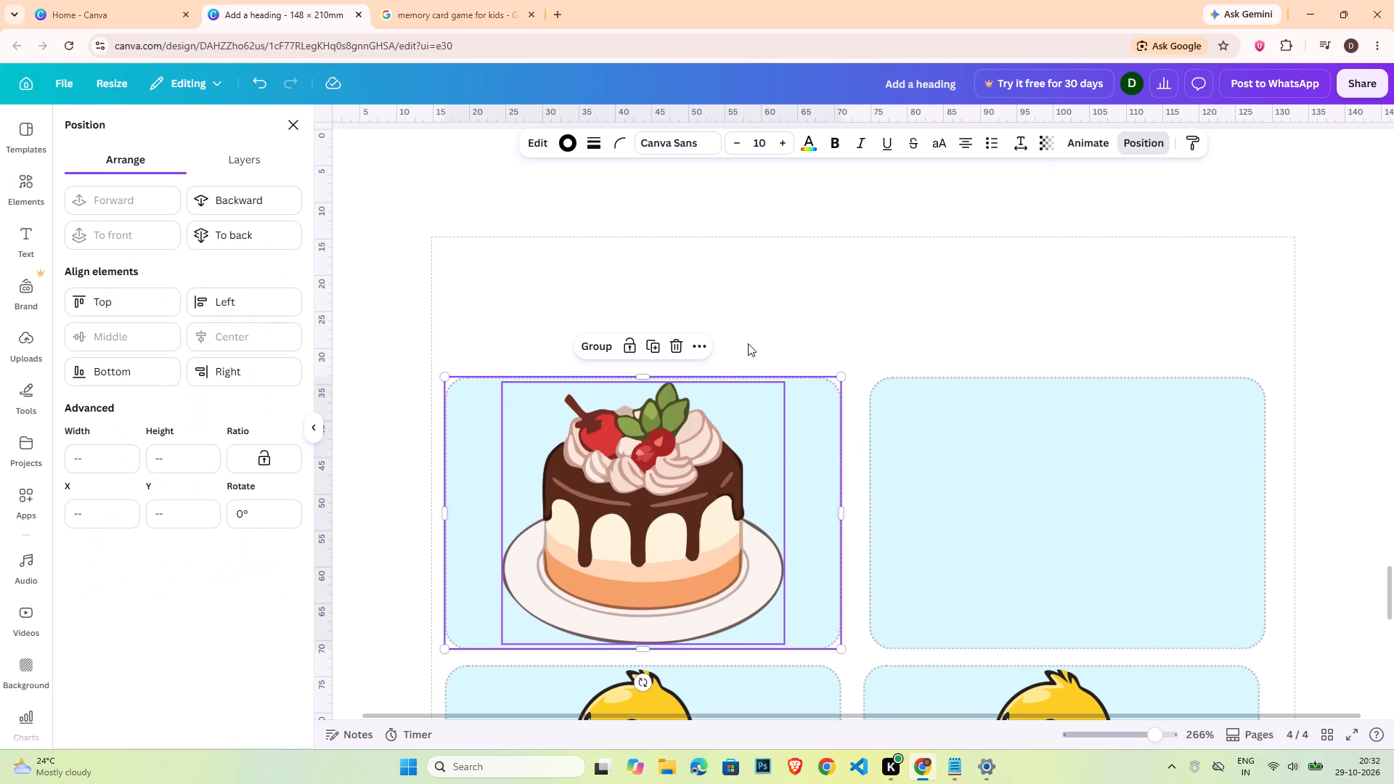
pyautogui.doubleClick(876, 328)
# Copy the cake onto the first row's second card and centre it within that card.
pyautogui.click(624, 498)
pyautogui.hotkey('ctrl', 'c')
pyautogui.hotkey('ctrl', 'v')
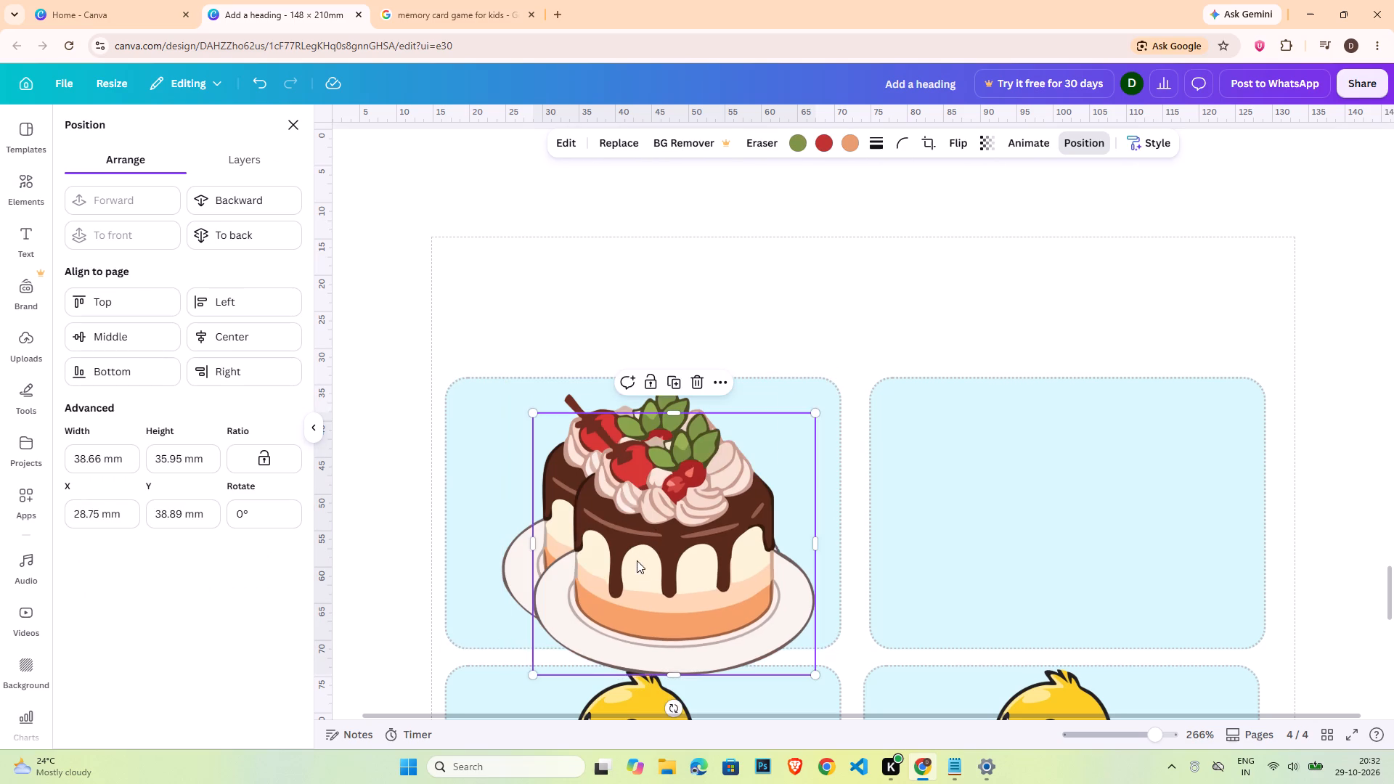
pyautogui.moveTo(638, 561); pyautogui.dragTo(1032, 530)
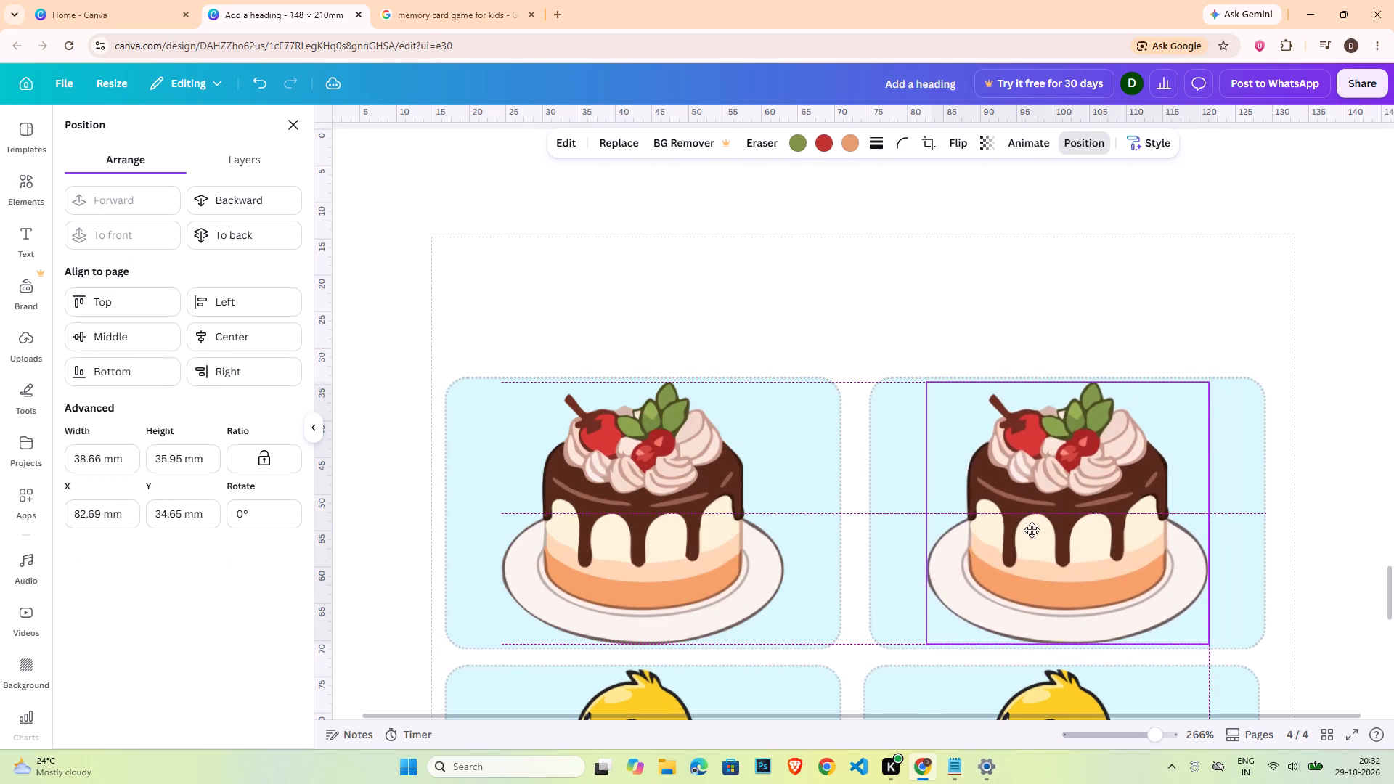
pyautogui.moveTo(1032, 530); pyautogui.dragTo(1032, 529)
pyautogui.click(887, 544)
pyautogui.keyDown('shift'); pyautogui.click(1001, 543); pyautogui.keyUp('shift')
pyautogui.click(248, 339)
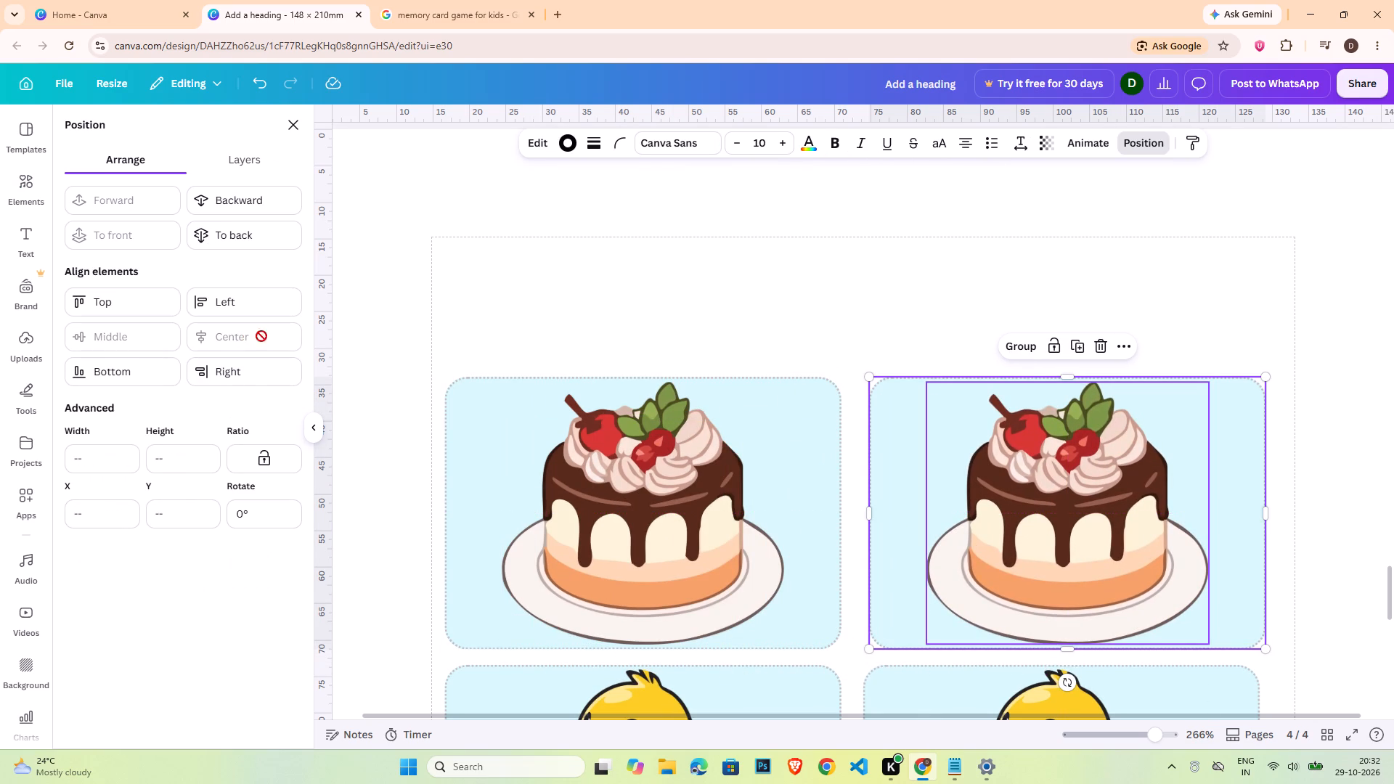
pyautogui.click(747, 302)
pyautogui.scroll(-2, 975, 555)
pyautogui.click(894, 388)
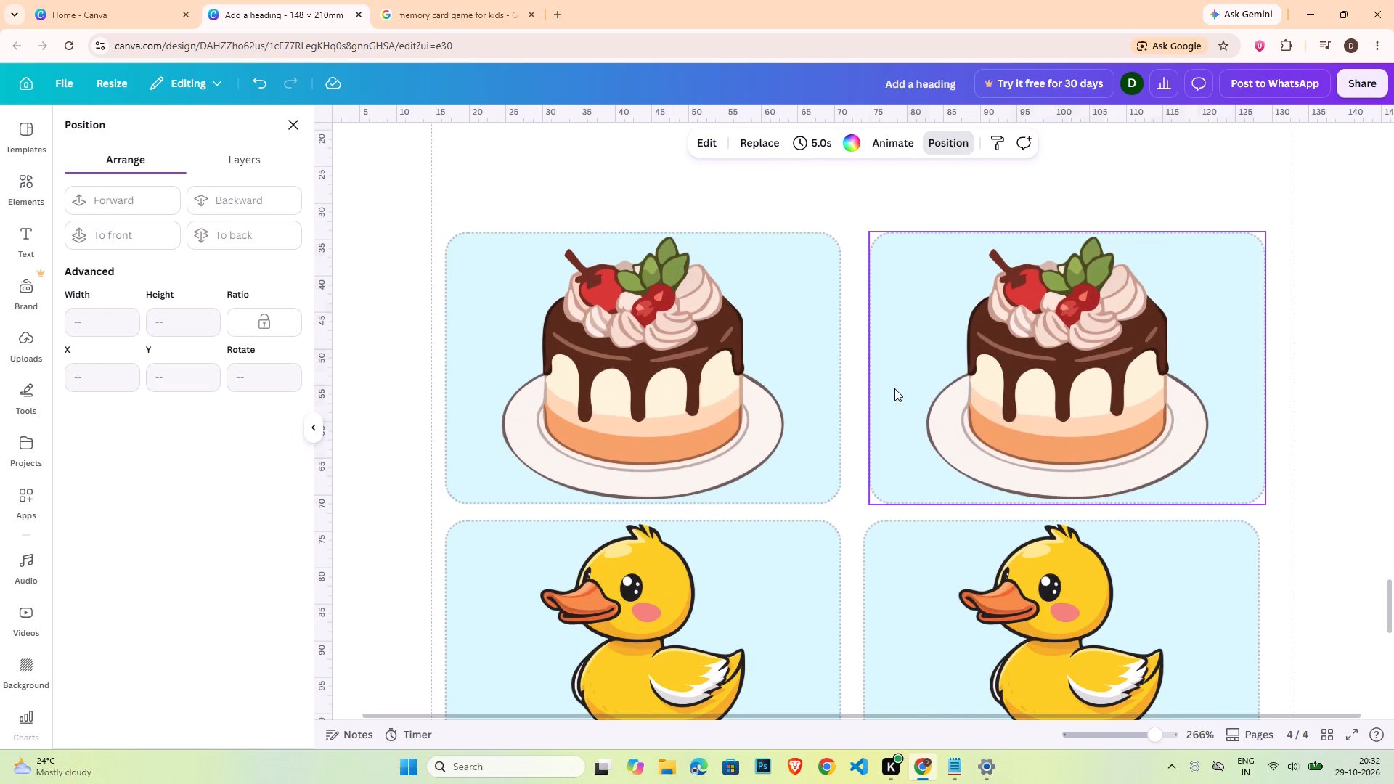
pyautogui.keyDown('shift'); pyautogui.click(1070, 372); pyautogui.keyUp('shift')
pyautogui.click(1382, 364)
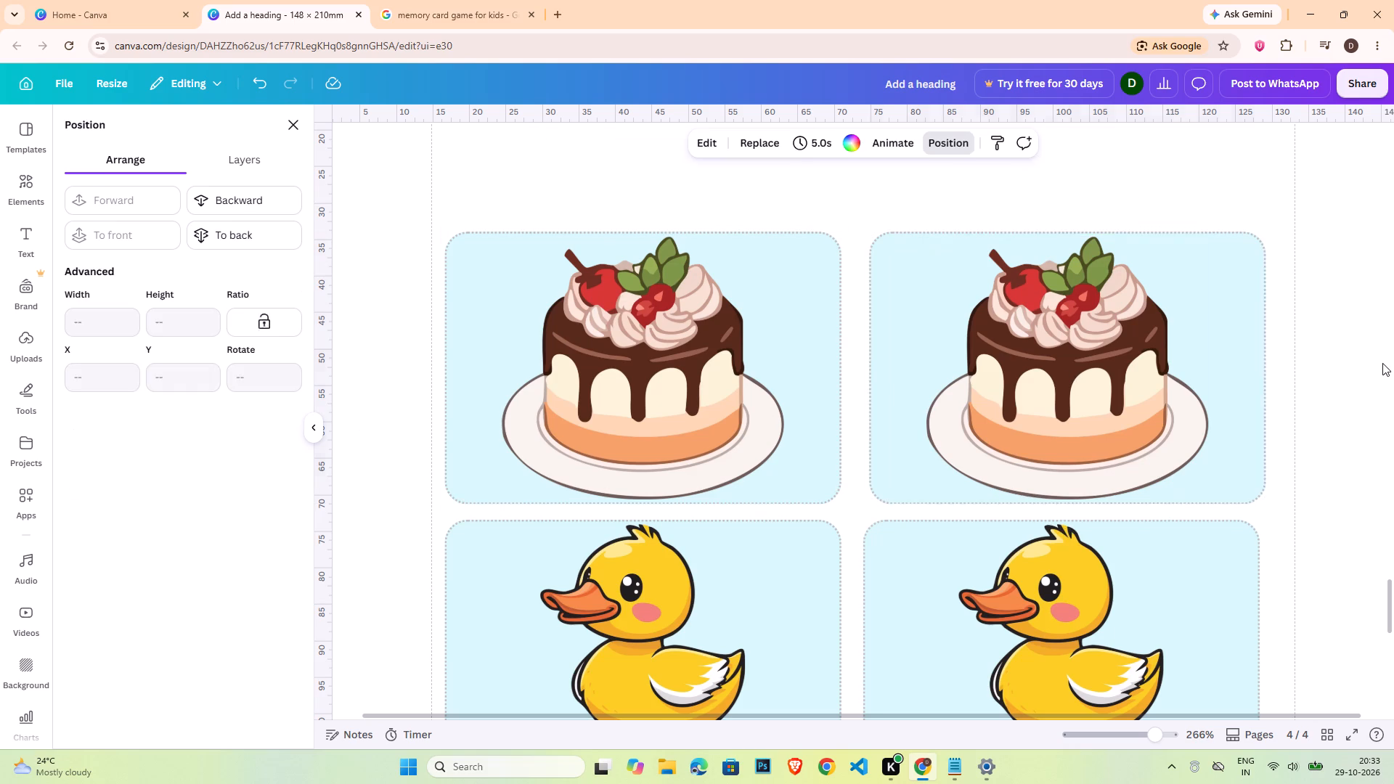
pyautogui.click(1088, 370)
# Search the graphics library for boat.
pyautogui.scroll(-5, 765, 554)
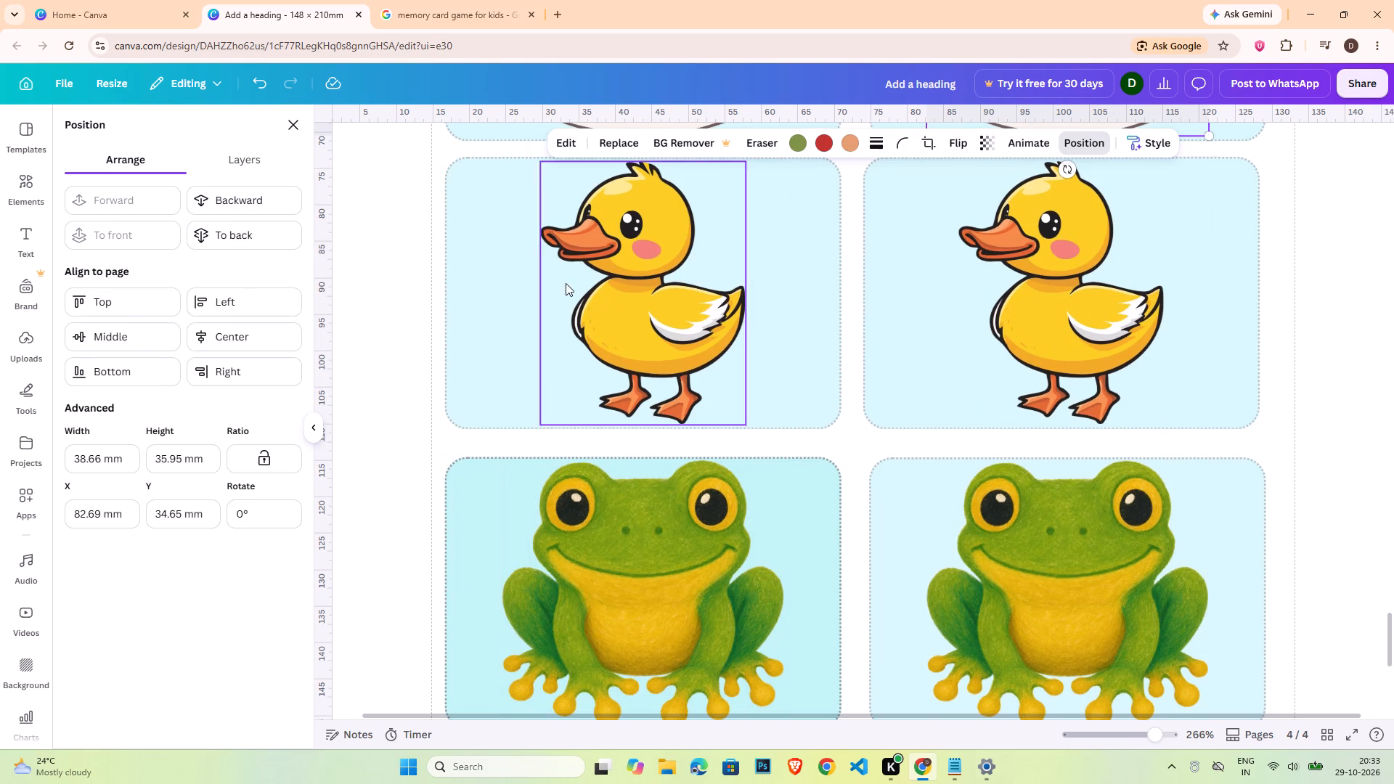
pyautogui.click(31, 186)
pyautogui.doubleClick(160, 134)
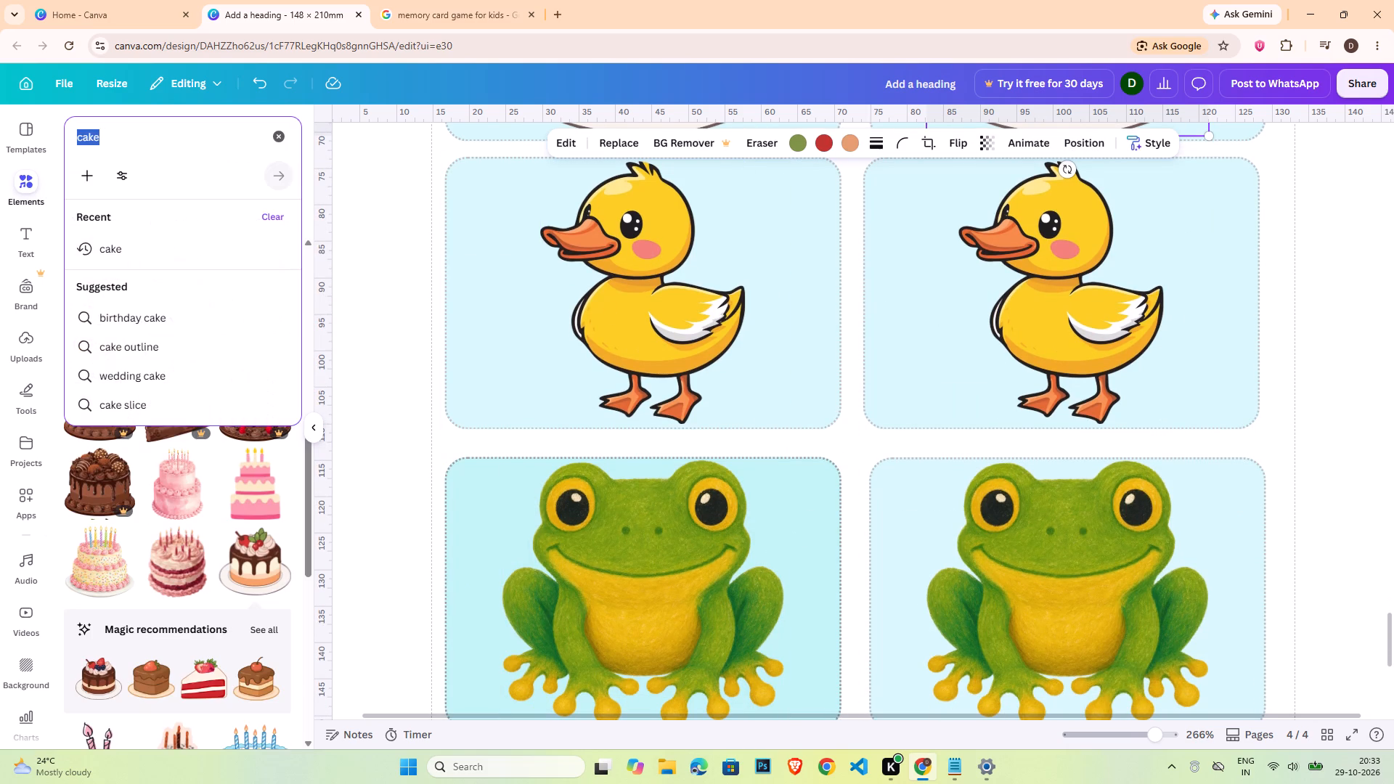
pyautogui.write('boat')
pyautogui.press('Return')
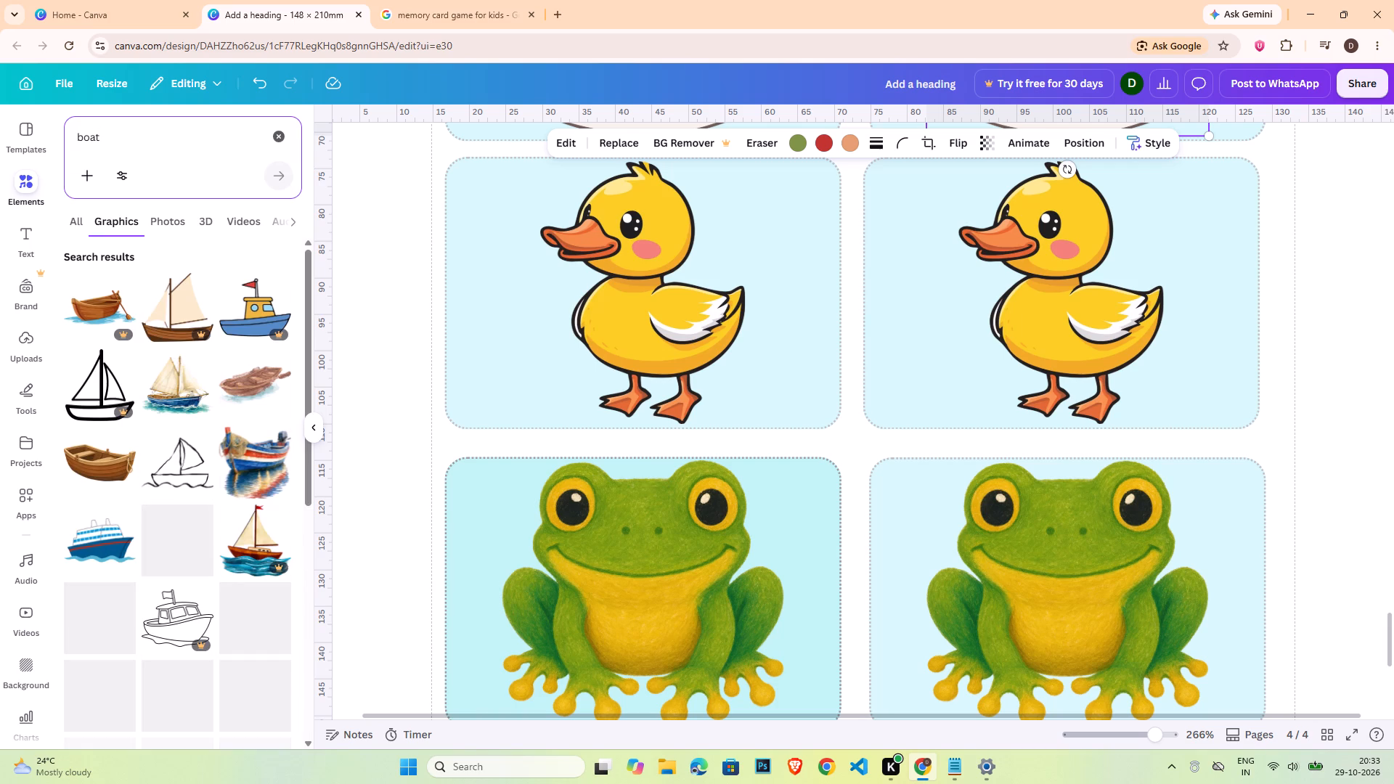
# Delete the duck pictures from both cards in page 4's second row.
pyautogui.click(638, 364)
pyautogui.press('Delete')
pyautogui.click(1047, 338)
pyautogui.press('Delete')
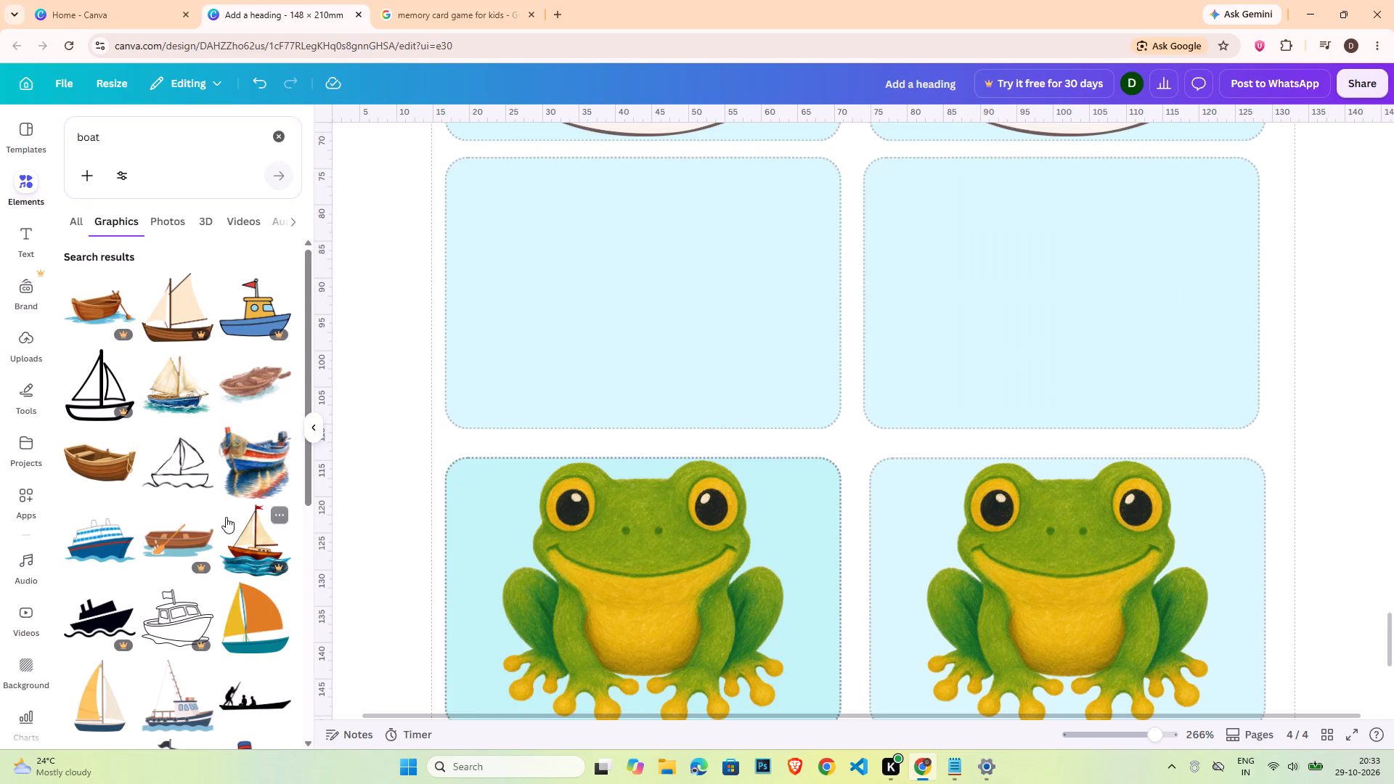
# Add the blue-and-white cruise ship graphic, shrink it to about 53 × 33 mm and place it on the second row's first card.
pyautogui.click(98, 543)
pyautogui.moveTo(959, 398); pyautogui.dragTo(908, 417)
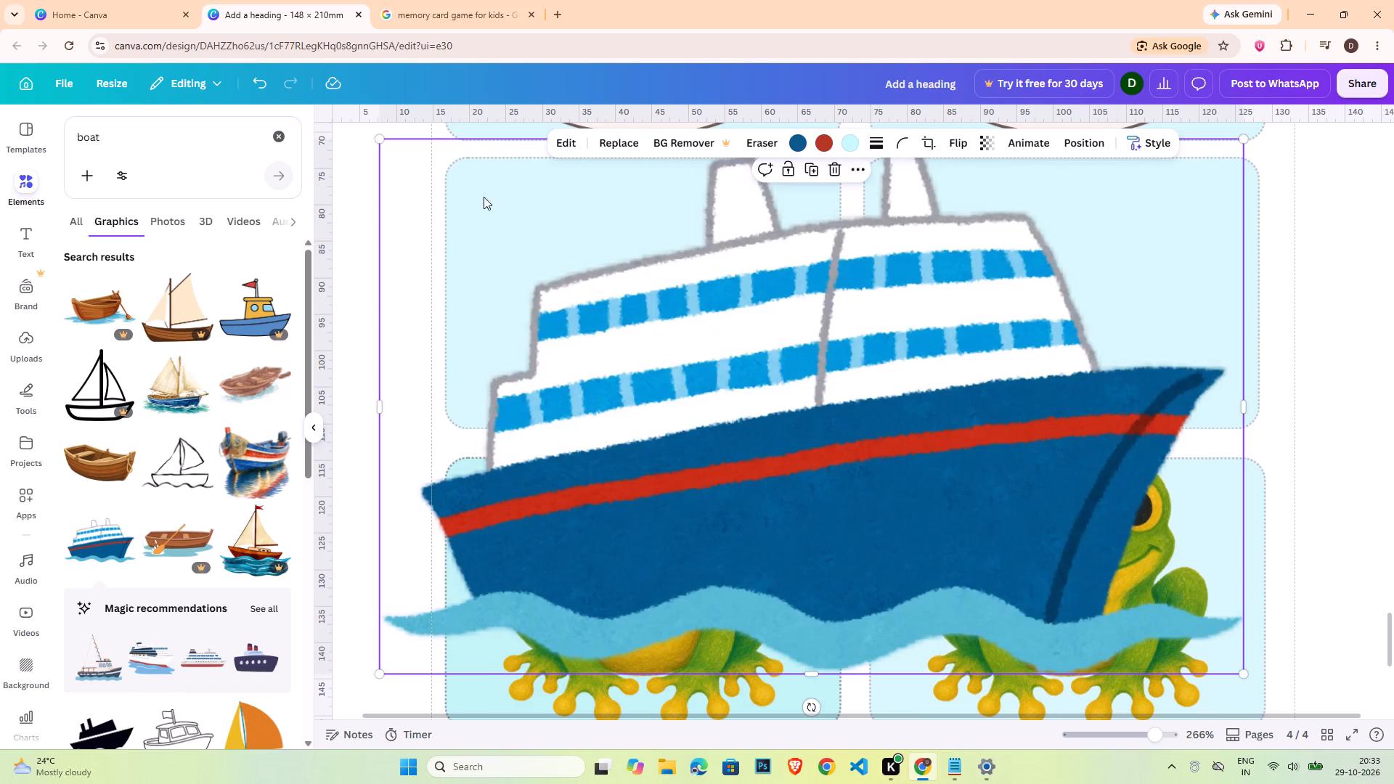
pyautogui.moveTo(383, 142); pyautogui.dragTo(850, 460)
pyautogui.moveTo(979, 554); pyautogui.dragTo(958, 530)
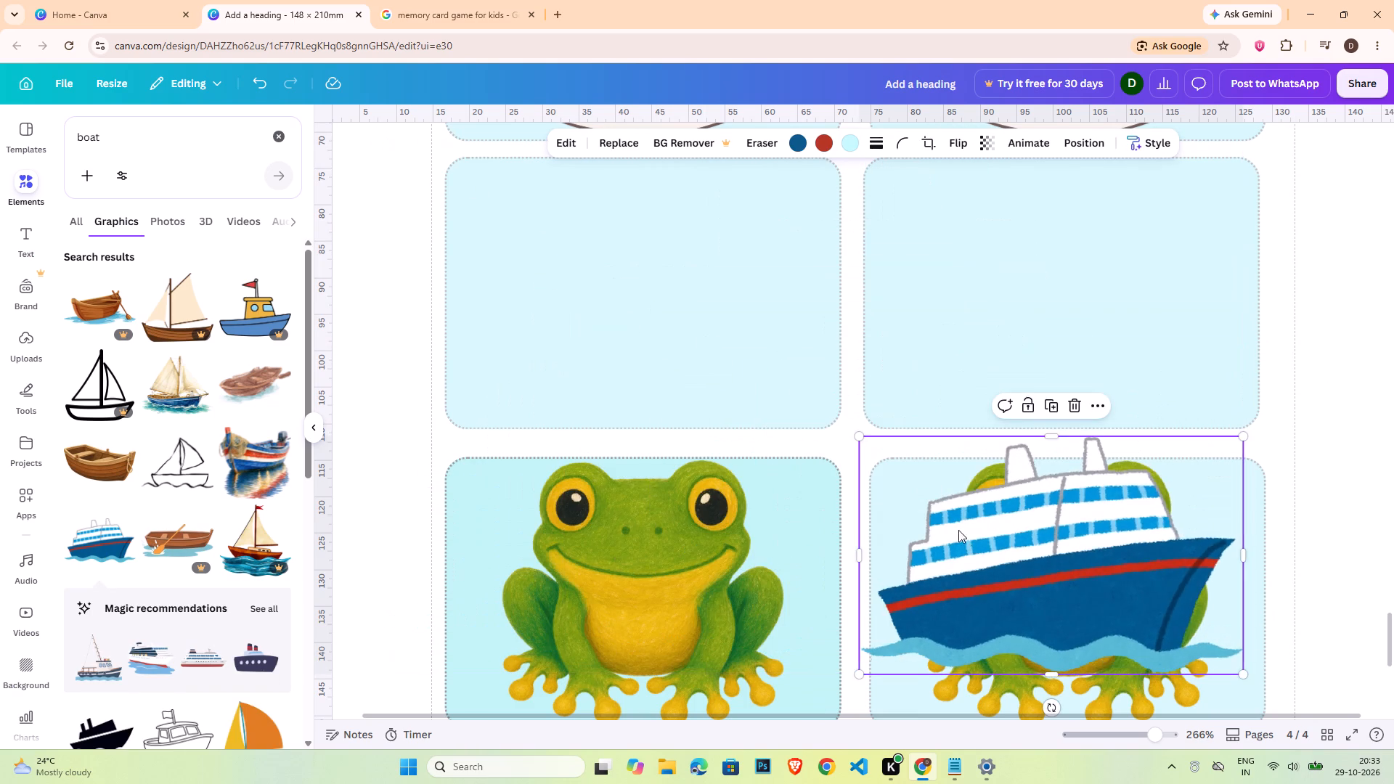
pyautogui.moveTo(958, 530); pyautogui.dragTo(571, 281)
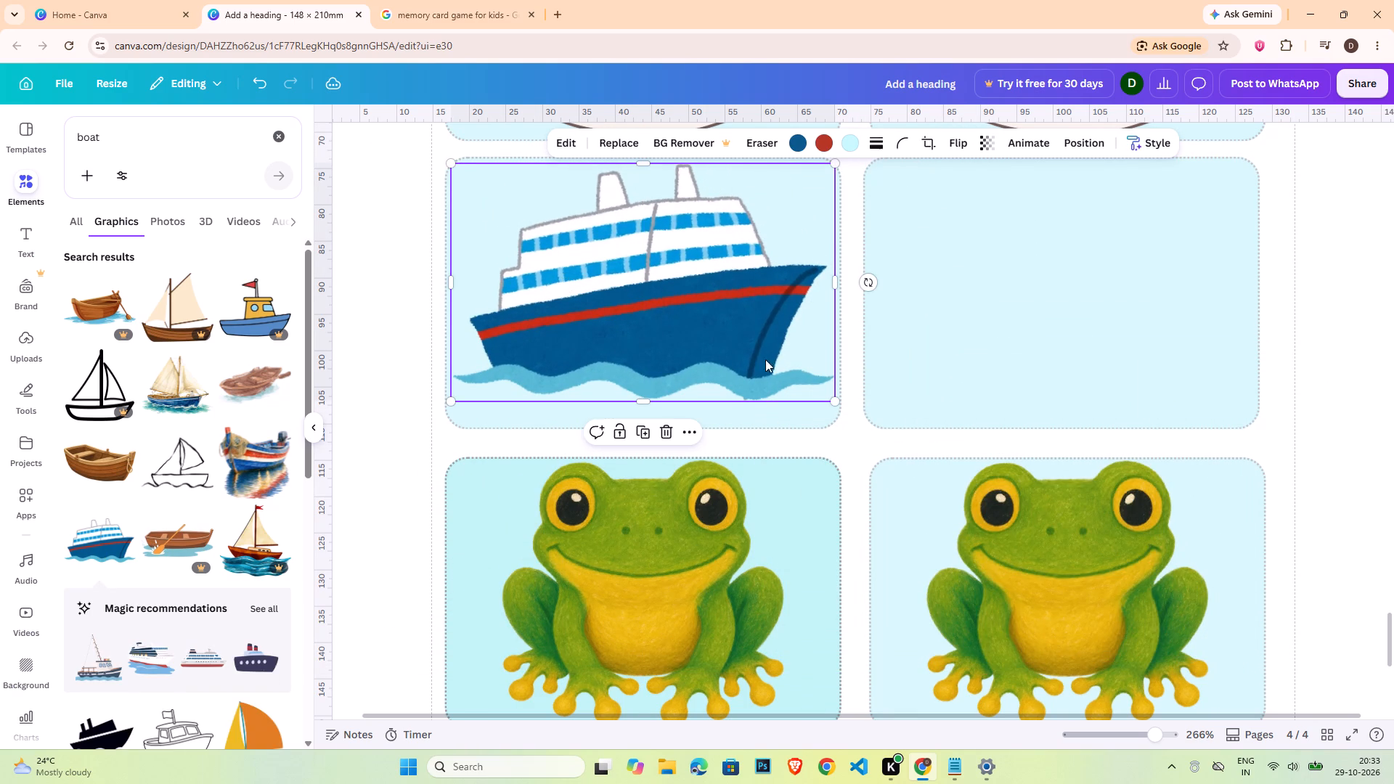
pyautogui.click(764, 325)
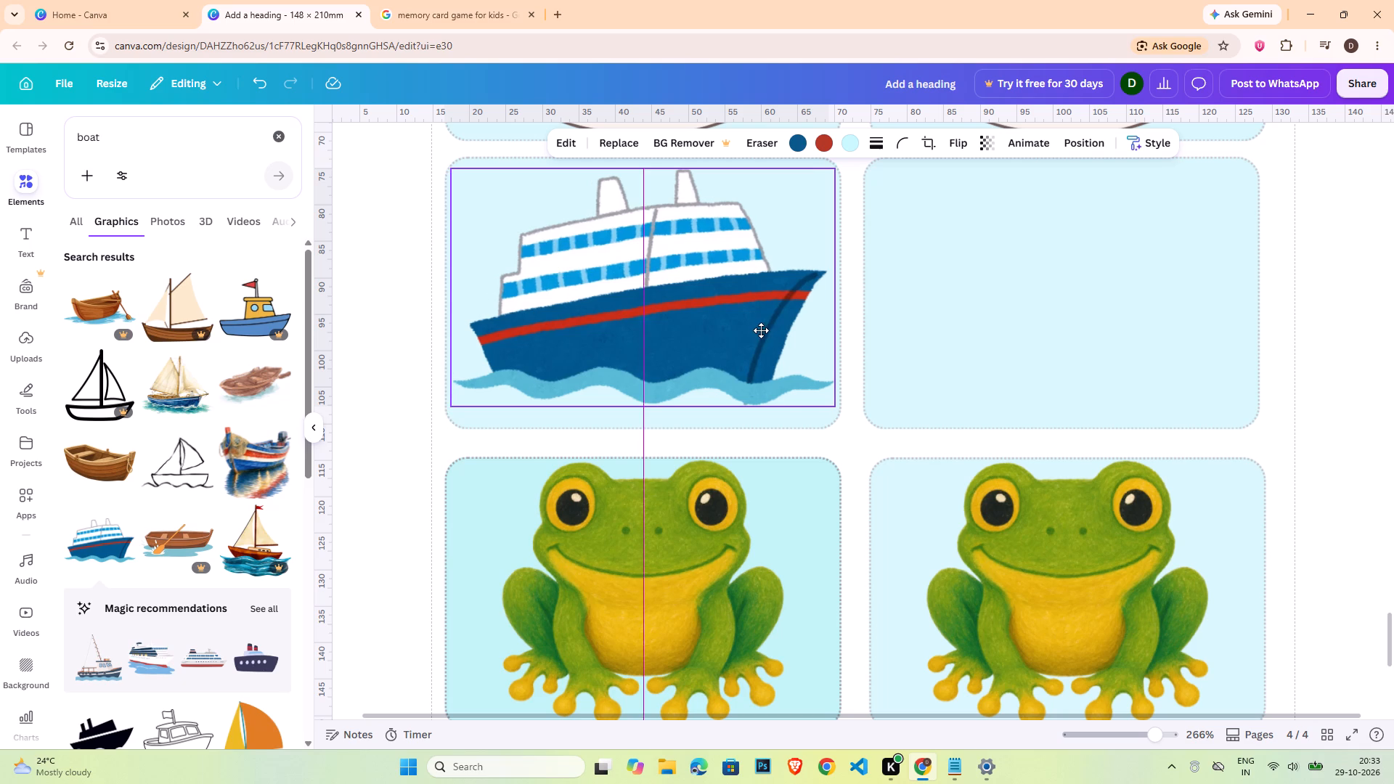
# Centre the ship vertically on the second row's first card.
pyautogui.click(782, 423)
pyautogui.click(785, 357)
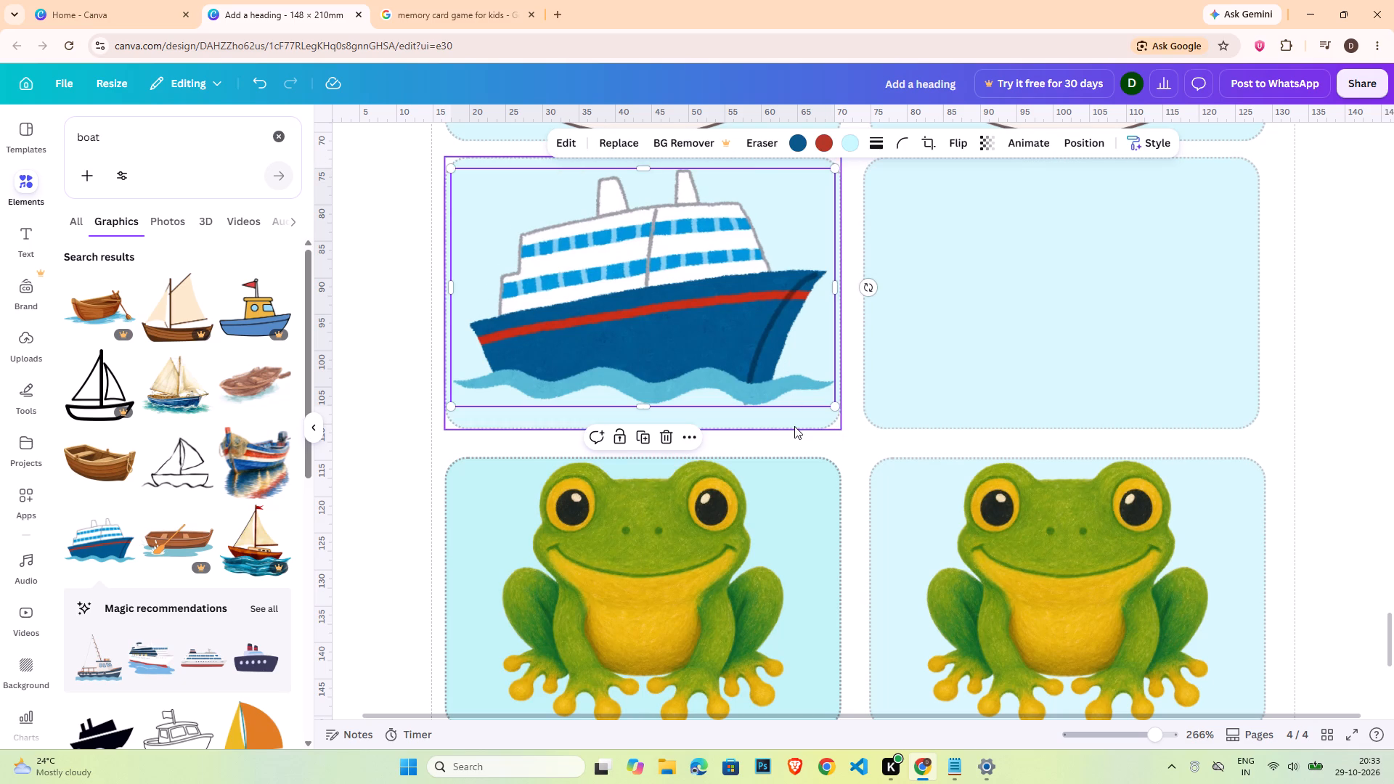
pyautogui.click(794, 426)
pyautogui.keyDown('shift'); pyautogui.click(780, 373); pyautogui.keyUp('shift')
pyautogui.click(1146, 143)
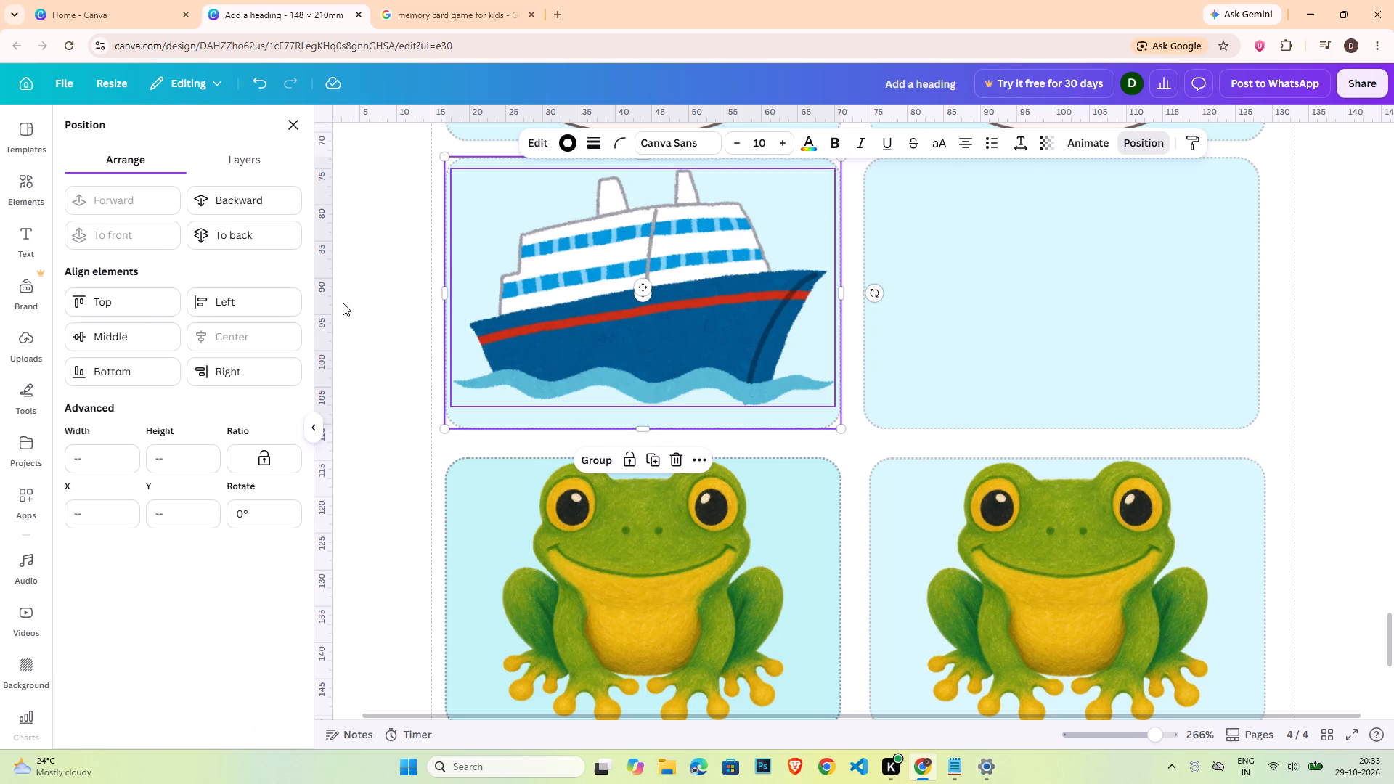
pyautogui.click(158, 337)
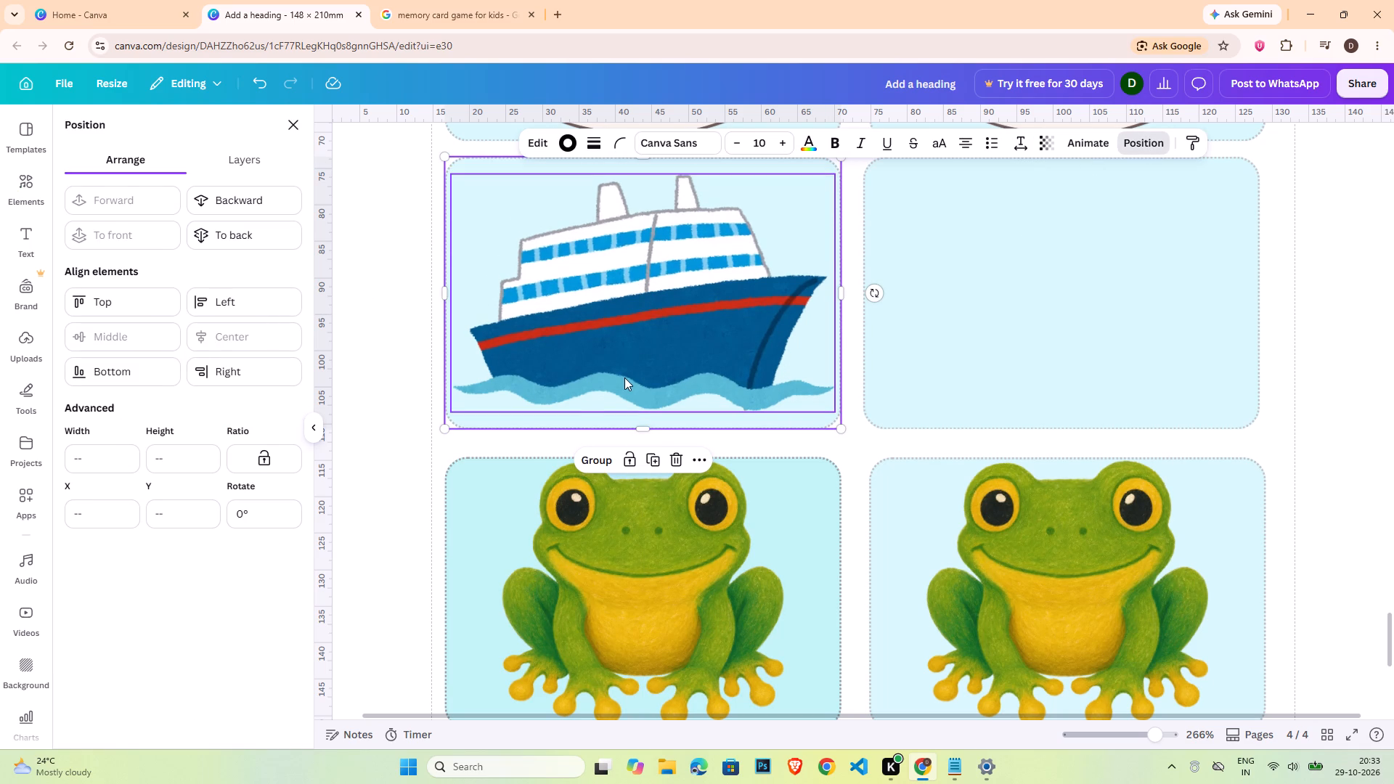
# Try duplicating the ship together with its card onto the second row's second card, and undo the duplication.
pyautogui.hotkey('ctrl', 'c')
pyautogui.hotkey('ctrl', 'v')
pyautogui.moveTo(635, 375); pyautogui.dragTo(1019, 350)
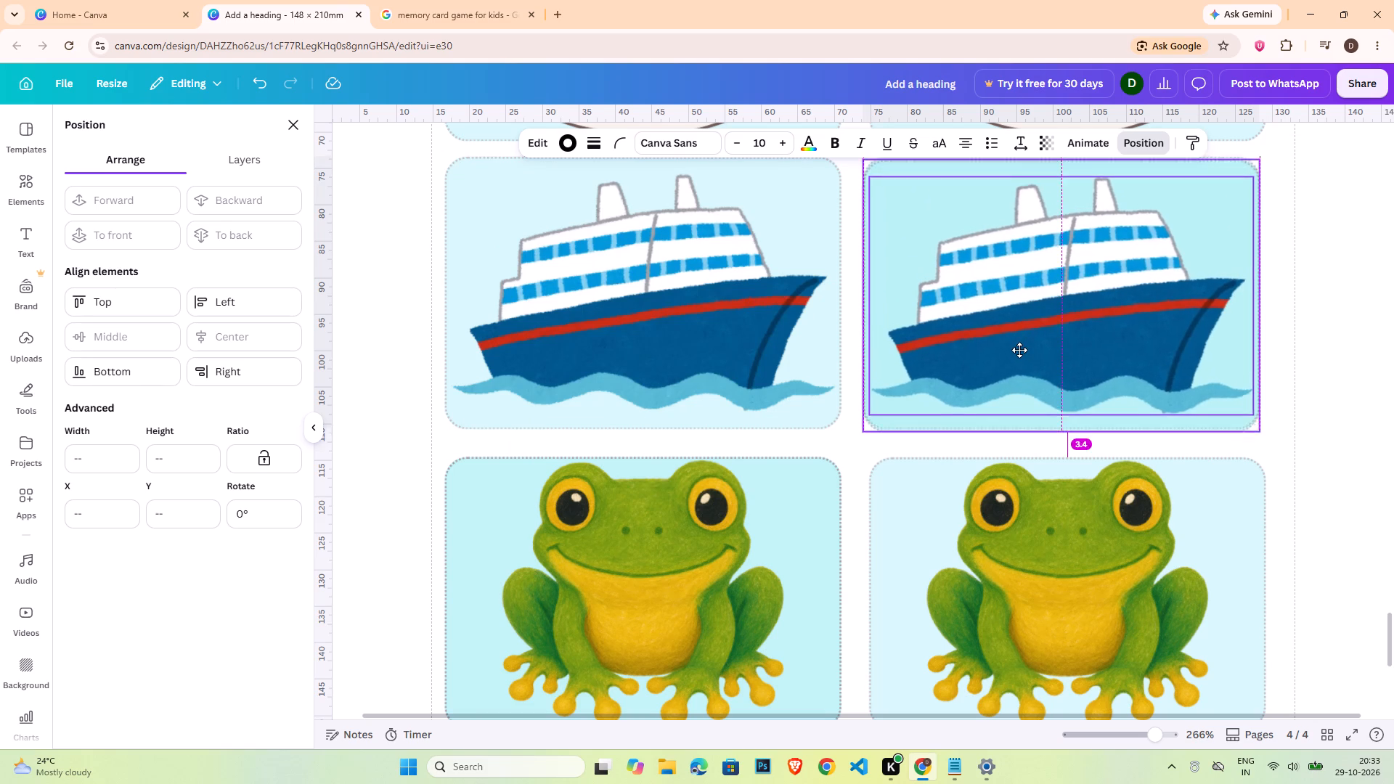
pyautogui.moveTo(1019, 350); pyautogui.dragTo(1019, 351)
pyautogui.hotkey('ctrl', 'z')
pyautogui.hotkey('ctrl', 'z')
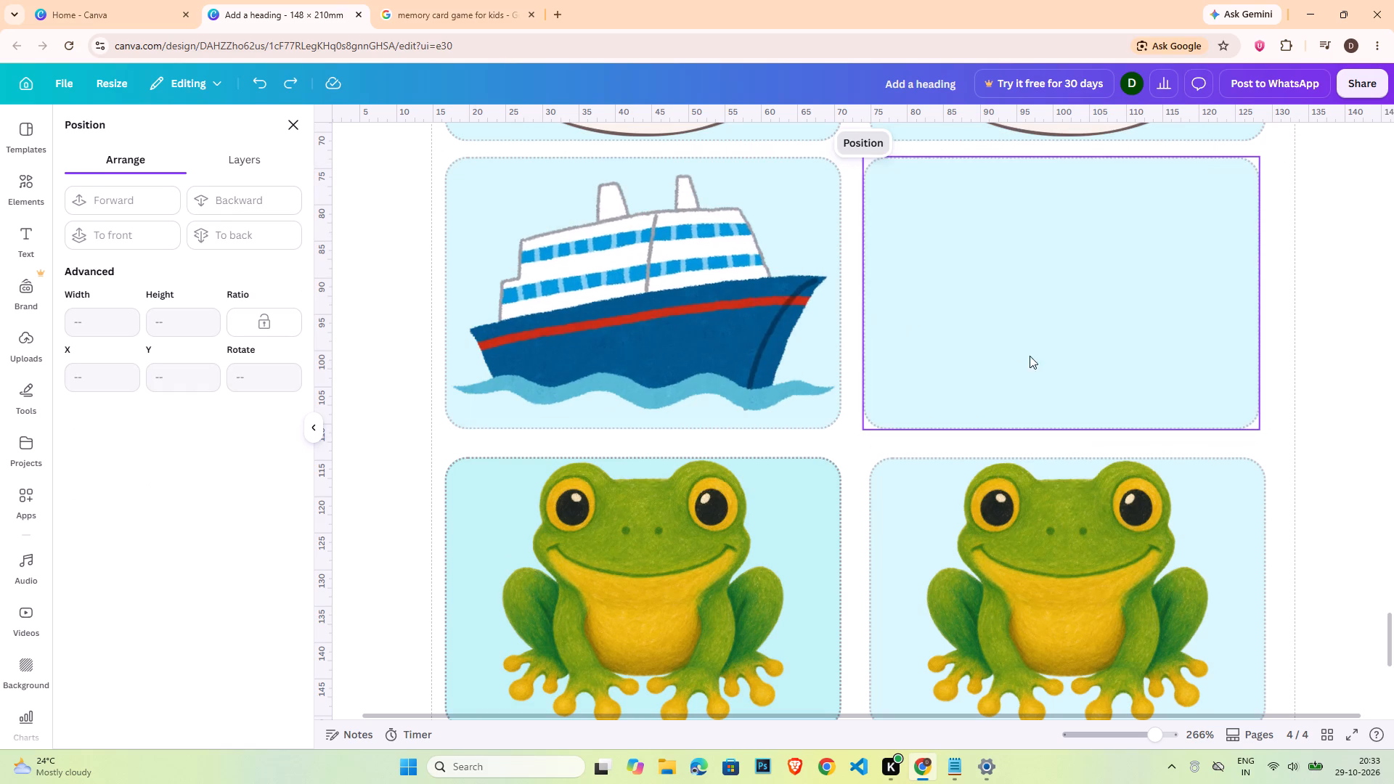
# Copy only the ship picture onto the second row's second card.
pyautogui.click(1336, 383)
pyautogui.click(824, 356)
pyautogui.hotkey('ctrl', 'c')
pyautogui.hotkey('ctrl', 'v')
pyautogui.moveTo(727, 359); pyautogui.dragTo(1095, 334)
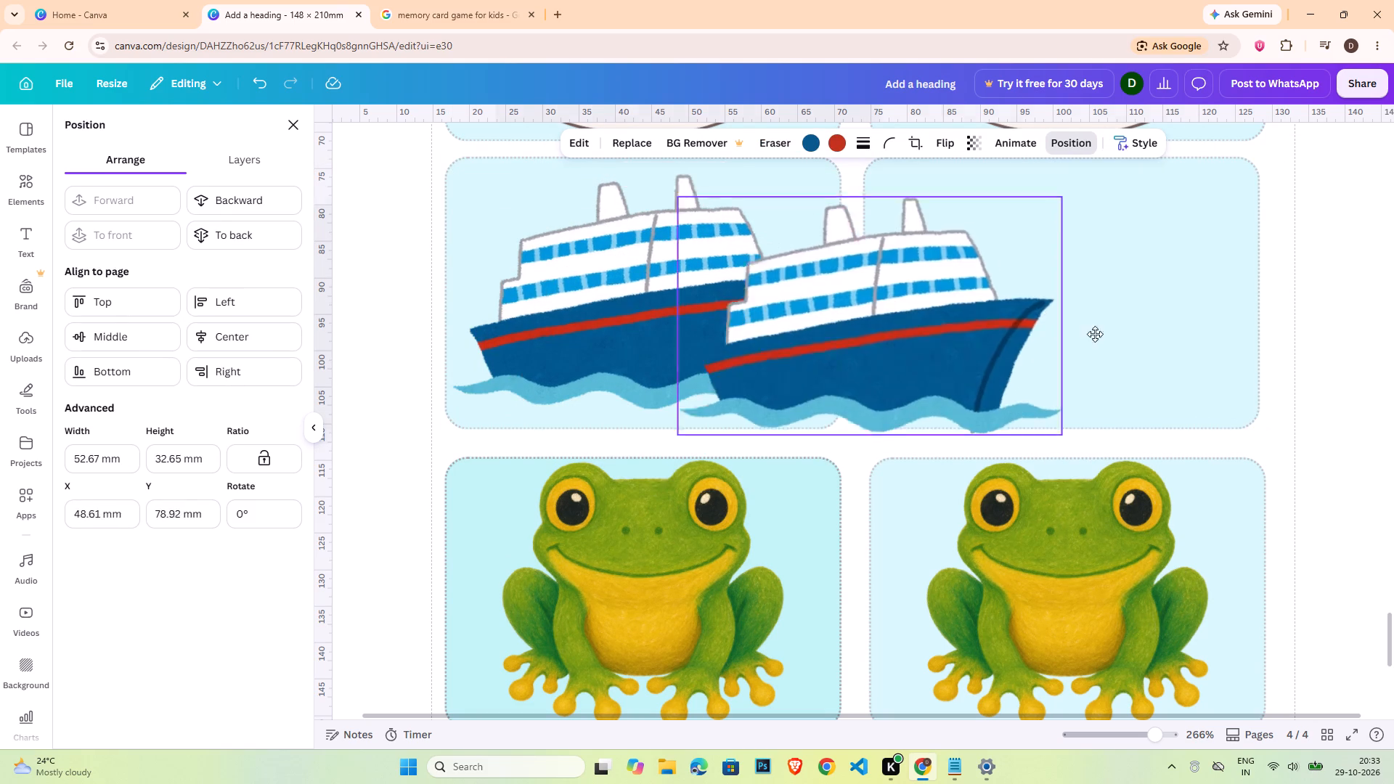
pyautogui.moveTo(1095, 334); pyautogui.dragTo(1106, 323)
# Centre the copied ship horizontally and vertically on the second row's second card.
pyautogui.click(1154, 421)
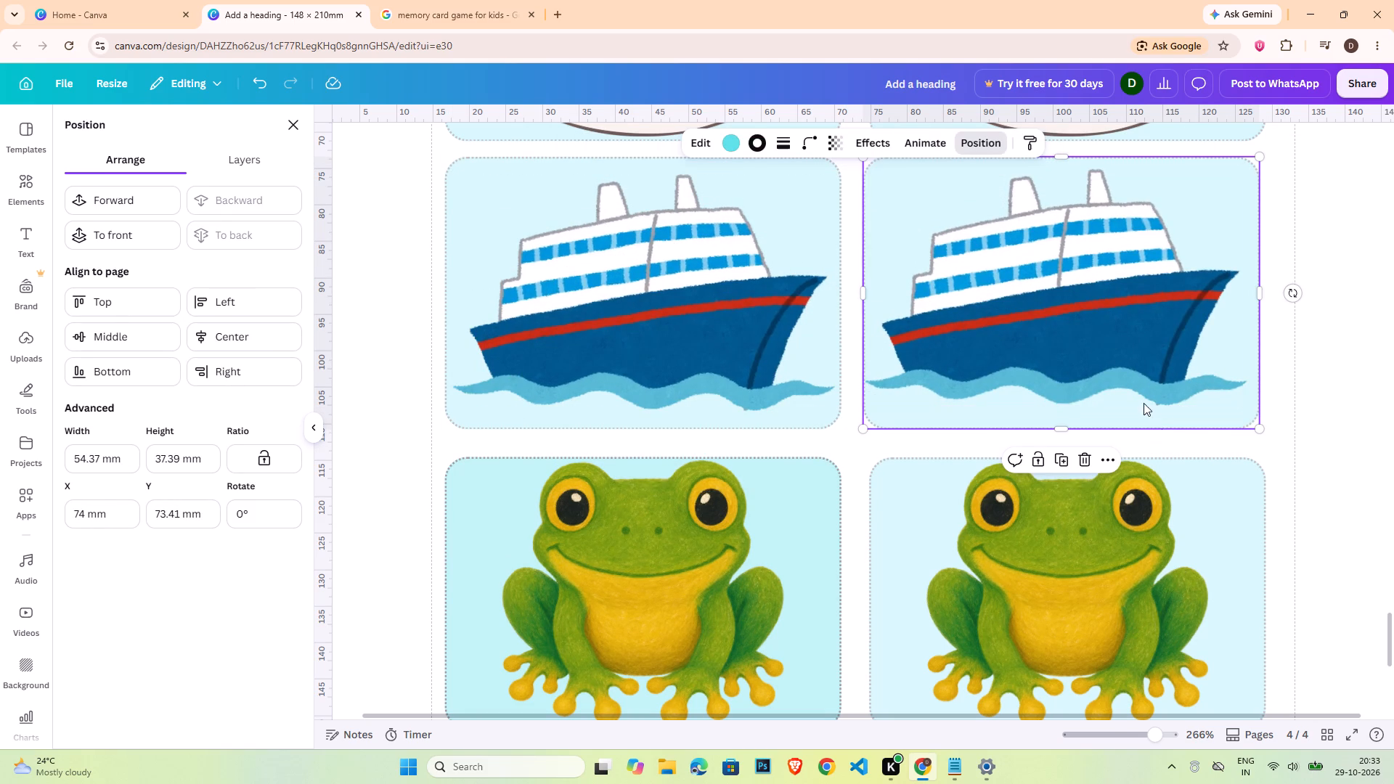
pyautogui.keyDown('shift'); pyautogui.click(1120, 357); pyautogui.keyUp('shift')
pyautogui.click(288, 344)
pyautogui.click(101, 336)
pyautogui.doubleClick(1346, 362)
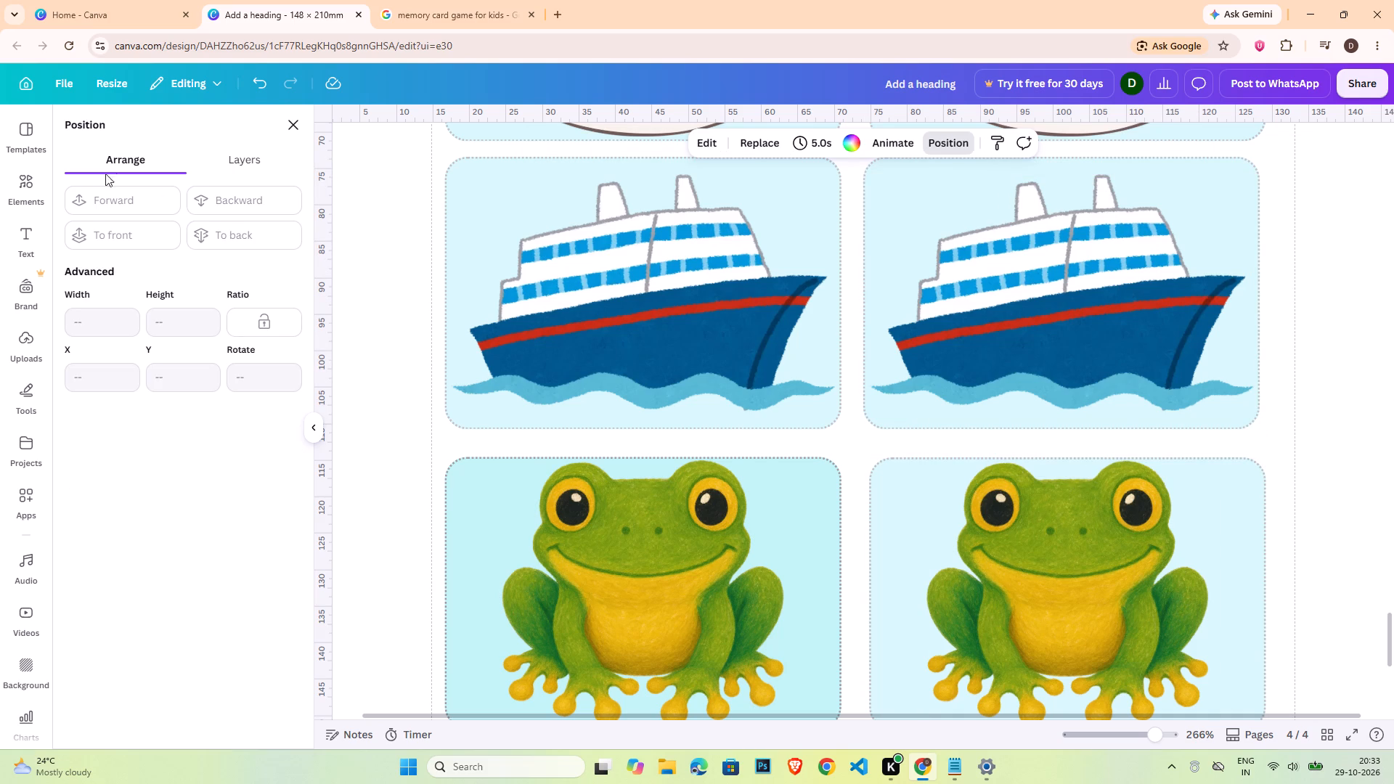
# Search the graphics library for bee.
pyautogui.click(44, 189)
pyautogui.doubleClick(129, 136)
pyautogui.write('bee')
pyautogui.press('Return')
# Delete the frog pictures from both cards in page 4's third row.
pyautogui.click(629, 551)
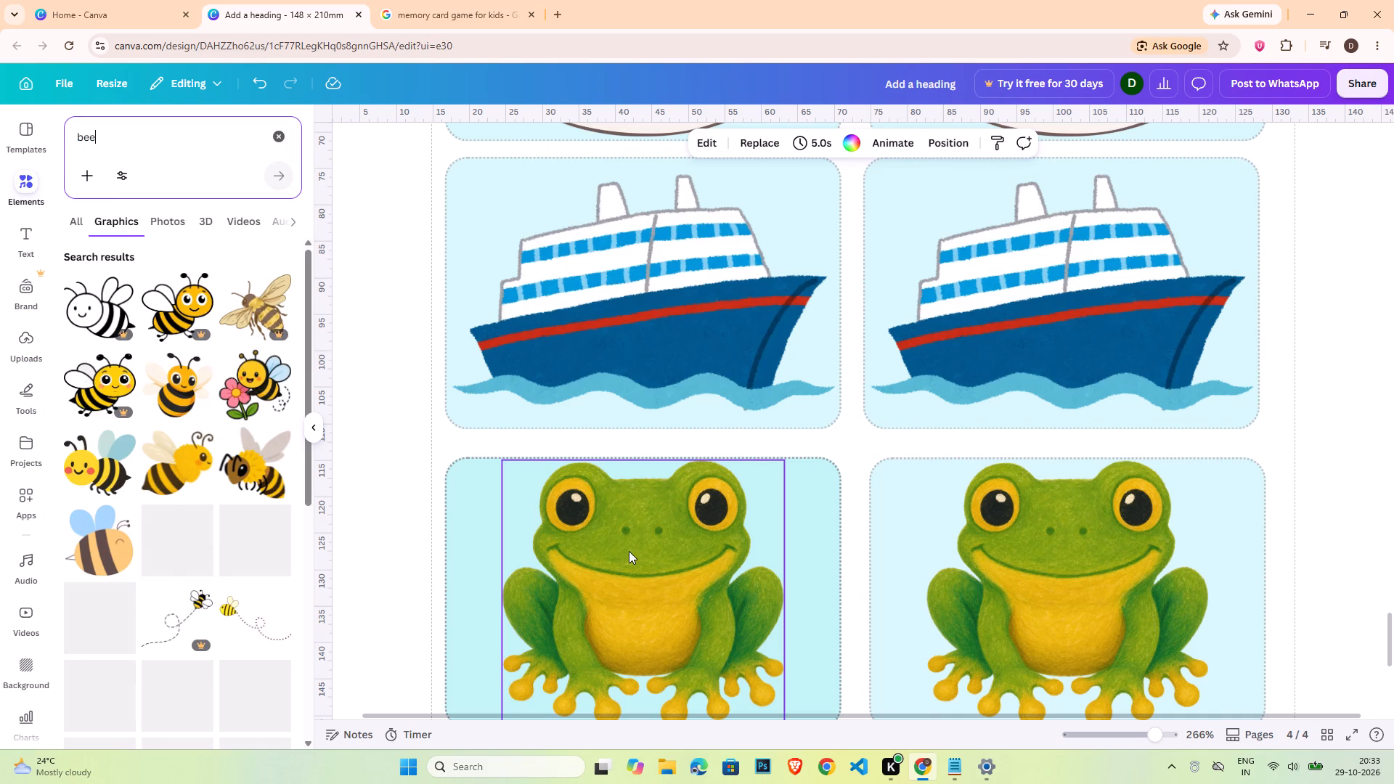
pyautogui.press('Delete')
pyautogui.click(981, 613)
pyautogui.press('Delete')
# Add the smiling bee with red cheeks and blue wings, shrink it to about 40 × 36 mm and place it on the third row's first card.
pyautogui.scroll(-2, 982, 613)
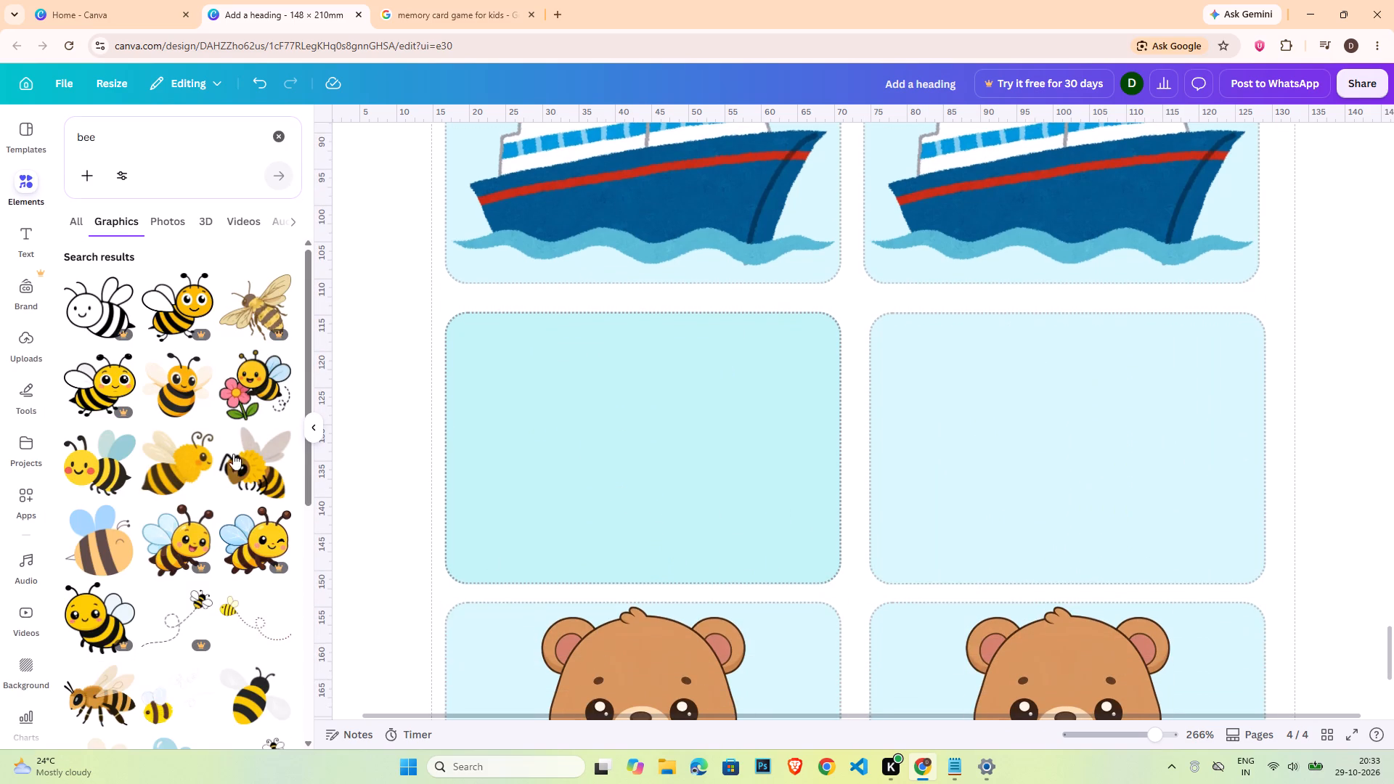
pyautogui.click(86, 472)
pyautogui.moveTo(782, 361); pyautogui.dragTo(731, 443)
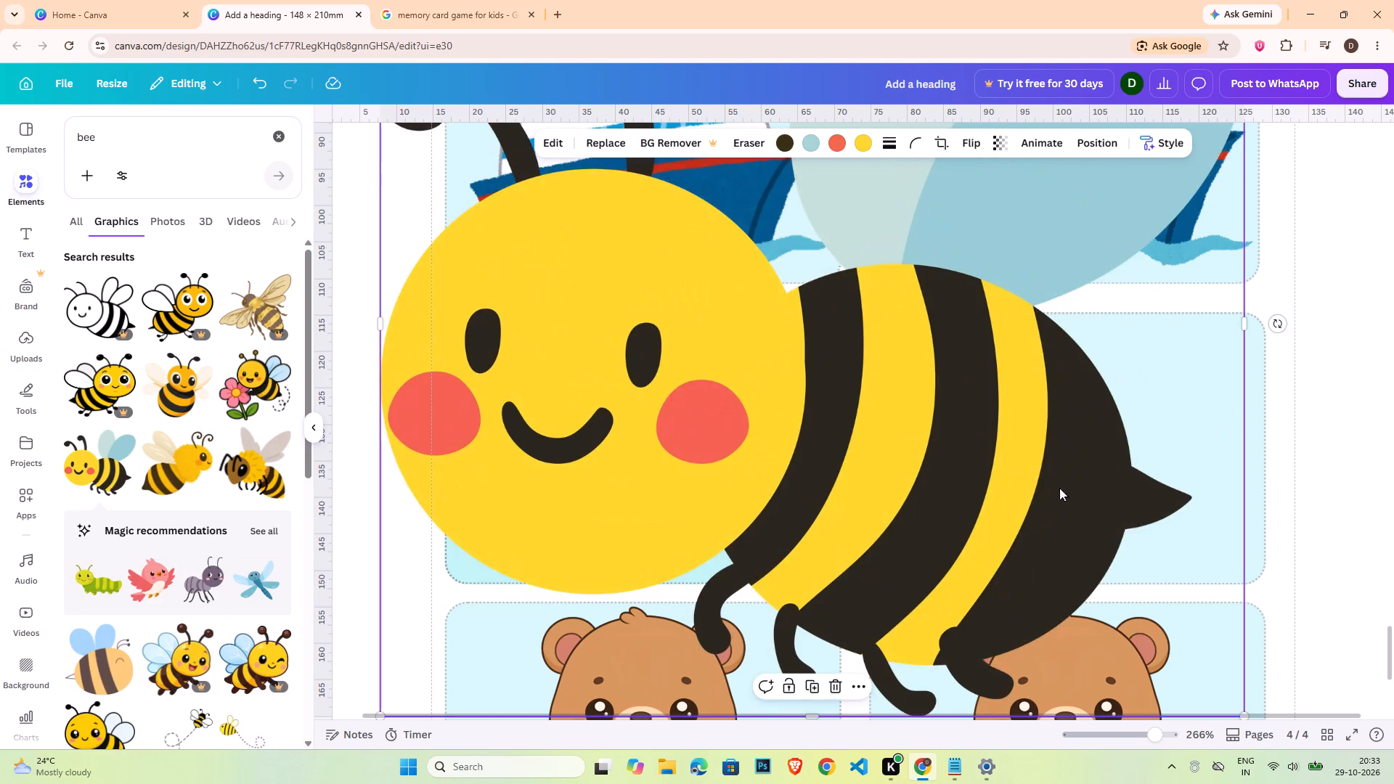
pyautogui.moveTo(916, 422); pyautogui.dragTo(1029, 539)
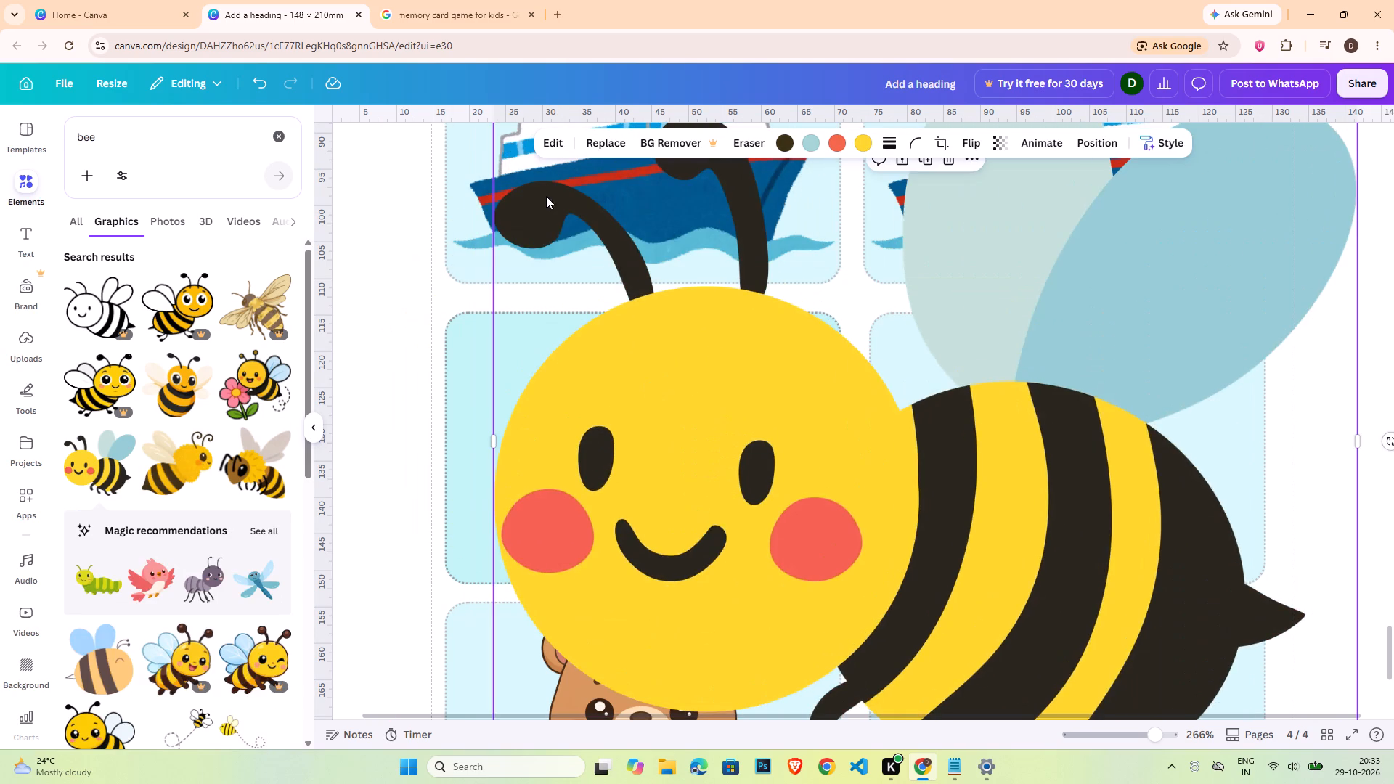
pyautogui.moveTo(717, 354); pyautogui.dragTo(672, 505)
pyautogui.moveTo(451, 204); pyautogui.dragTo(566, 293)
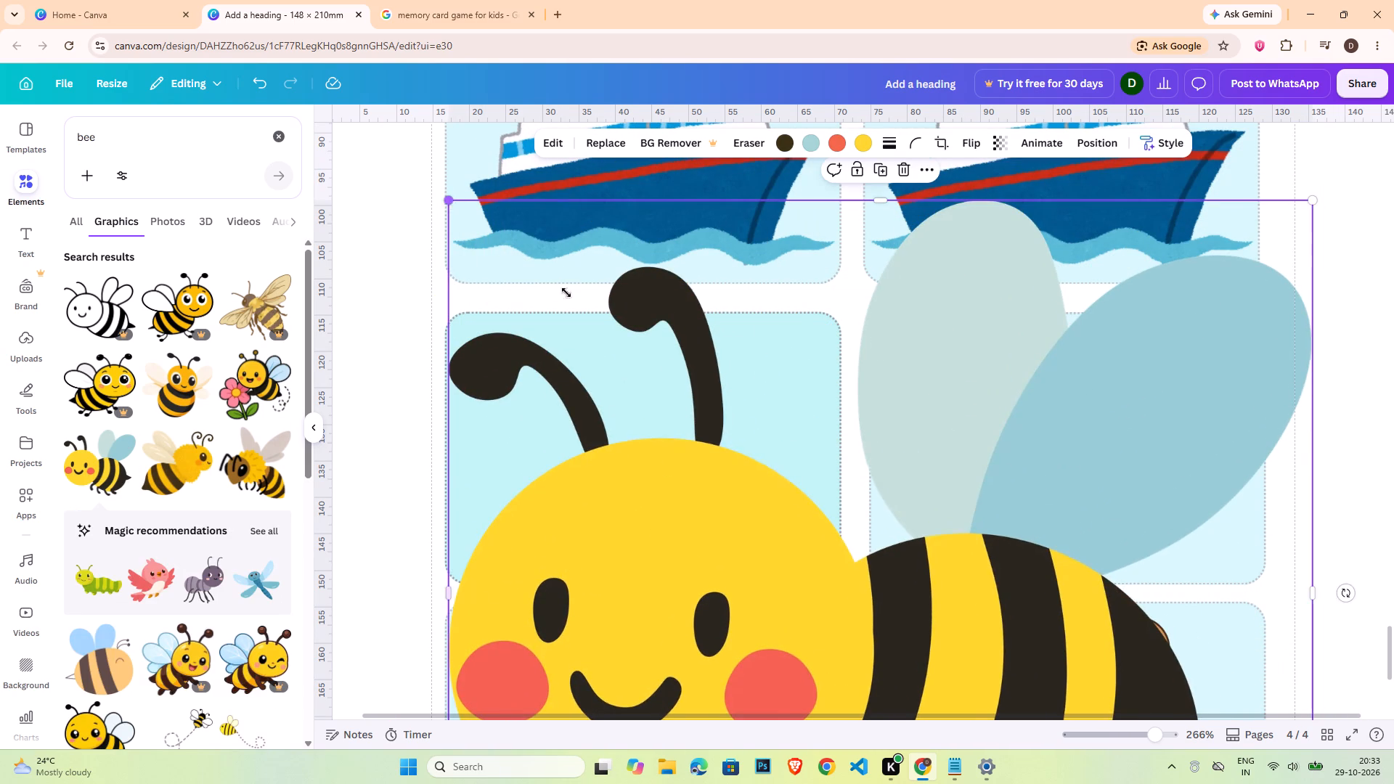
pyautogui.moveTo(566, 293); pyautogui.dragTo(753, 418)
pyautogui.moveTo(850, 548); pyautogui.dragTo(579, 274)
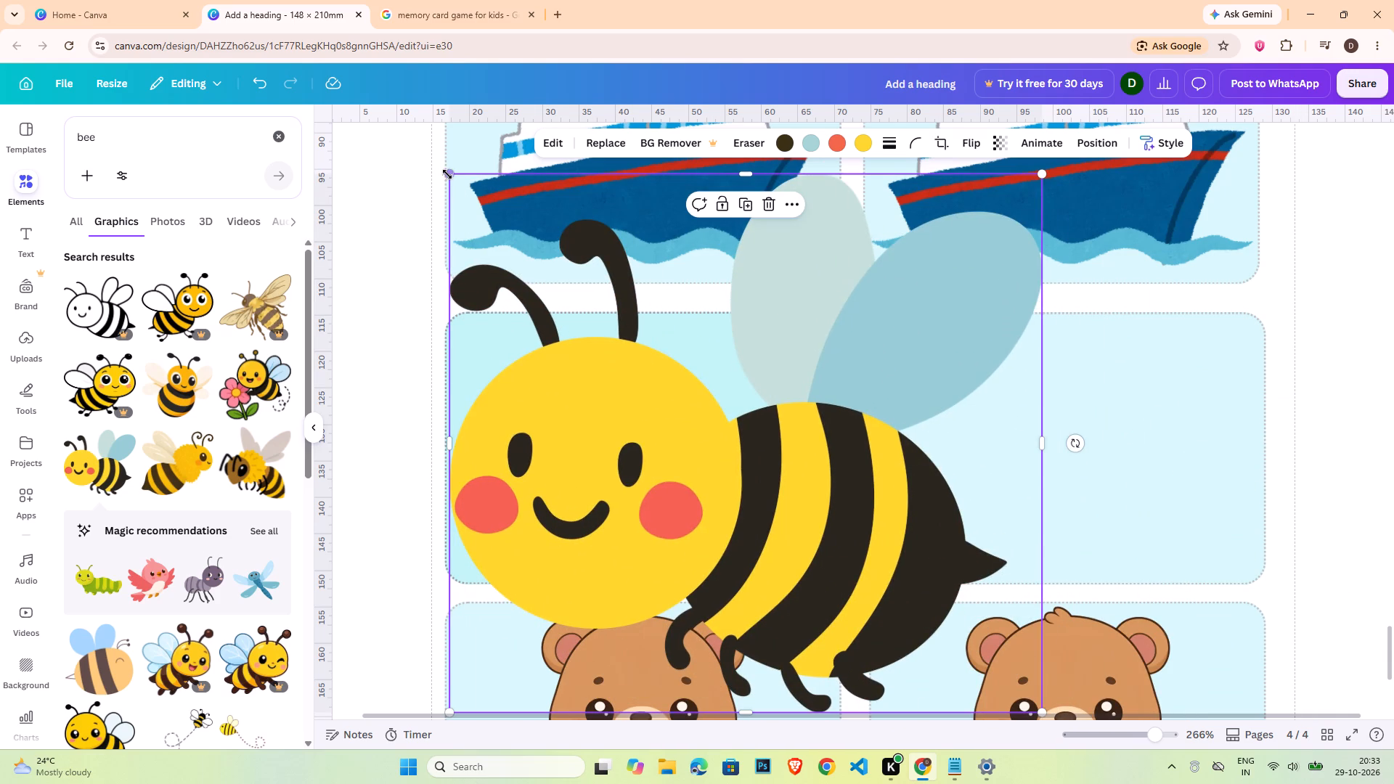
pyautogui.moveTo(447, 174); pyautogui.dragTo(748, 433)
pyautogui.moveTo(844, 571); pyautogui.dragTo(624, 441)
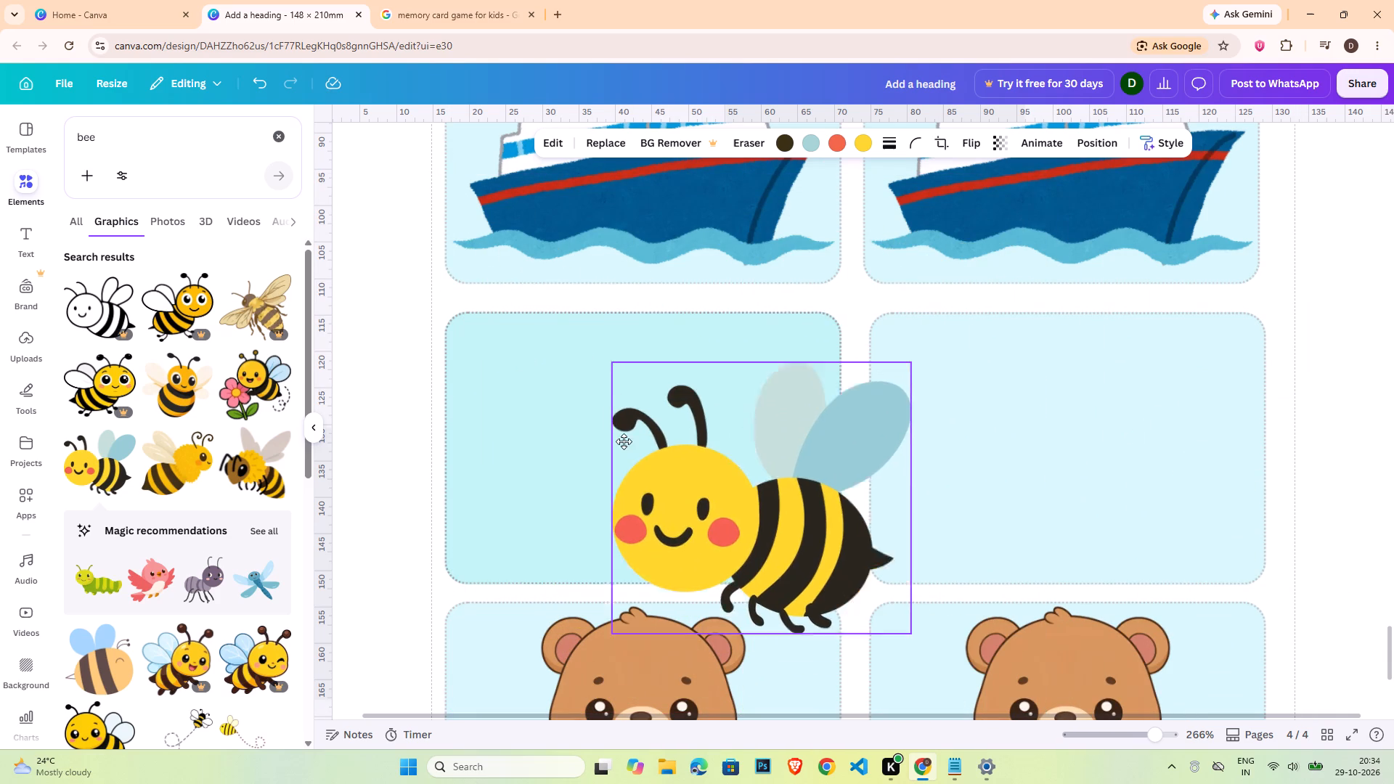
pyautogui.moveTo(624, 441); pyautogui.dragTo(590, 444)
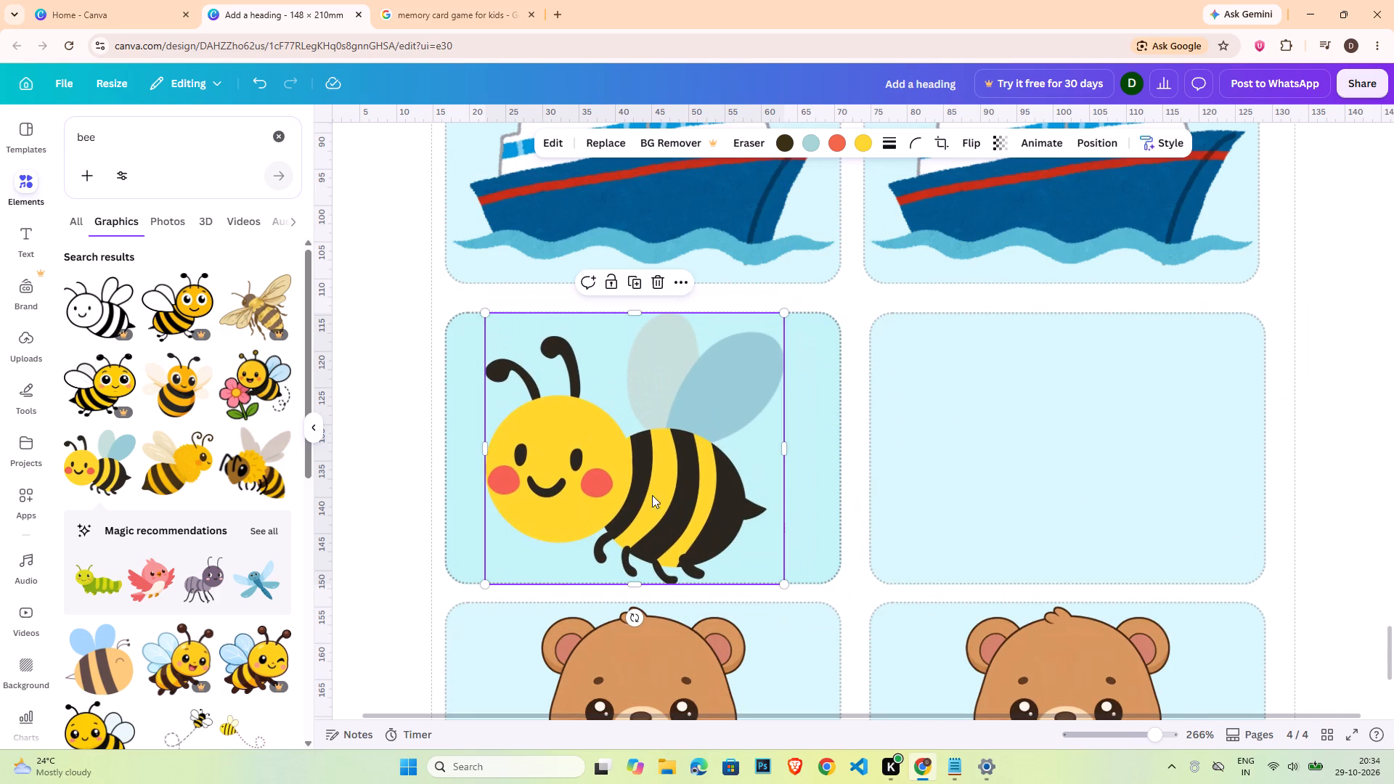
pyautogui.moveTo(788, 586); pyautogui.dragTo(779, 576)
pyautogui.moveTo(671, 491); pyautogui.dragTo(681, 495)
# Centre the bee horizontally on the third row's first card.
pyautogui.click(820, 518)
pyautogui.keyDown('shift'); pyautogui.click(730, 509); pyautogui.keyUp('shift')
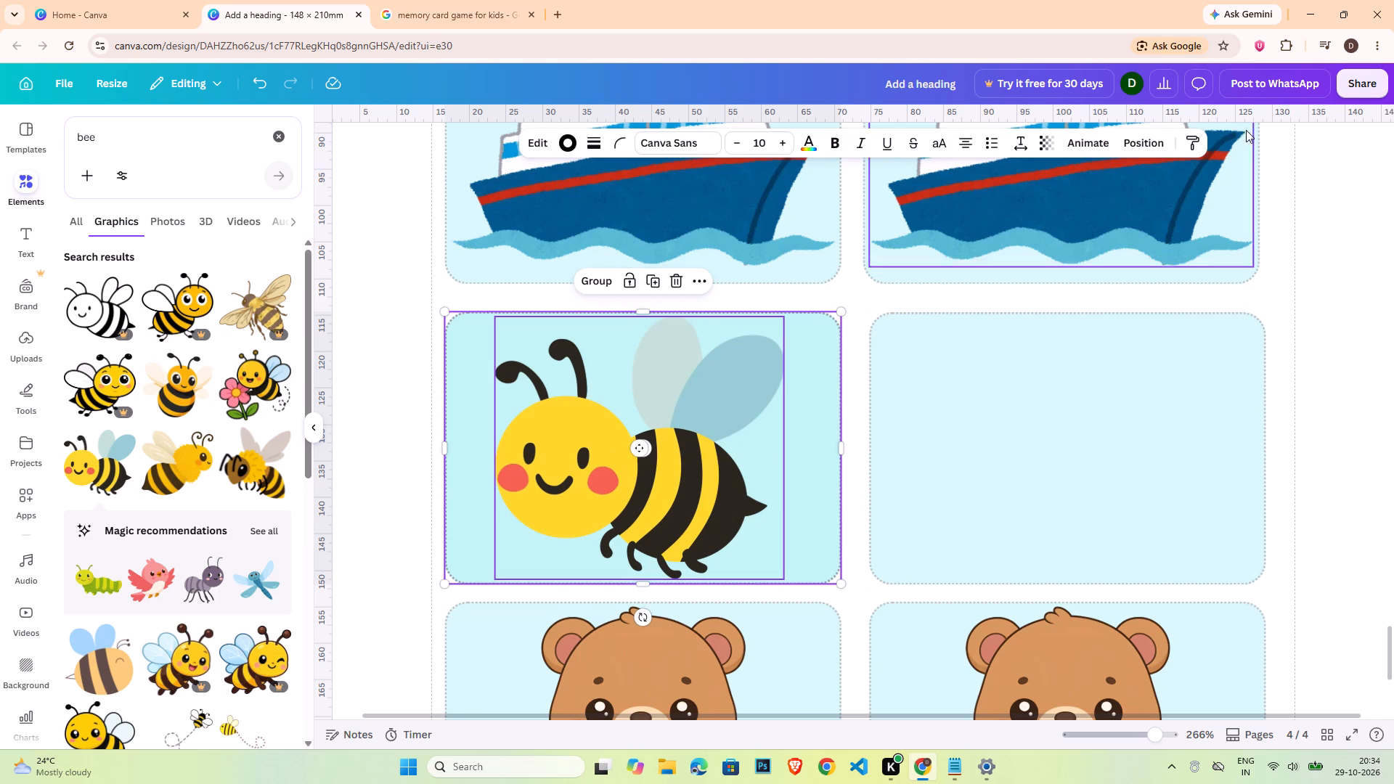
pyautogui.click(1142, 147)
pyautogui.click(240, 344)
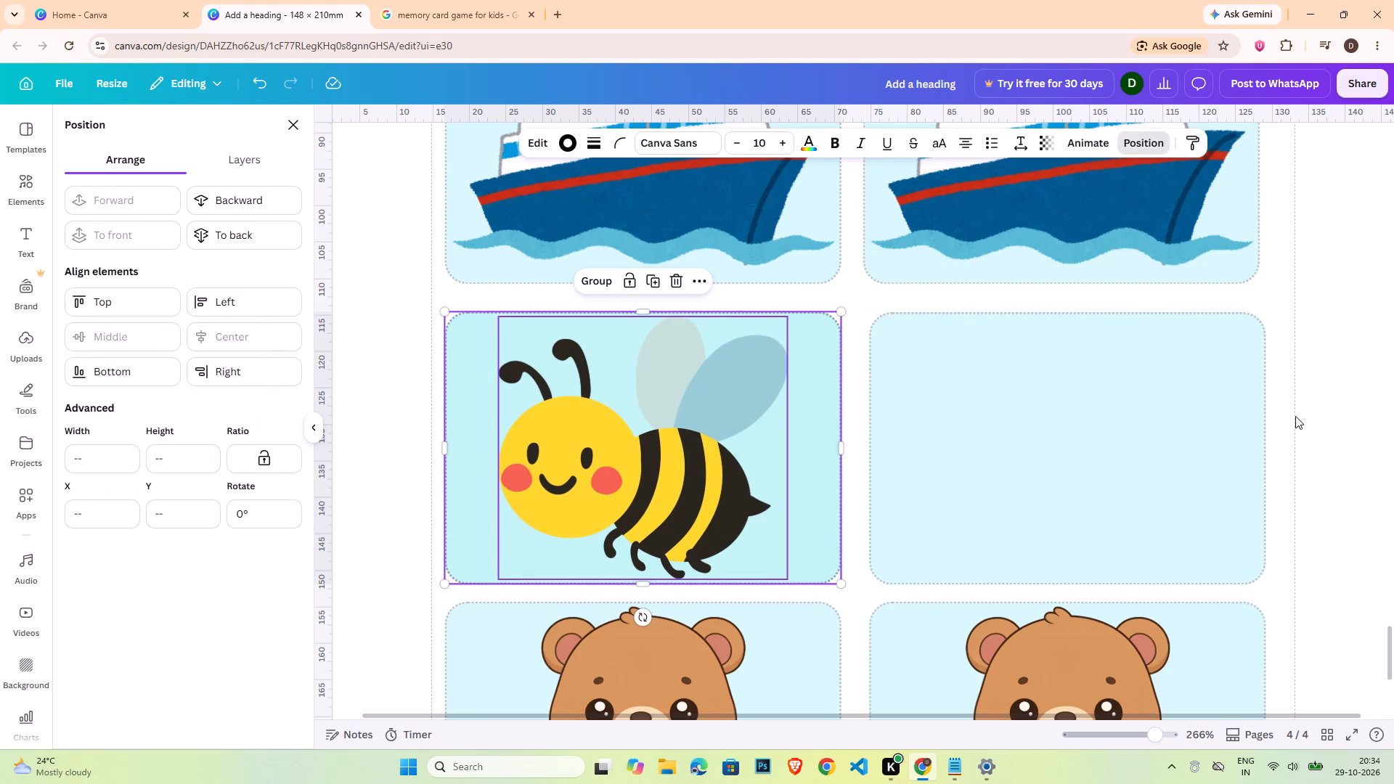
pyautogui.doubleClick(1294, 413)
# Copy the bee onto the third row's second card, level with the first bee.
pyautogui.click(546, 489)
pyautogui.hotkey('ctrl', 'c')
pyautogui.hotkey('ctrl', 'v')
pyautogui.moveTo(603, 513); pyautogui.dragTo(1118, 485)
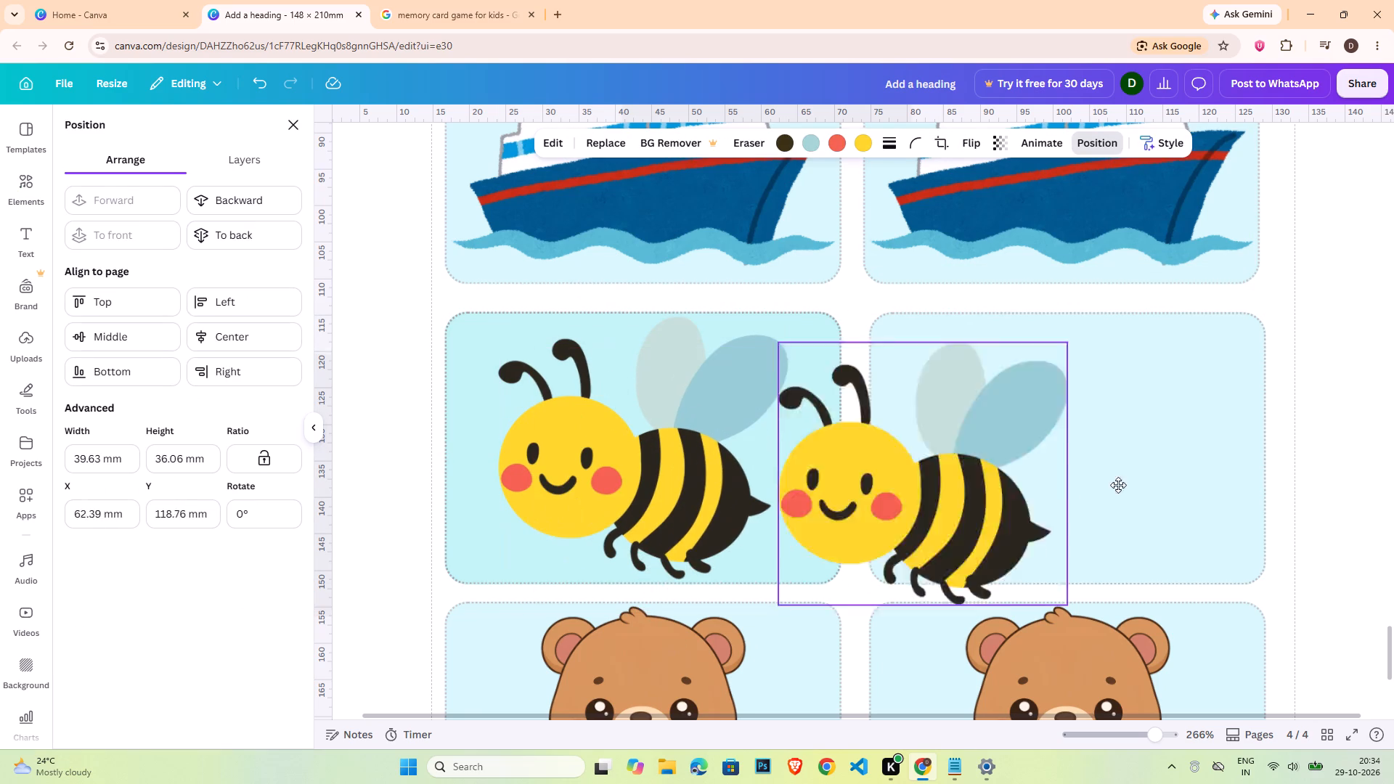
pyautogui.moveTo(1118, 485); pyautogui.dragTo(992, 481)
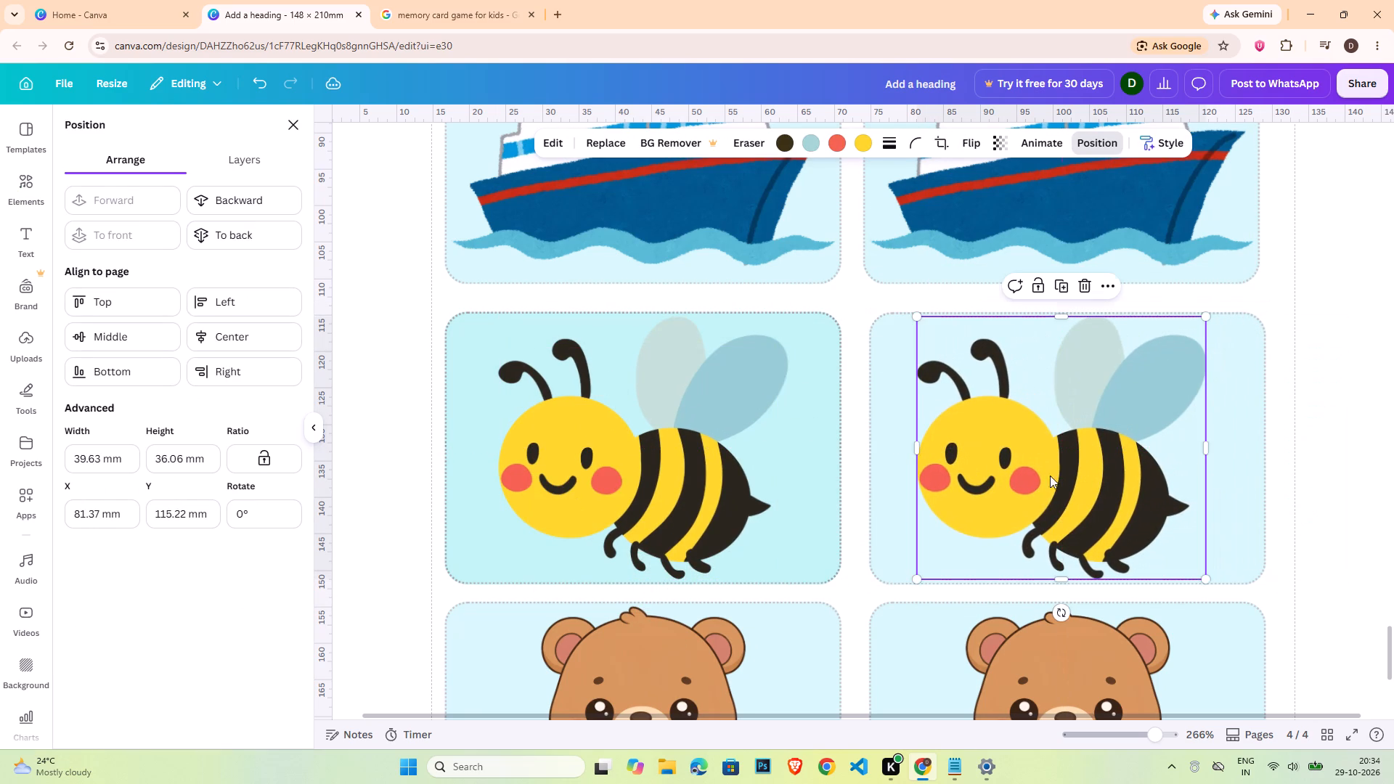
# Centre the copied bee horizontally and vertically on the third row's second card.
pyautogui.click(1250, 449)
pyautogui.keyDown('shift'); pyautogui.click(1159, 467); pyautogui.keyUp('shift')
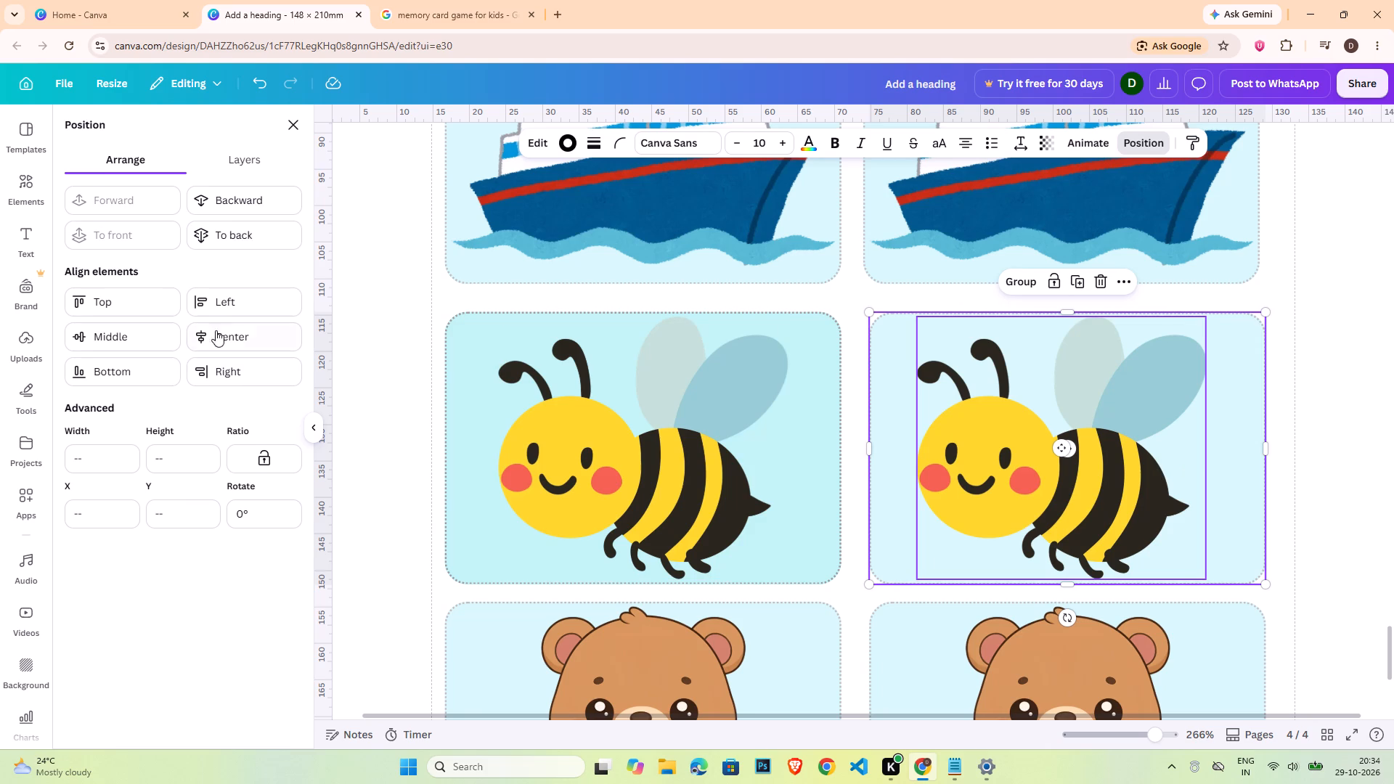
pyautogui.moveTo(216, 330); pyautogui.dragTo(208, 333)
pyautogui.click(117, 344)
pyautogui.doubleClick(1336, 456)
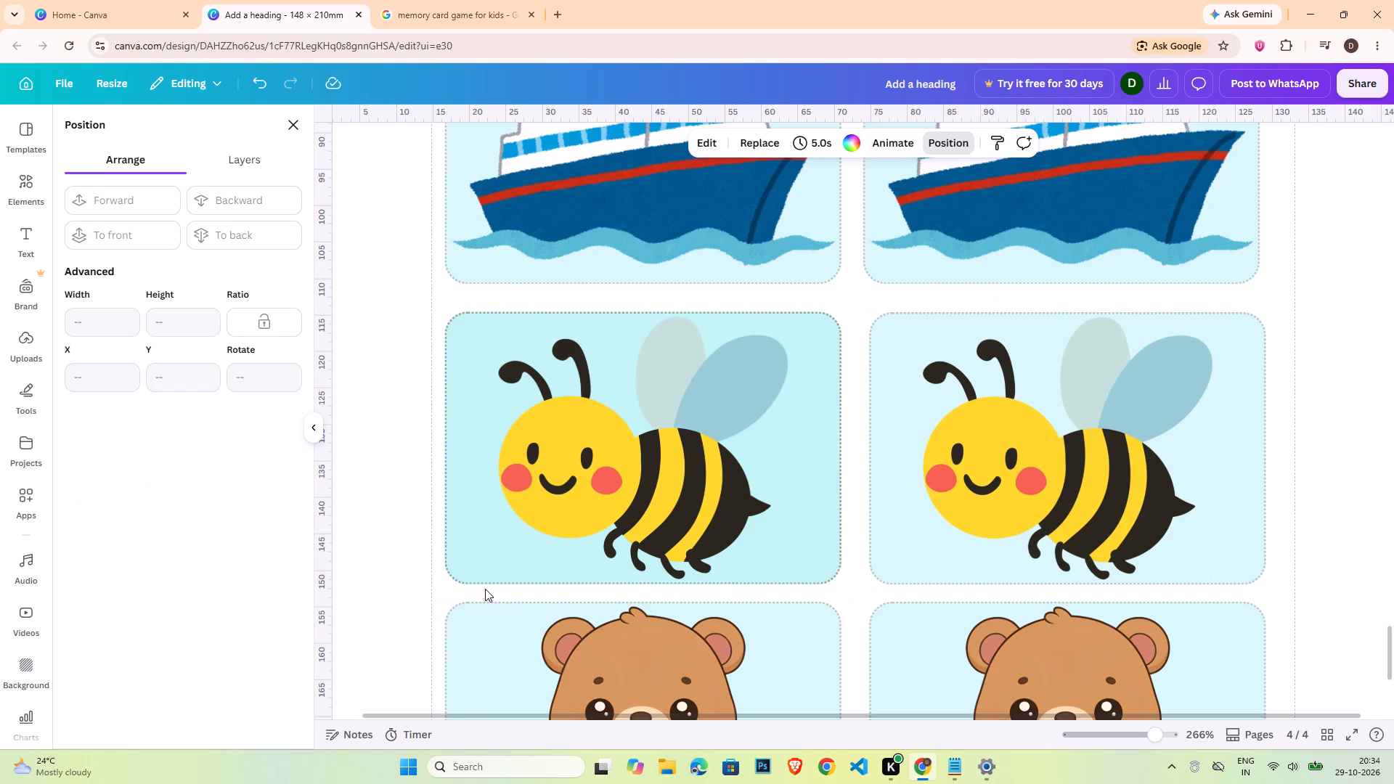
# Search the graphics for "moon" and look through the results for a picture for the fourth row.
pyautogui.scroll(-3, 759, 622)
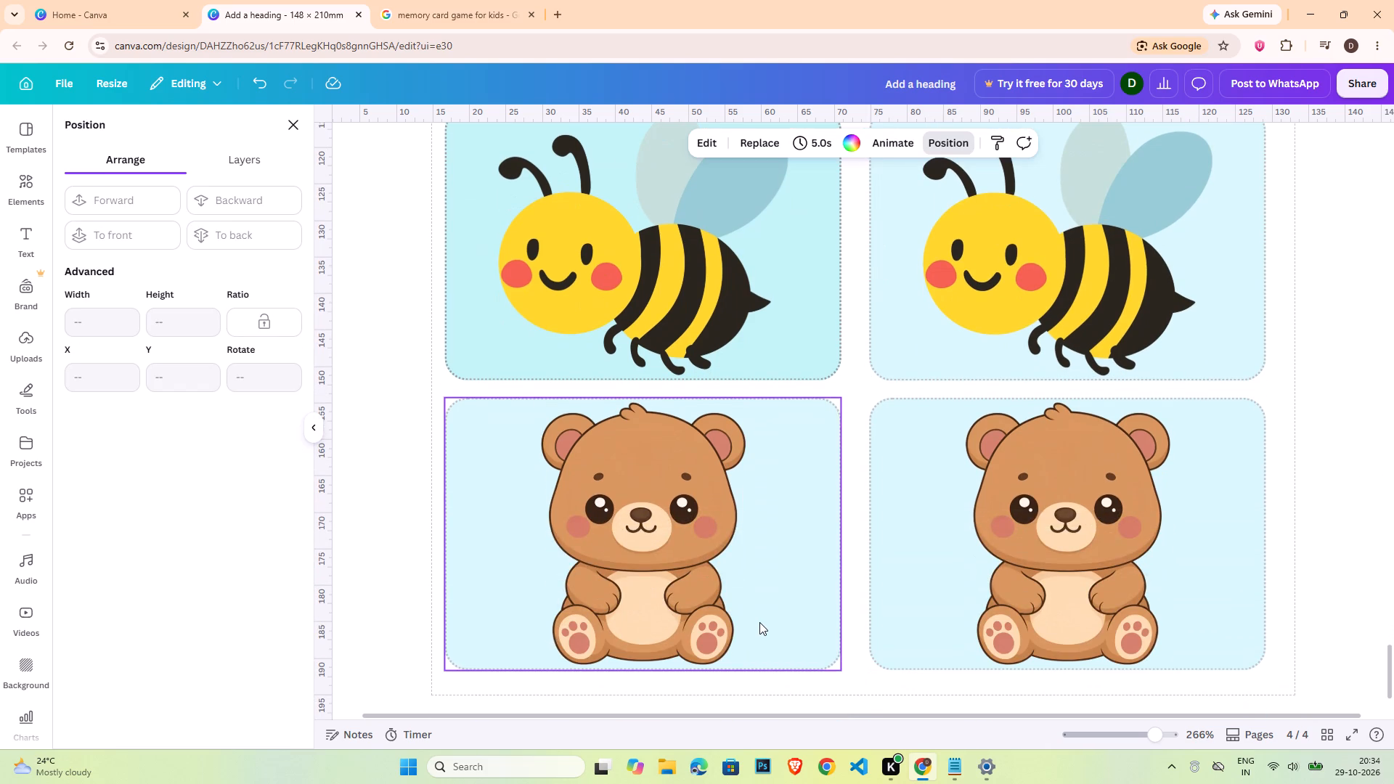
pyautogui.click(16, 176)
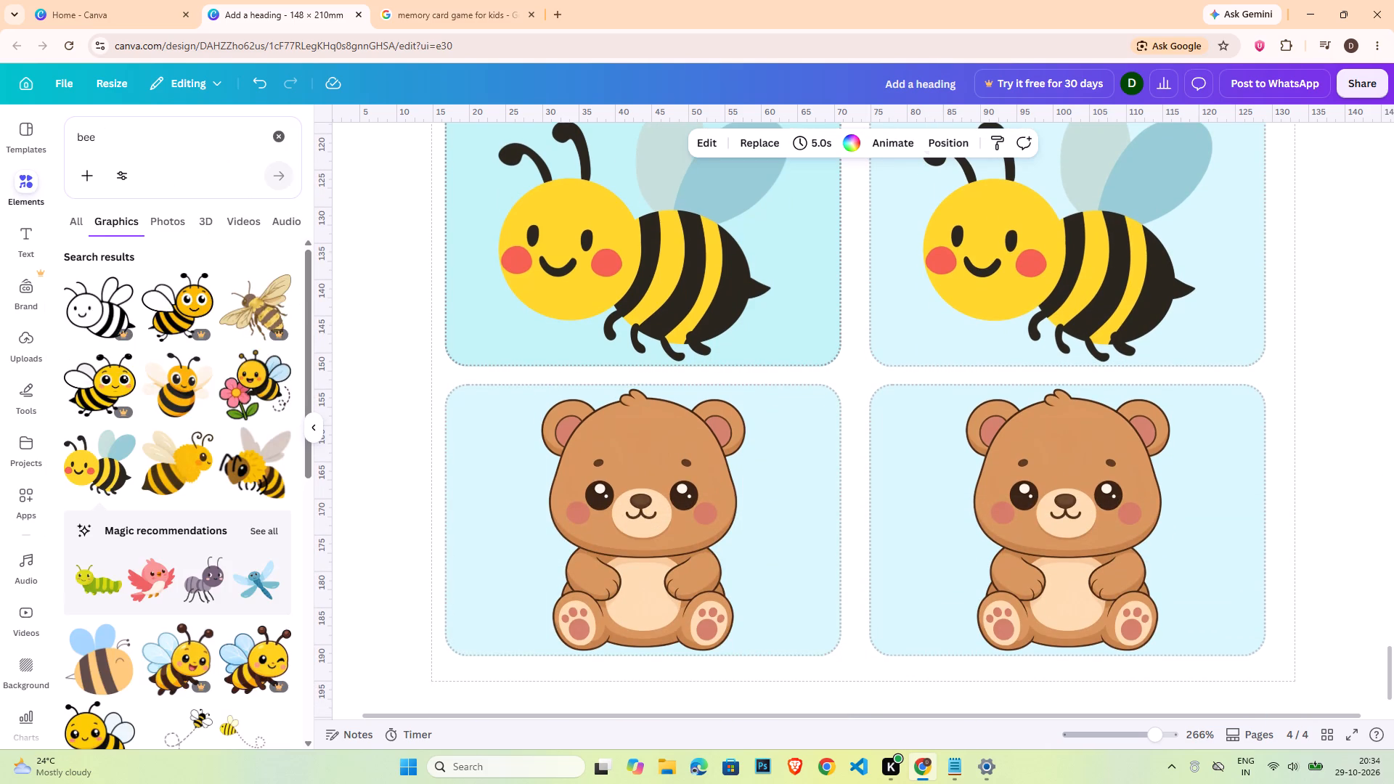
pyautogui.doubleClick(156, 130)
pyautogui.press('m')
pyautogui.press('o')
pyautogui.write('on')
pyautogui.press('Return')
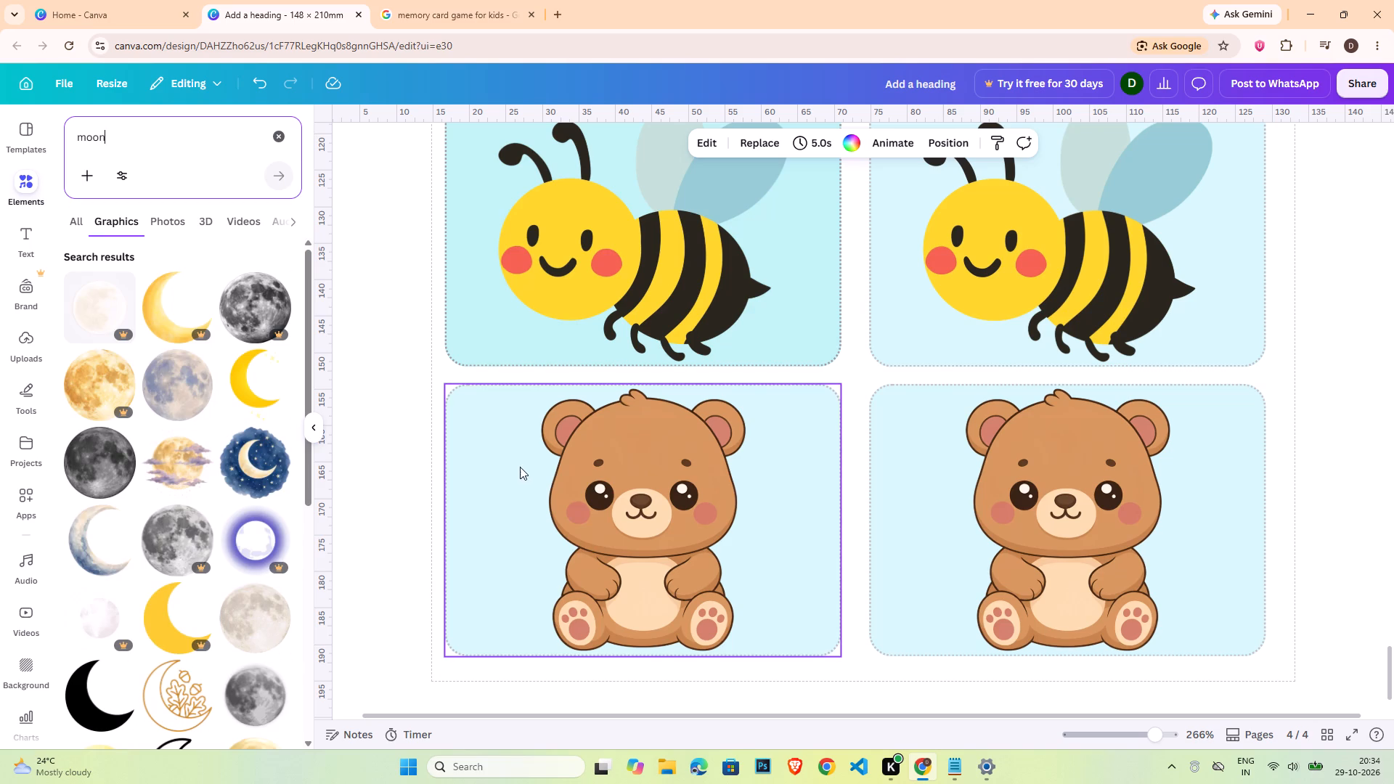
pyautogui.scroll(-4, 524, 528)
pyautogui.scroll(-9, 228, 567)
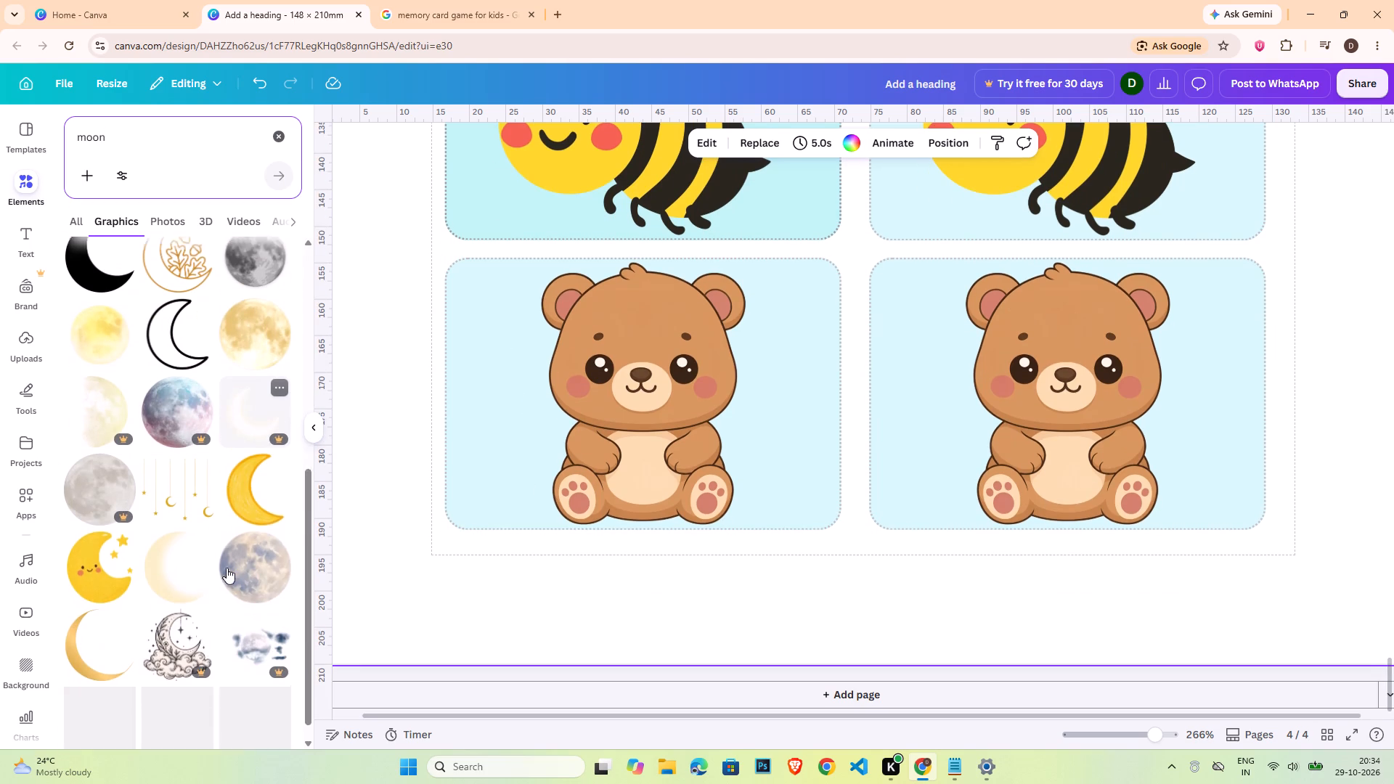
# Delete the bear pictures from both cards in page 4's fourth row.
pyautogui.click(616, 409)
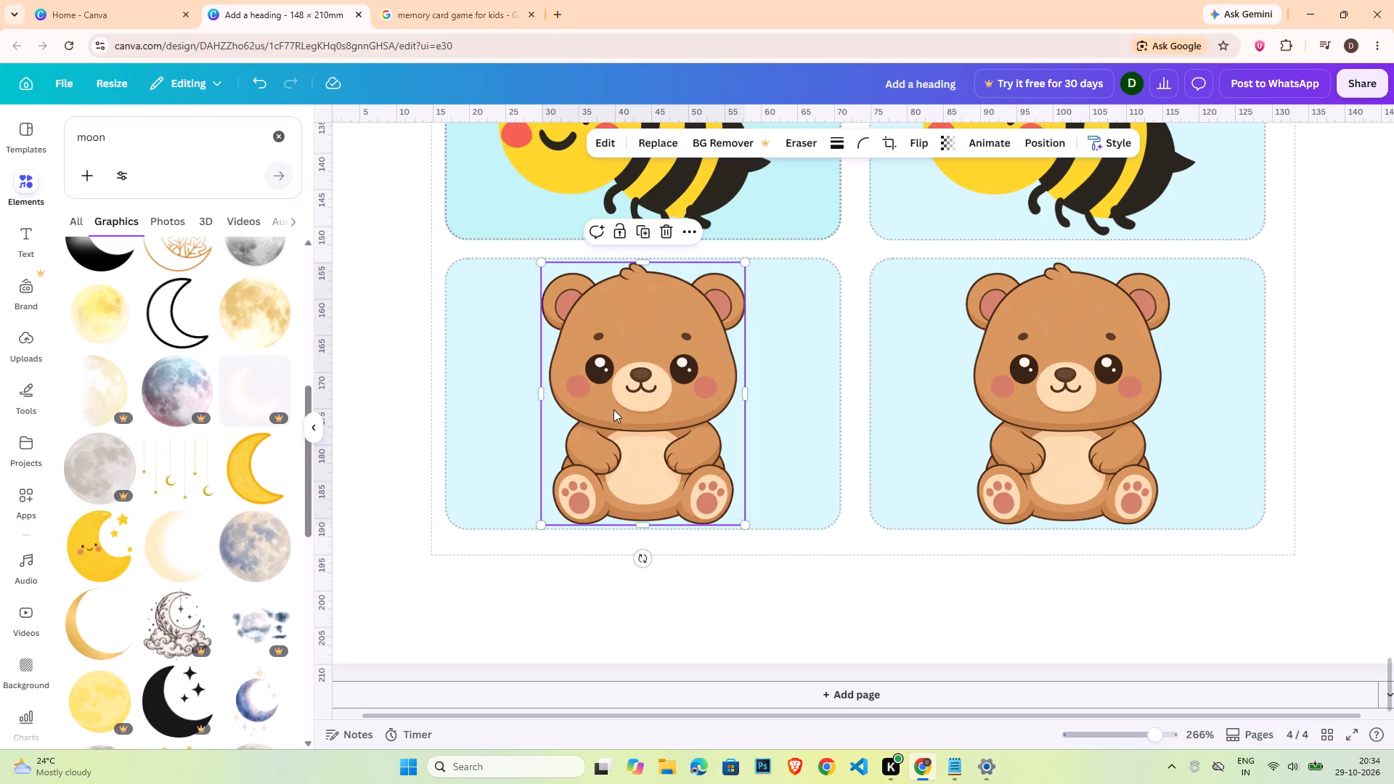
pyautogui.press('Delete')
pyautogui.click(1069, 430)
pyautogui.press('Delete')
# Add the blue-and-beige watercolour full moon, shrink it to fit within the card and centre it on the fourth row's first card.
pyautogui.click(248, 560)
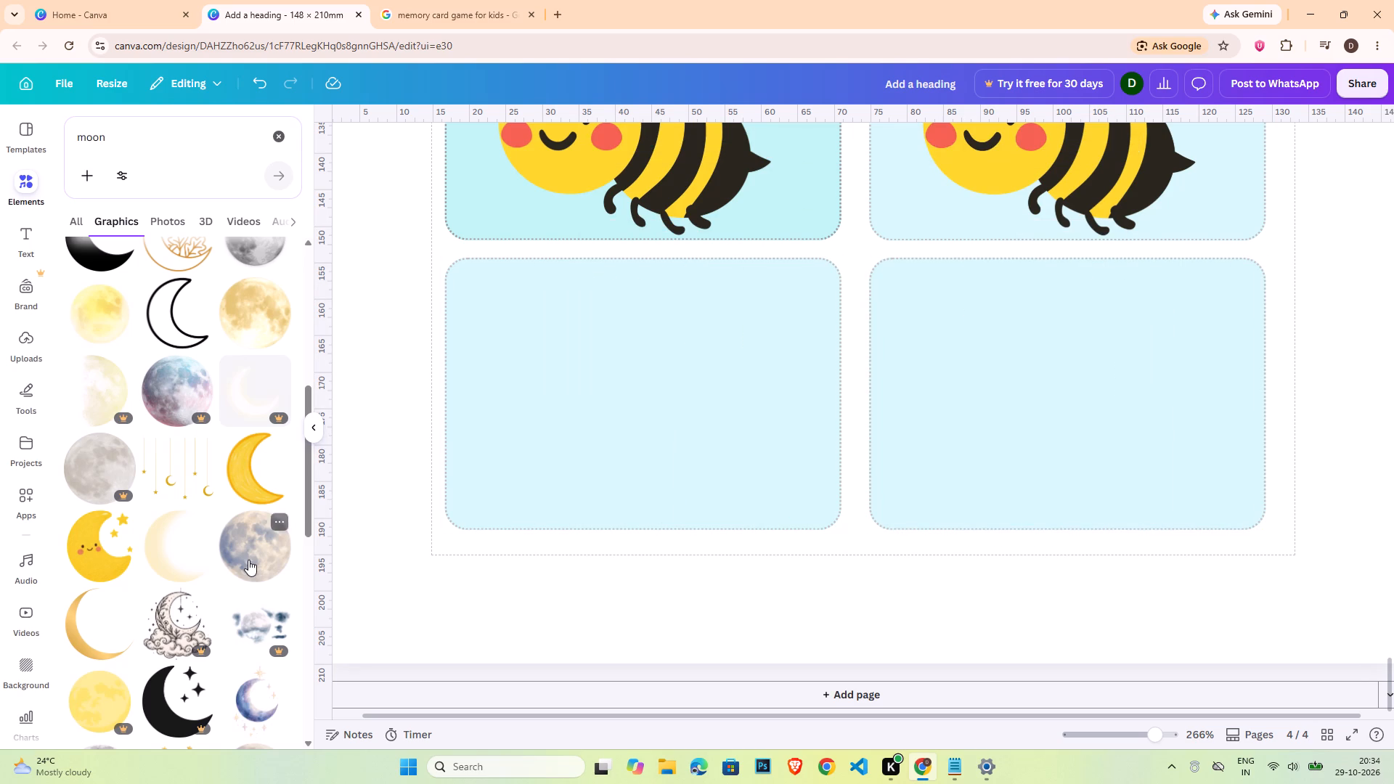
pyautogui.moveTo(907, 225); pyautogui.dragTo(929, 408)
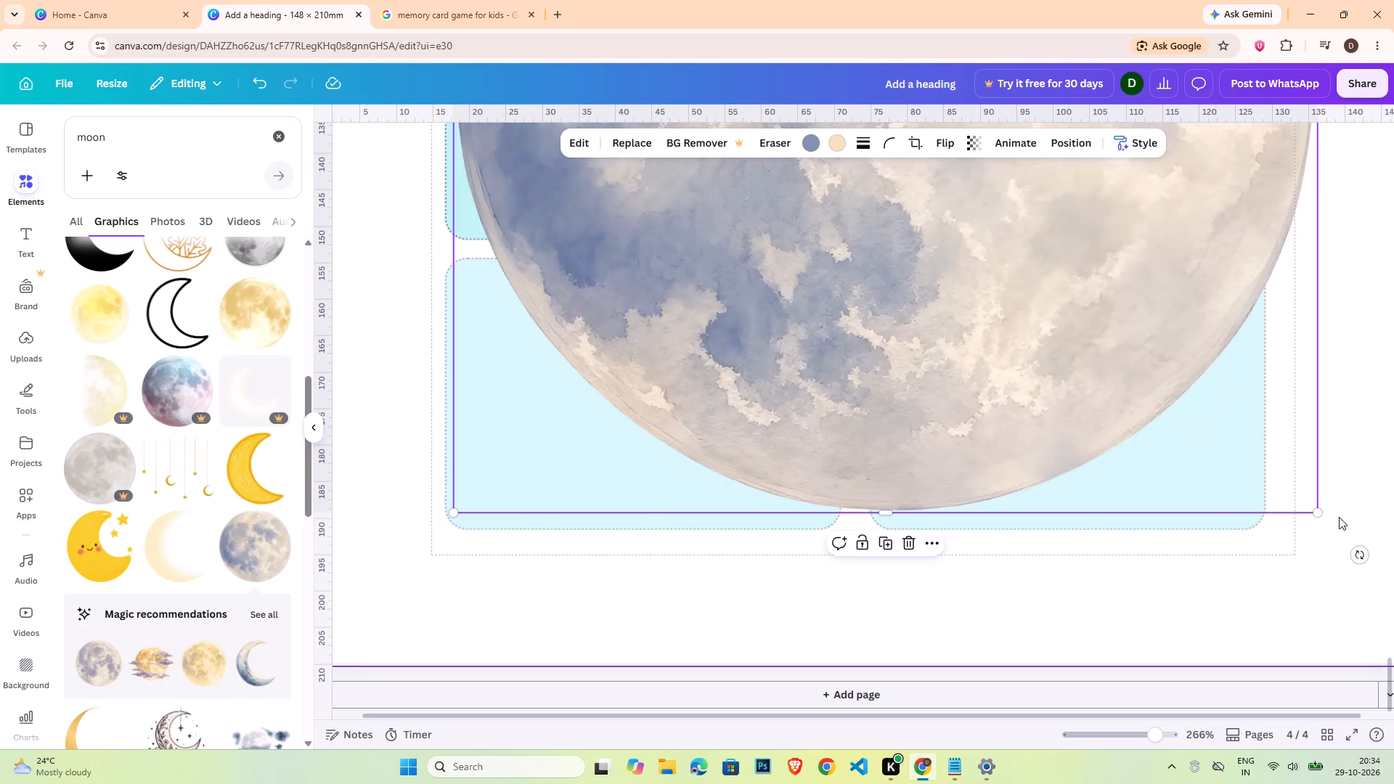
pyautogui.moveTo(1317, 513); pyautogui.dragTo(978, 322)
pyautogui.moveTo(761, 179); pyautogui.dragTo(846, 436)
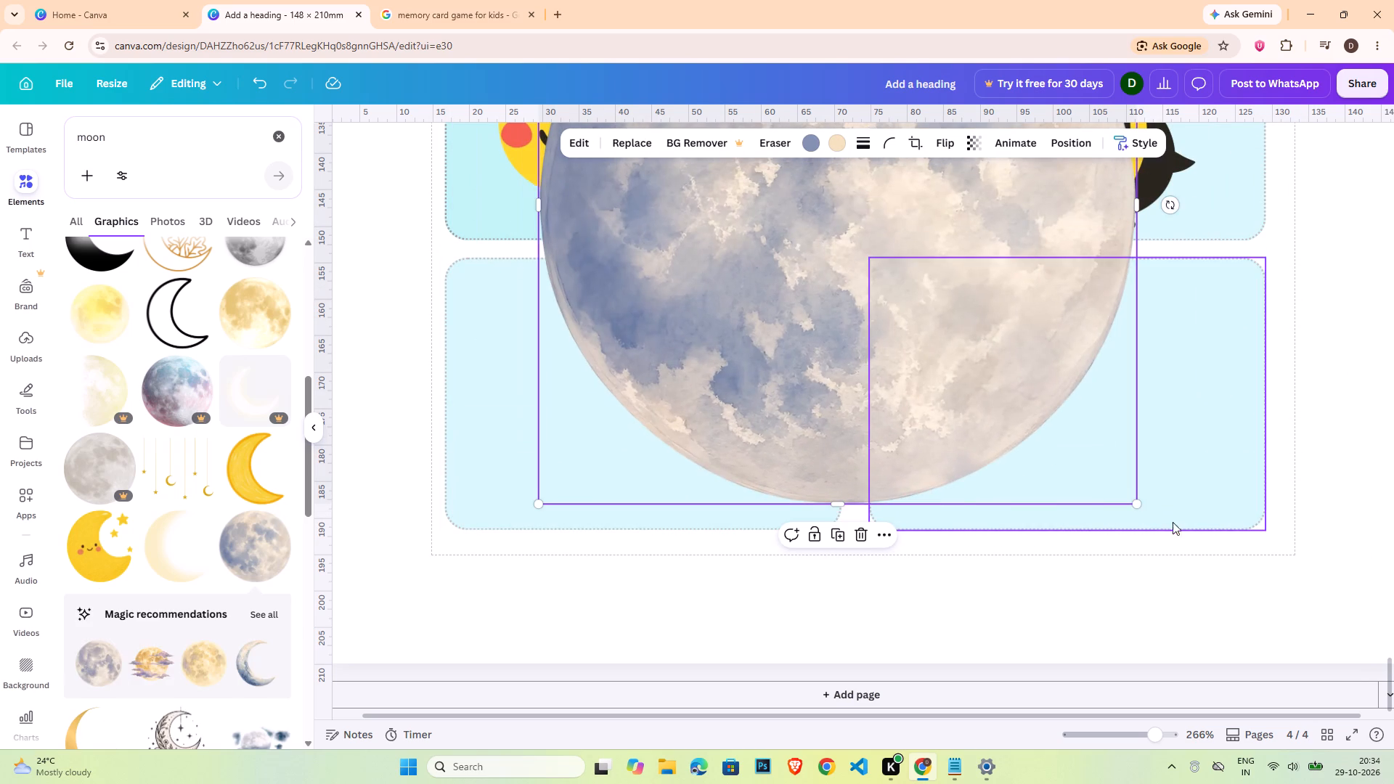
pyautogui.moveTo(1133, 502); pyautogui.dragTo(900, 315)
pyautogui.moveTo(760, 189); pyautogui.dragTo(779, 406)
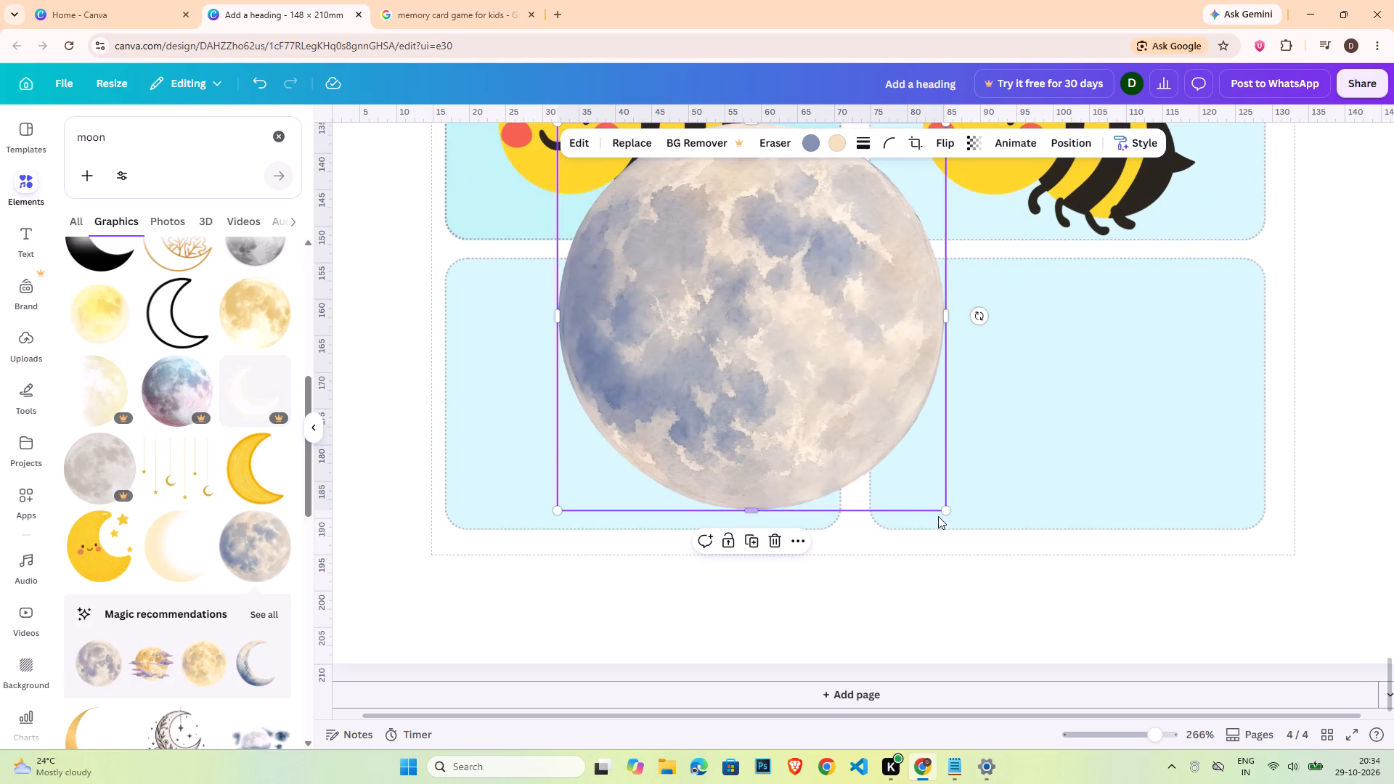
pyautogui.moveTo(947, 511); pyautogui.dragTo(820, 378)
pyautogui.moveTo(725, 272); pyautogui.dragTo(672, 404)
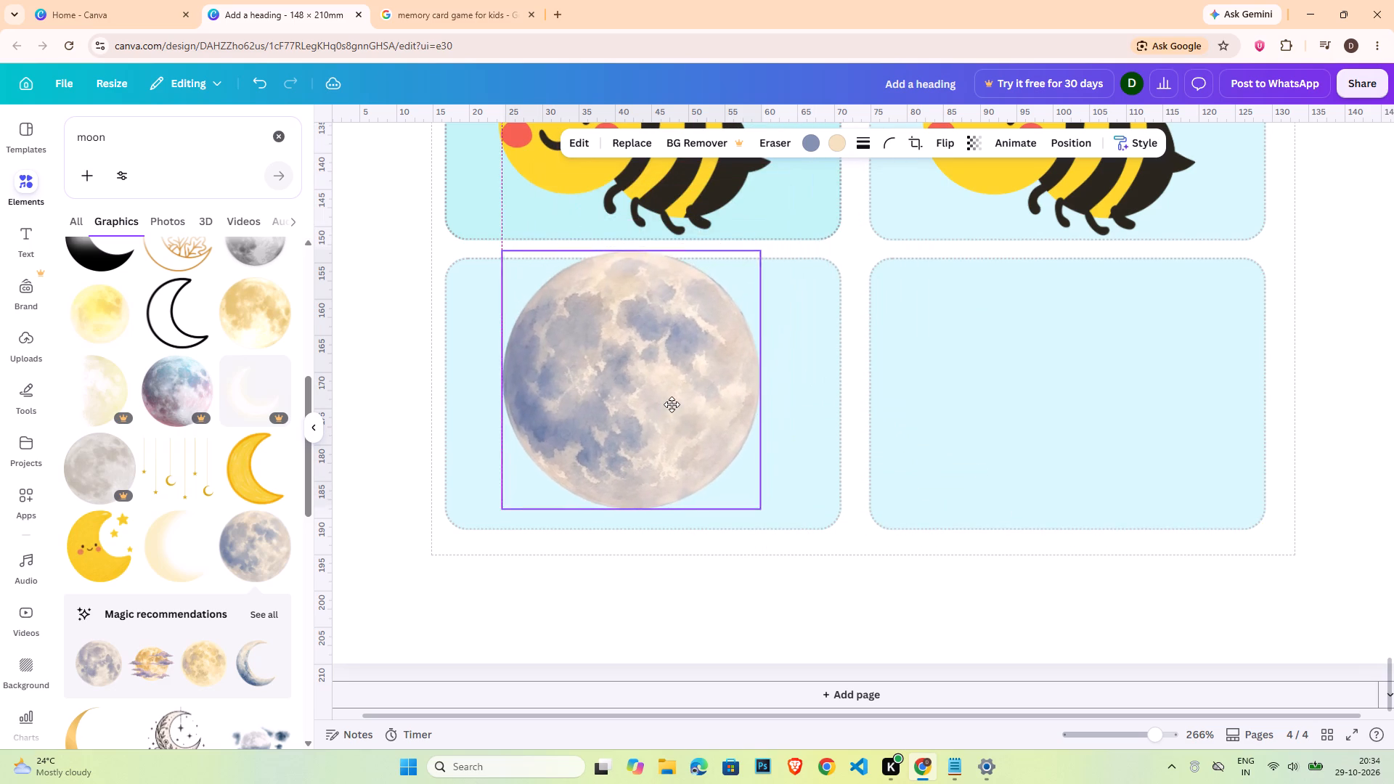
pyautogui.moveTo(672, 404); pyautogui.dragTo(678, 416)
# Copy the moon onto the fourth row's second card, centred and level with the first moon.
pyautogui.hotkey('ctrl', 'c')
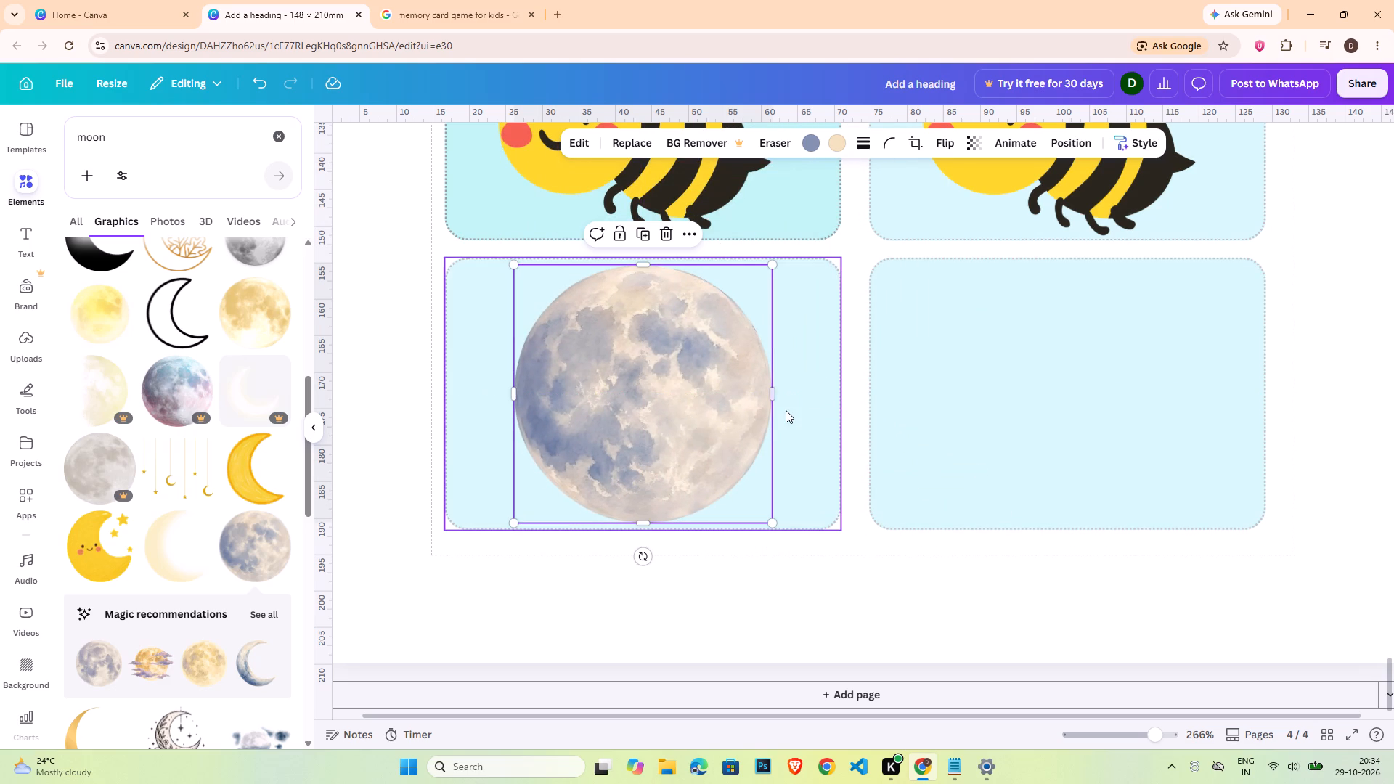
pyautogui.hotkey('ctrl', 'v')
pyautogui.moveTo(686, 428); pyautogui.dragTo(1070, 392)
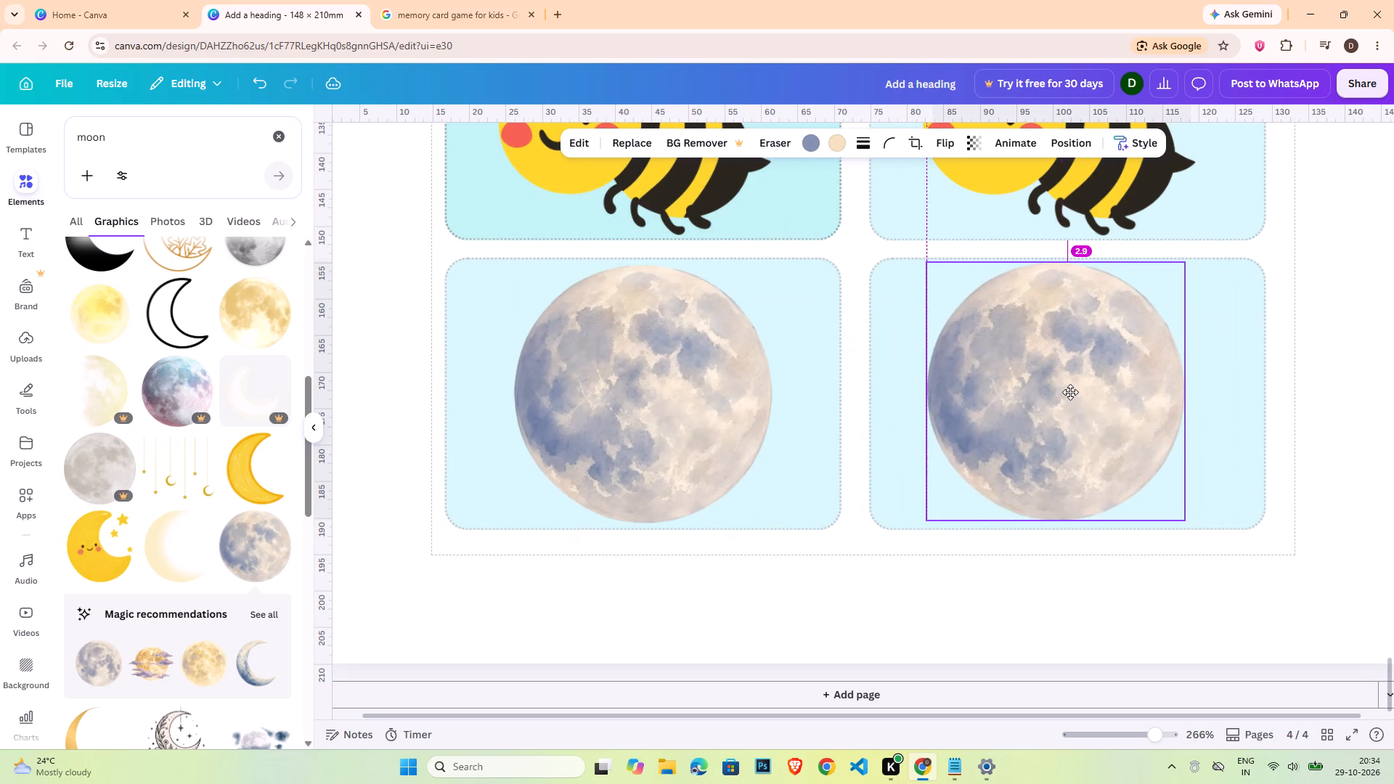
pyautogui.moveTo(1070, 392); pyautogui.dragTo(1078, 398)
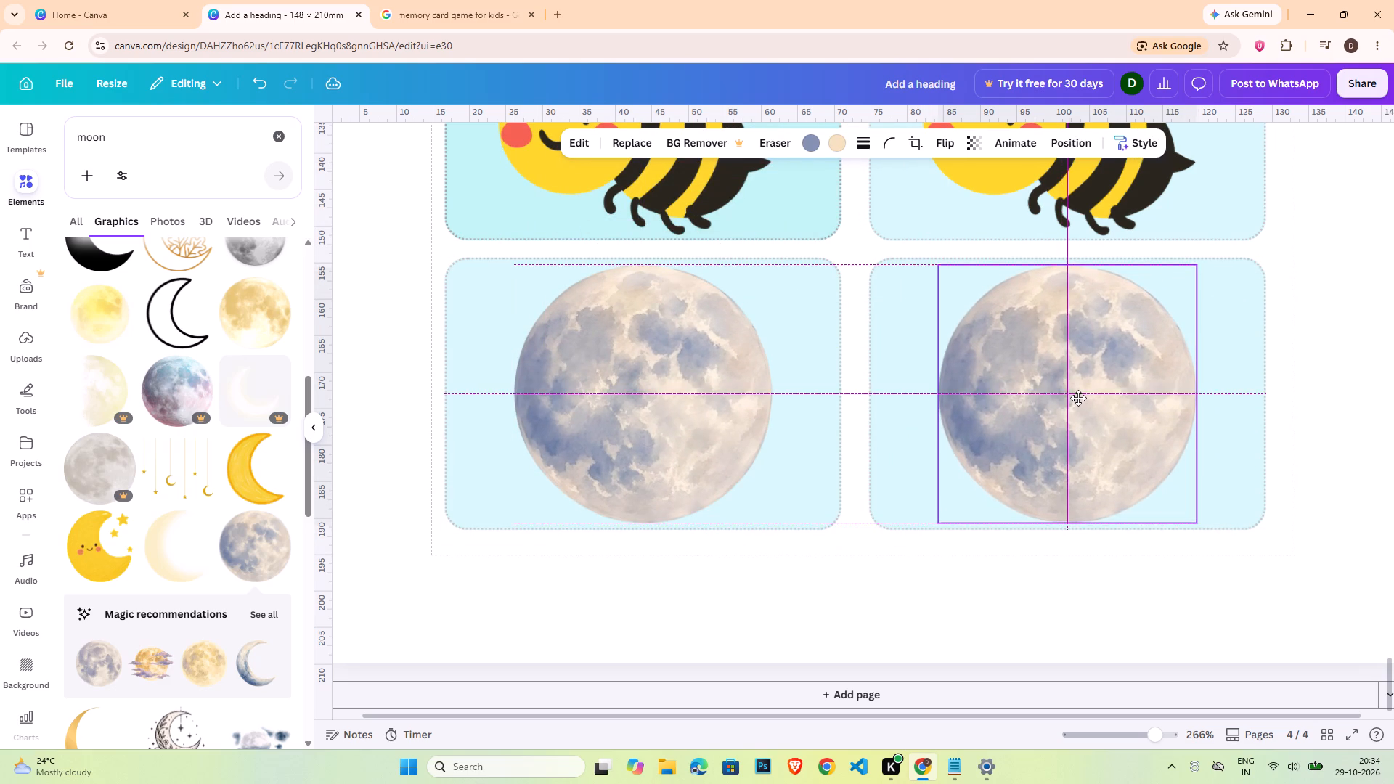
pyautogui.moveTo(1078, 398); pyautogui.dragTo(1078, 397)
pyautogui.click(1342, 433)
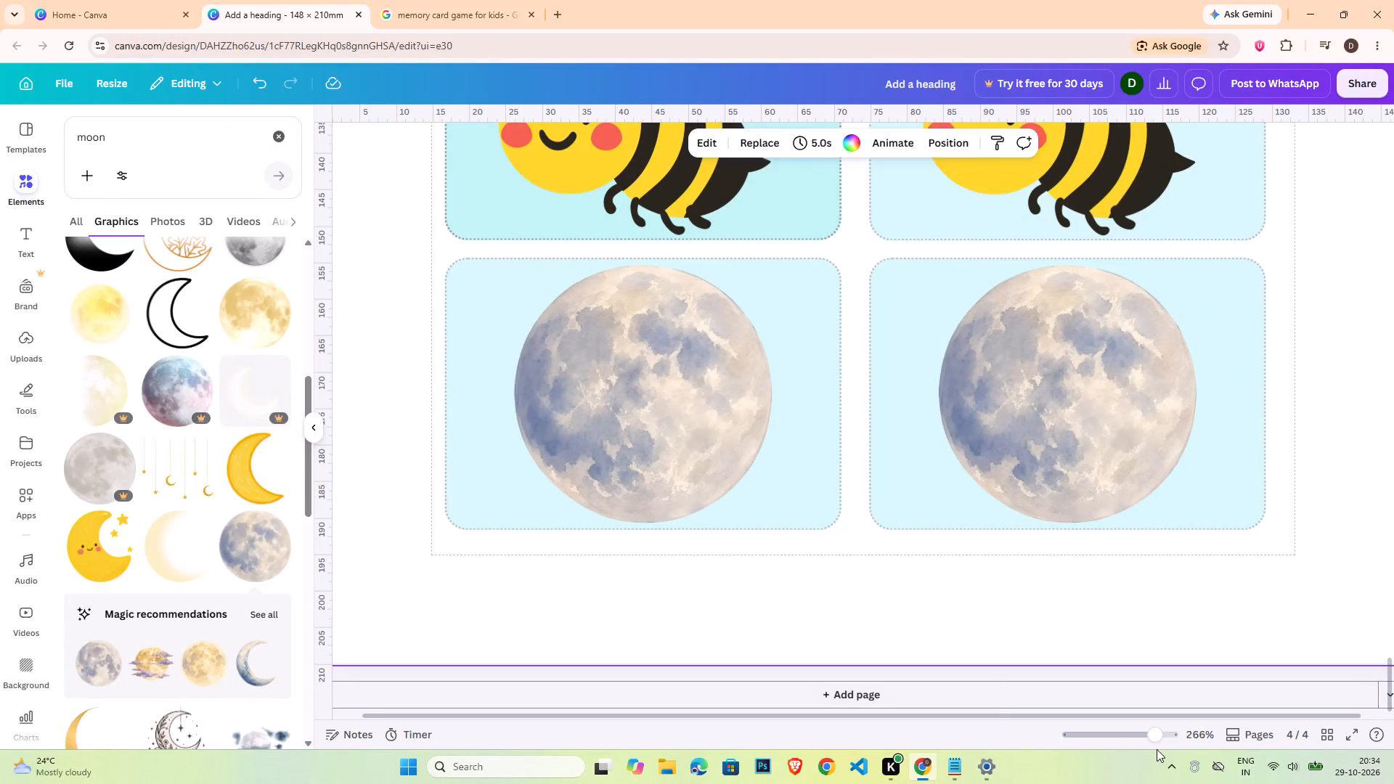
# Duplicate page 4 with its cake, ship, bee and moon cards.
pyautogui.click(1135, 739)
pyautogui.scroll(3, 1239, 505)
pyautogui.click(1239, 483)
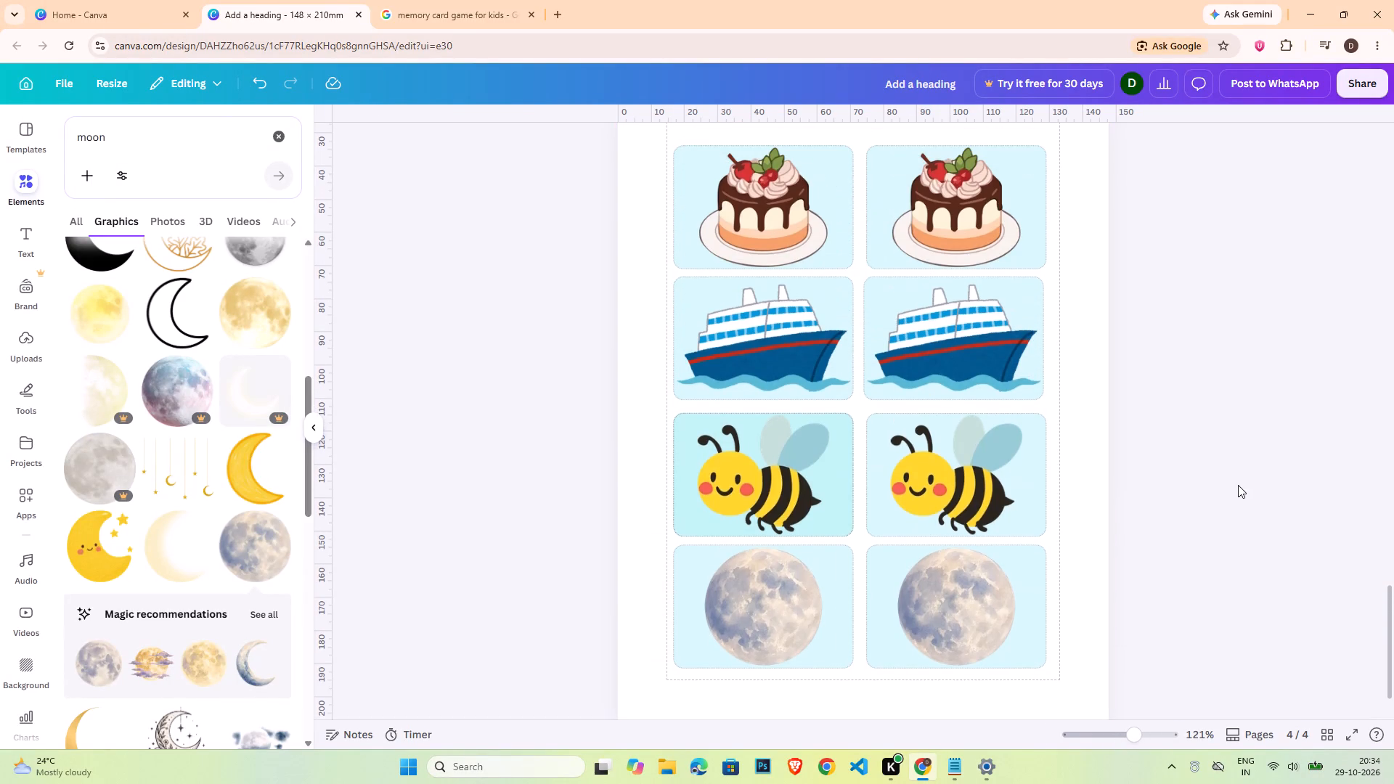
pyautogui.click(1122, 730)
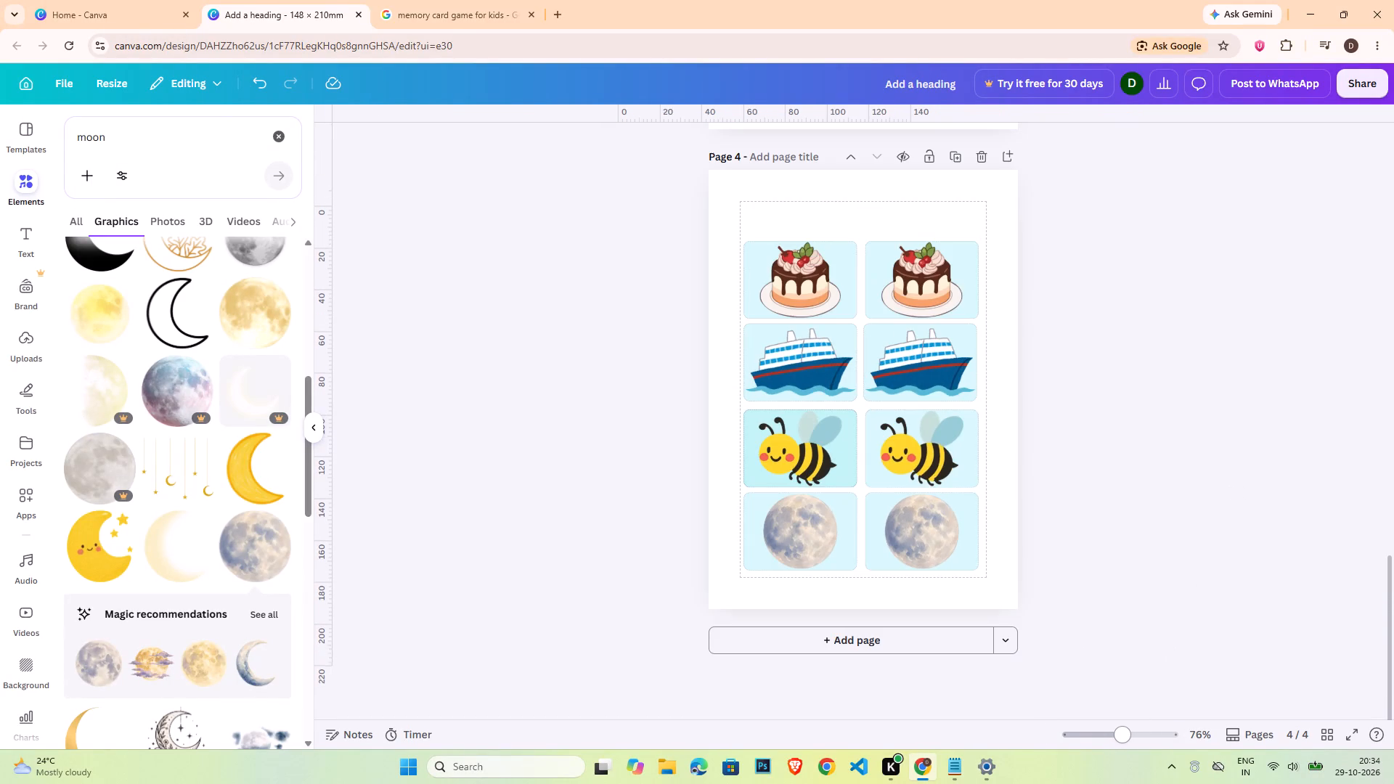
pyautogui.click(1179, 460)
pyautogui.click(947, 152)
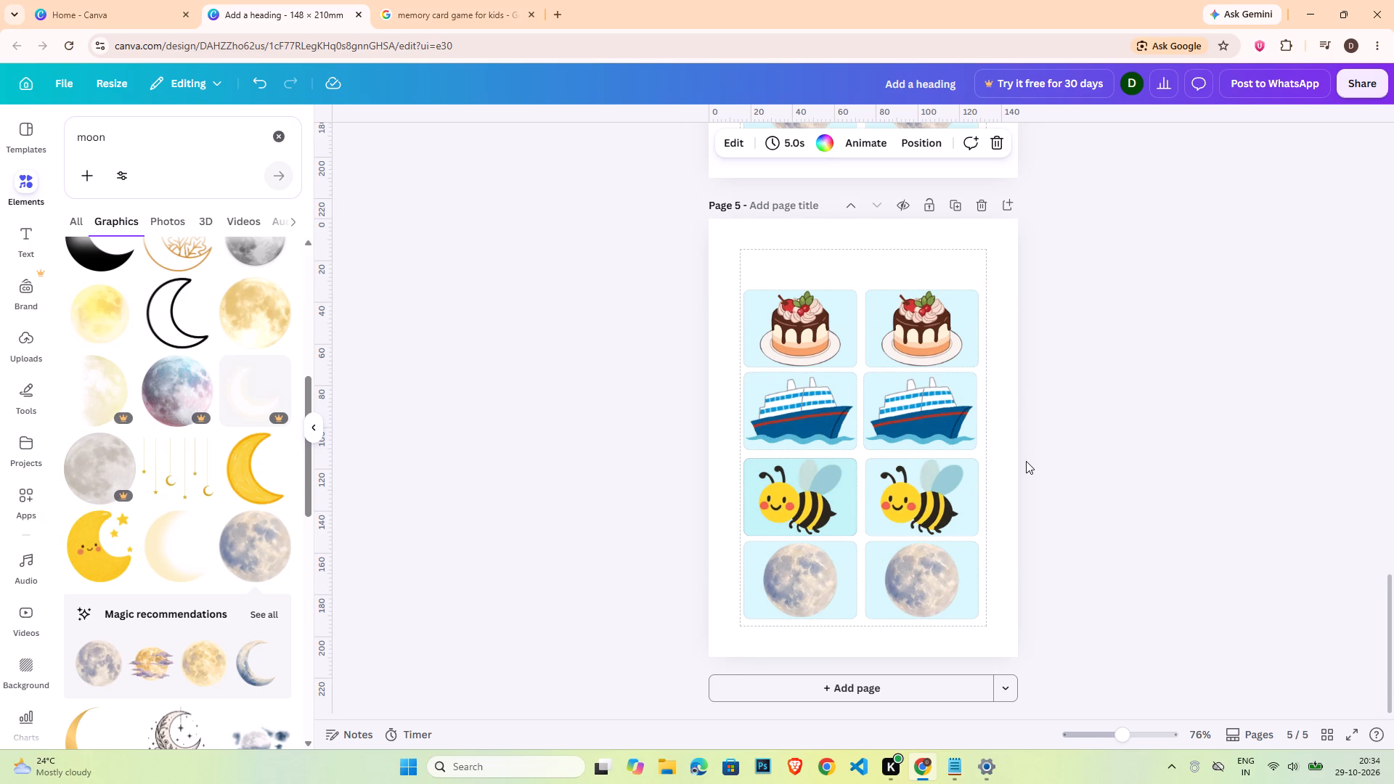
# Search the graphics for "lion".
pyautogui.doubleClick(163, 139)
pyautogui.write('lion')
pyautogui.press('Return')
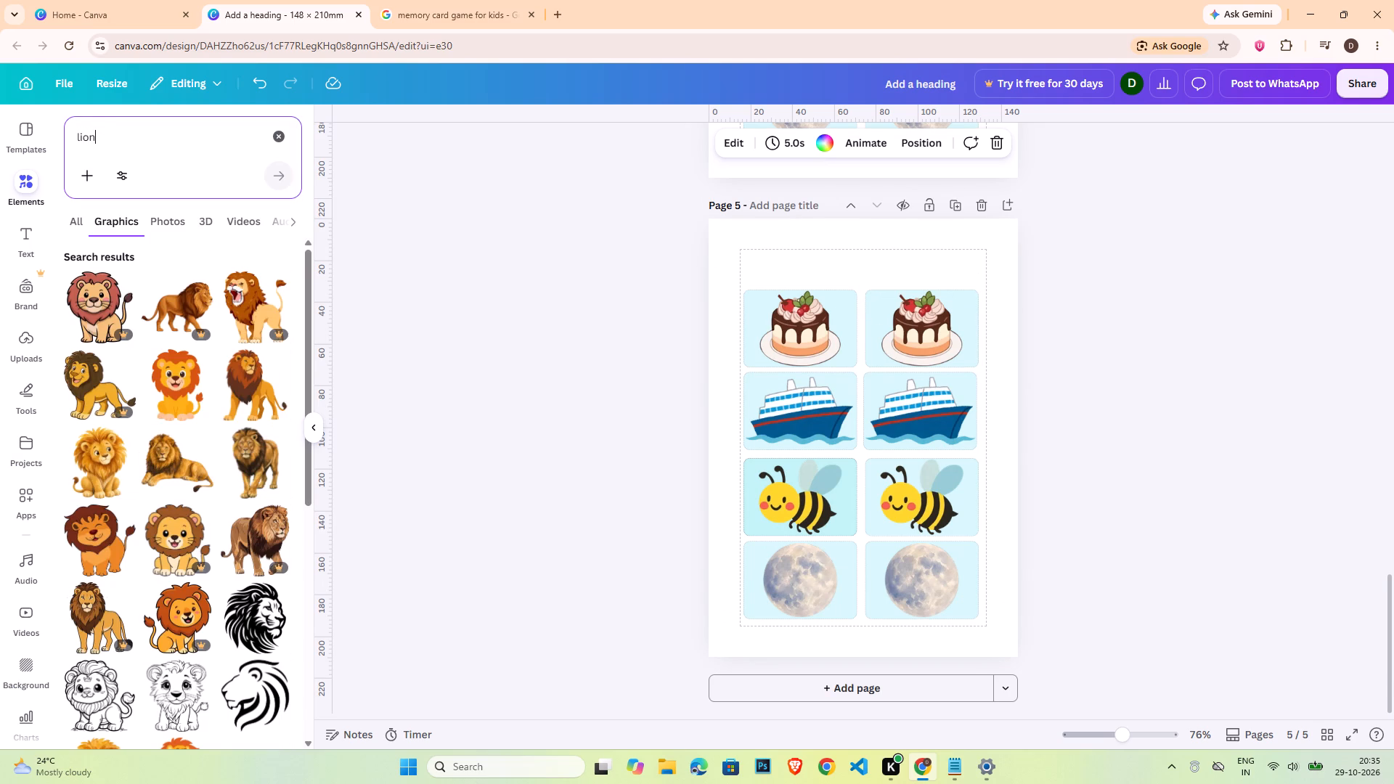
# Delete the cake picture from the first row's first card on page 5.
pyautogui.click(815, 342)
pyautogui.press('Delete')
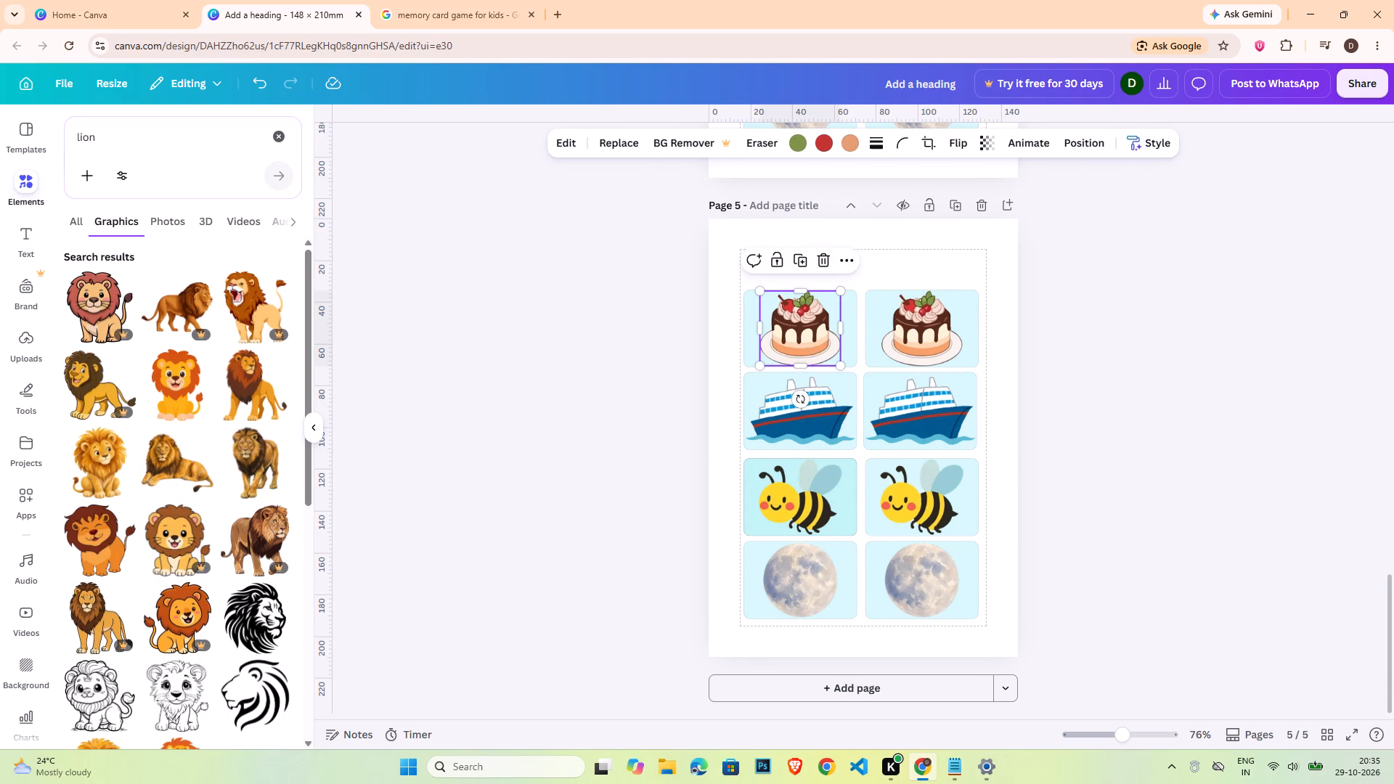
# Add the smiling sitting lion with the orange mane, size it to about 26 × 36 mm and place it on the first row's first card.
pyautogui.click(194, 388)
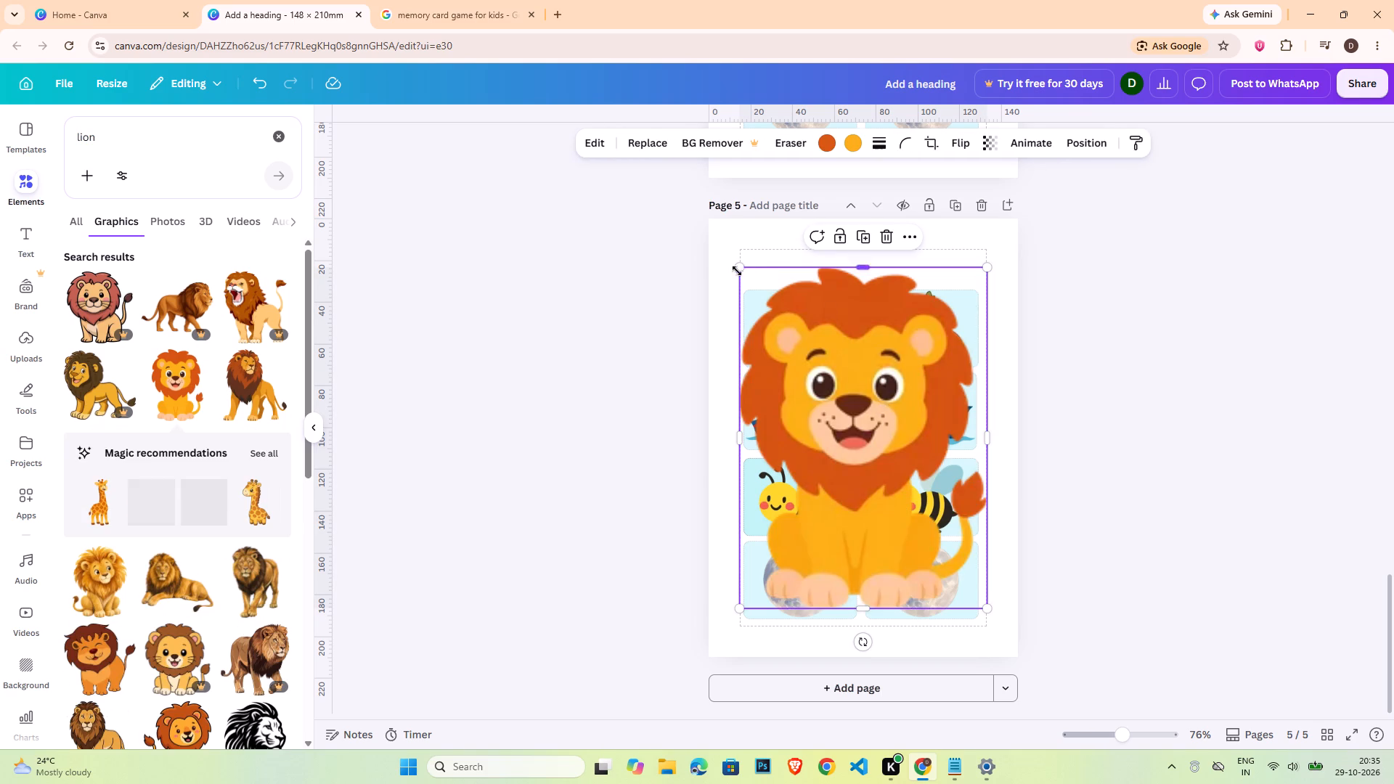
pyautogui.moveTo(741, 269); pyautogui.dragTo(870, 399)
pyautogui.moveTo(924, 478); pyautogui.dragTo(820, 353)
pyautogui.moveTo(884, 486); pyautogui.dragTo(804, 359)
pyautogui.moveTo(754, 335); pyautogui.dragTo(781, 338)
pyautogui.click(1151, 727)
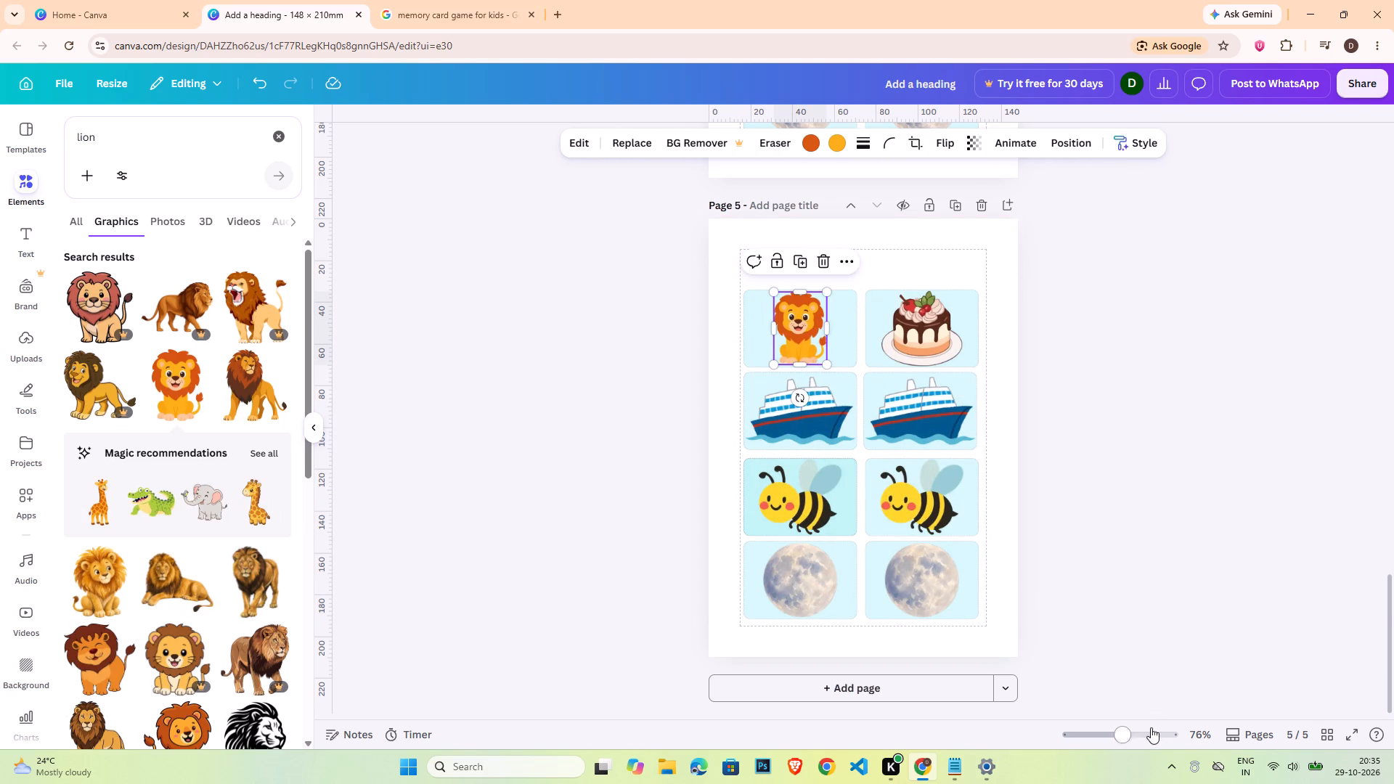
pyautogui.scroll(3, 647, 291)
pyautogui.click(810, 380)
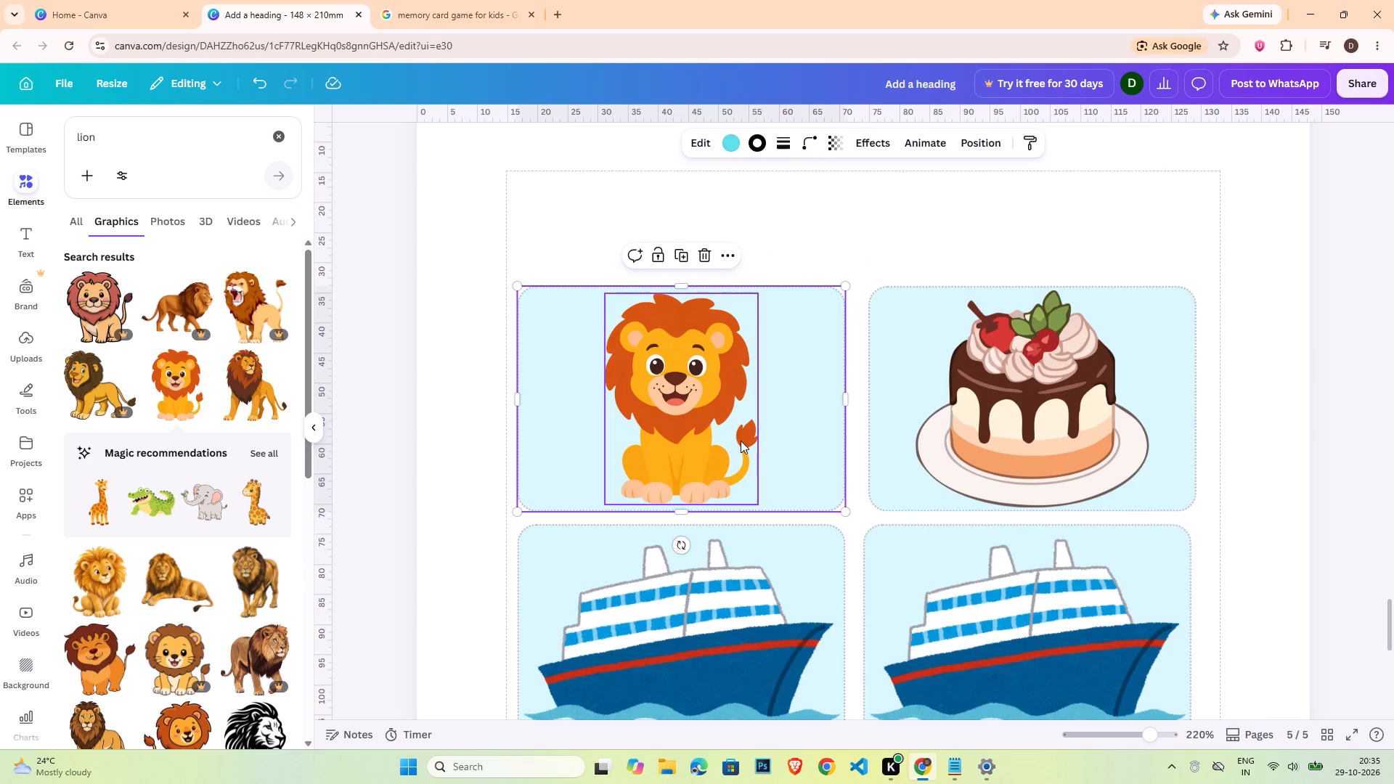
pyautogui.click(691, 361)
pyautogui.click(603, 293)
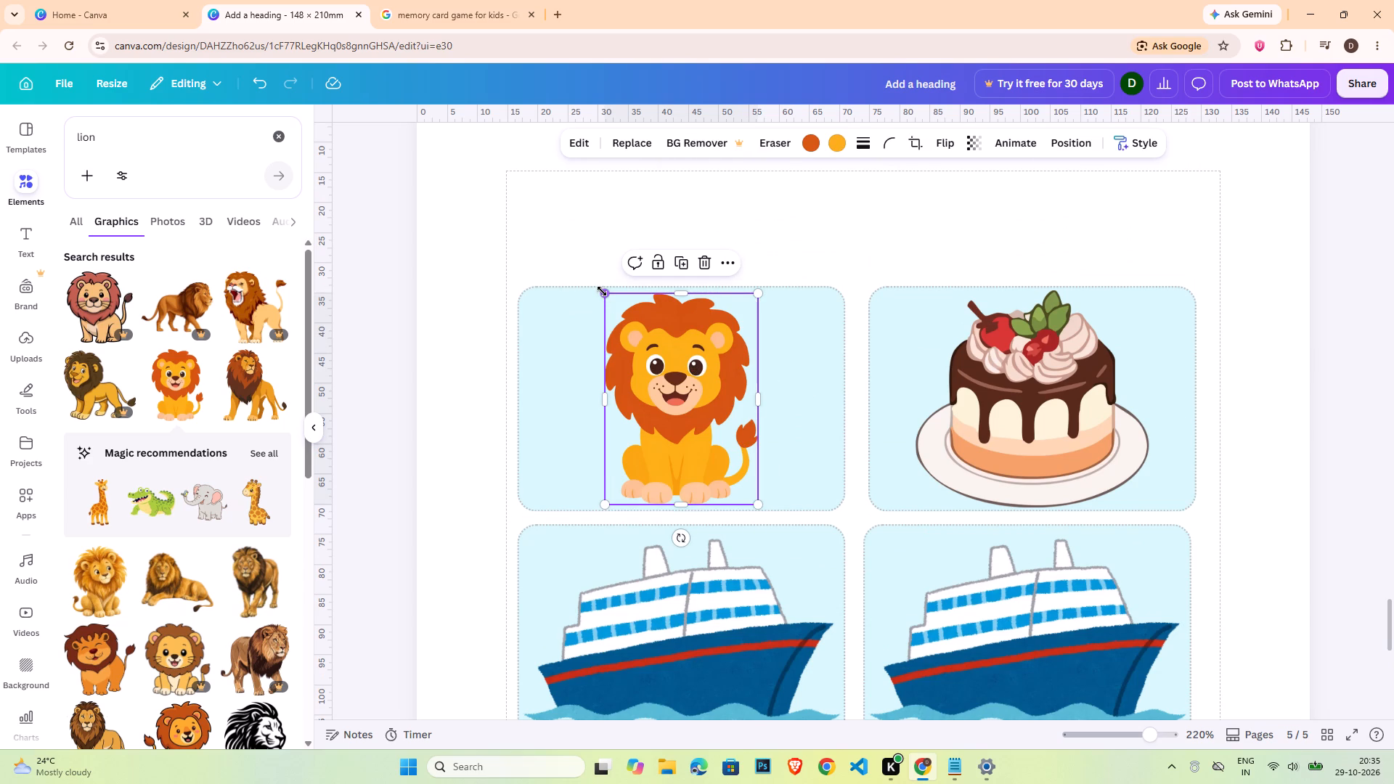
pyautogui.click(763, 503)
# Select the lion together with its card and open the position settings.
pyautogui.click(798, 454)
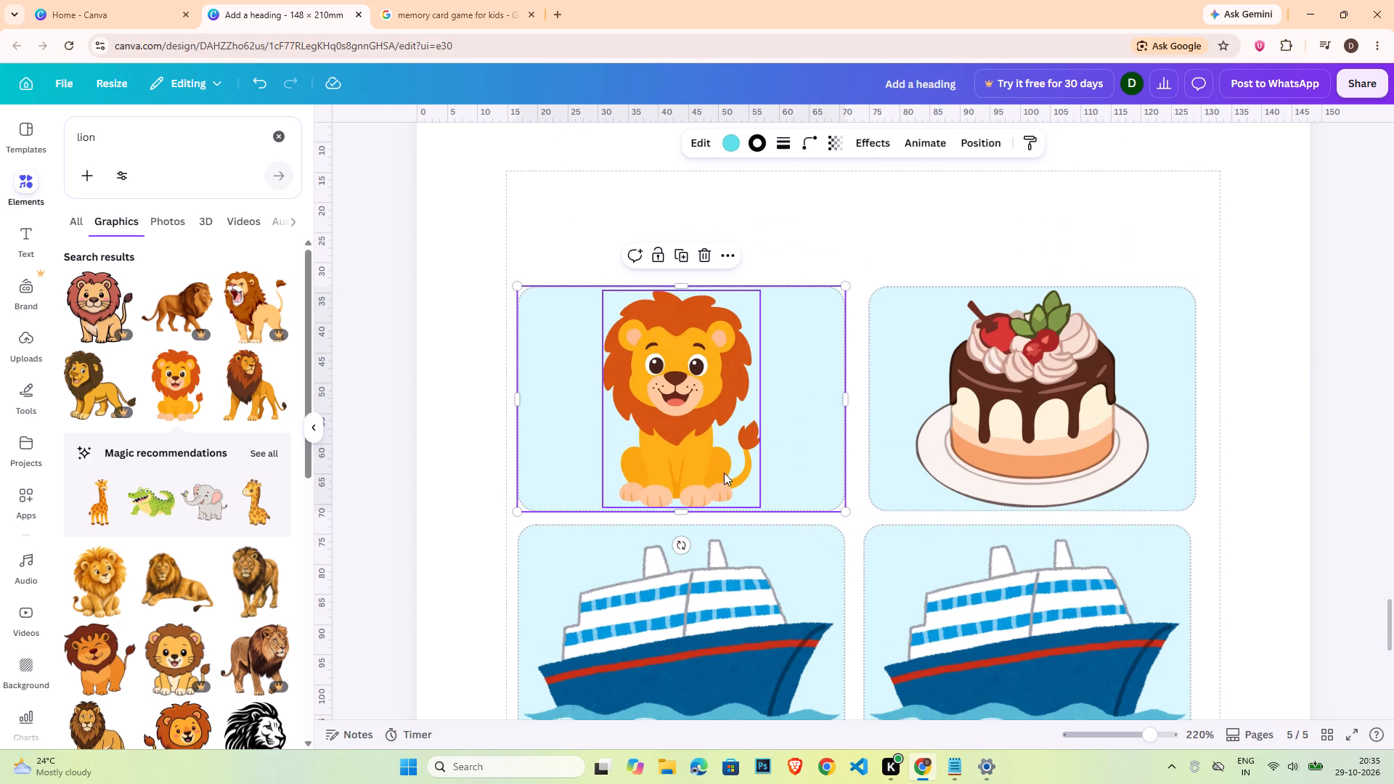
pyautogui.keyDown('shift'); pyautogui.click(714, 457); pyautogui.keyUp('shift')
pyautogui.click(1154, 131)
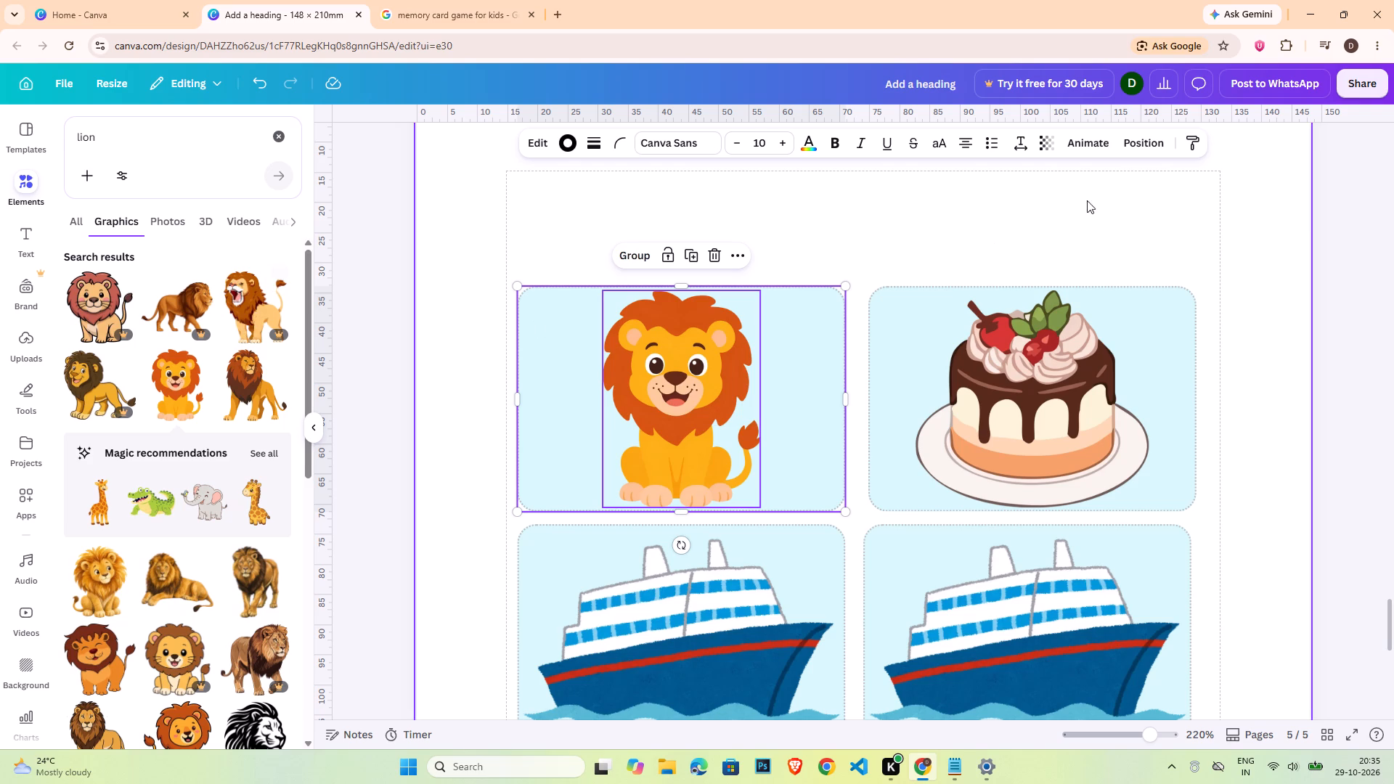
pyautogui.click(1136, 144)
pyautogui.click(888, 259)
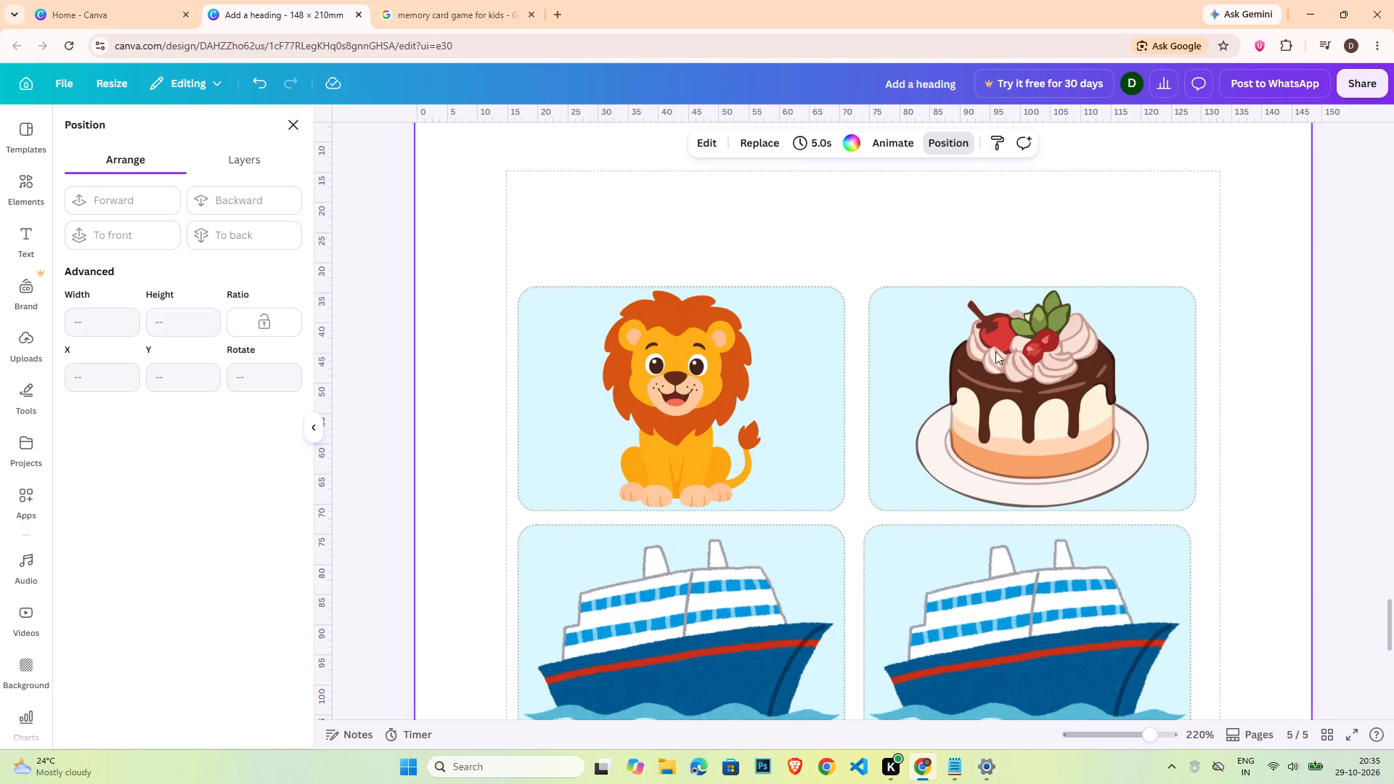
# Delete the cake picture from the first row's second card on page 5.
pyautogui.click(998, 358)
pyautogui.press('Delete')
# Copy the lion onto the first row's second card.
pyautogui.click(616, 438)
pyautogui.hotkey('ctrl', 'c')
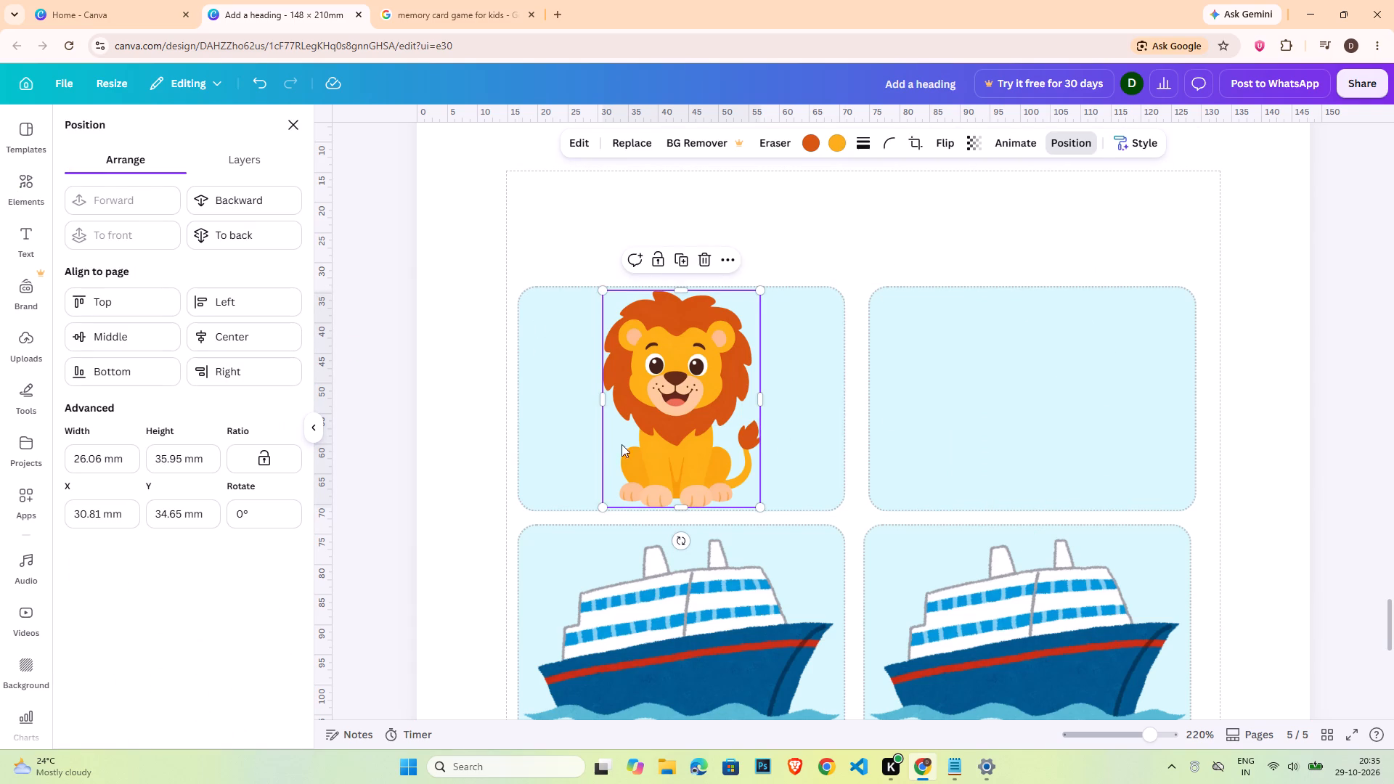
pyautogui.hotkey('ctrl', 'v')
pyautogui.moveTo(649, 447); pyautogui.dragTo(969, 421)
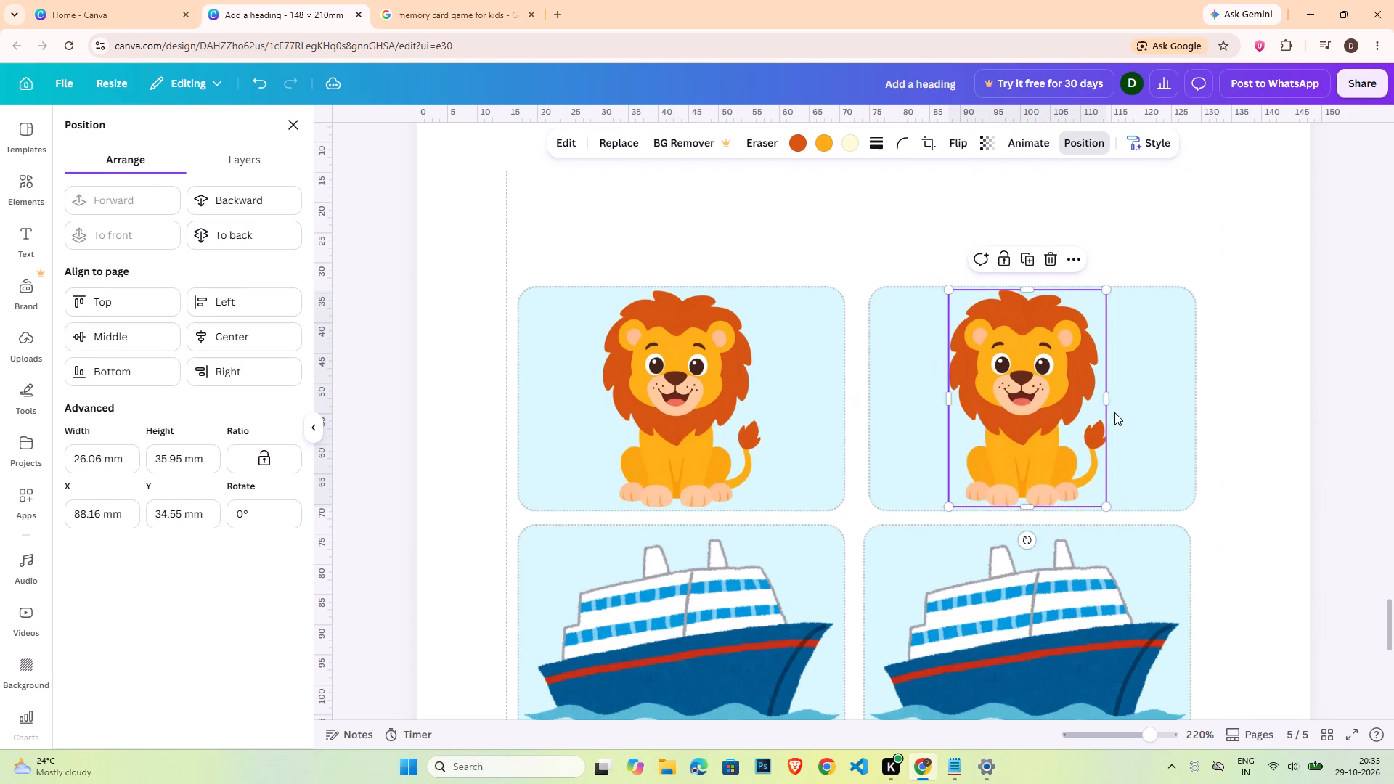
# Centre the copied lion horizontally and vertically on the first row's second card.
pyautogui.click(1114, 412)
pyautogui.click(1159, 406)
pyautogui.keyDown('shift'); pyautogui.click(999, 421); pyautogui.keyUp('shift')
pyautogui.click(263, 338)
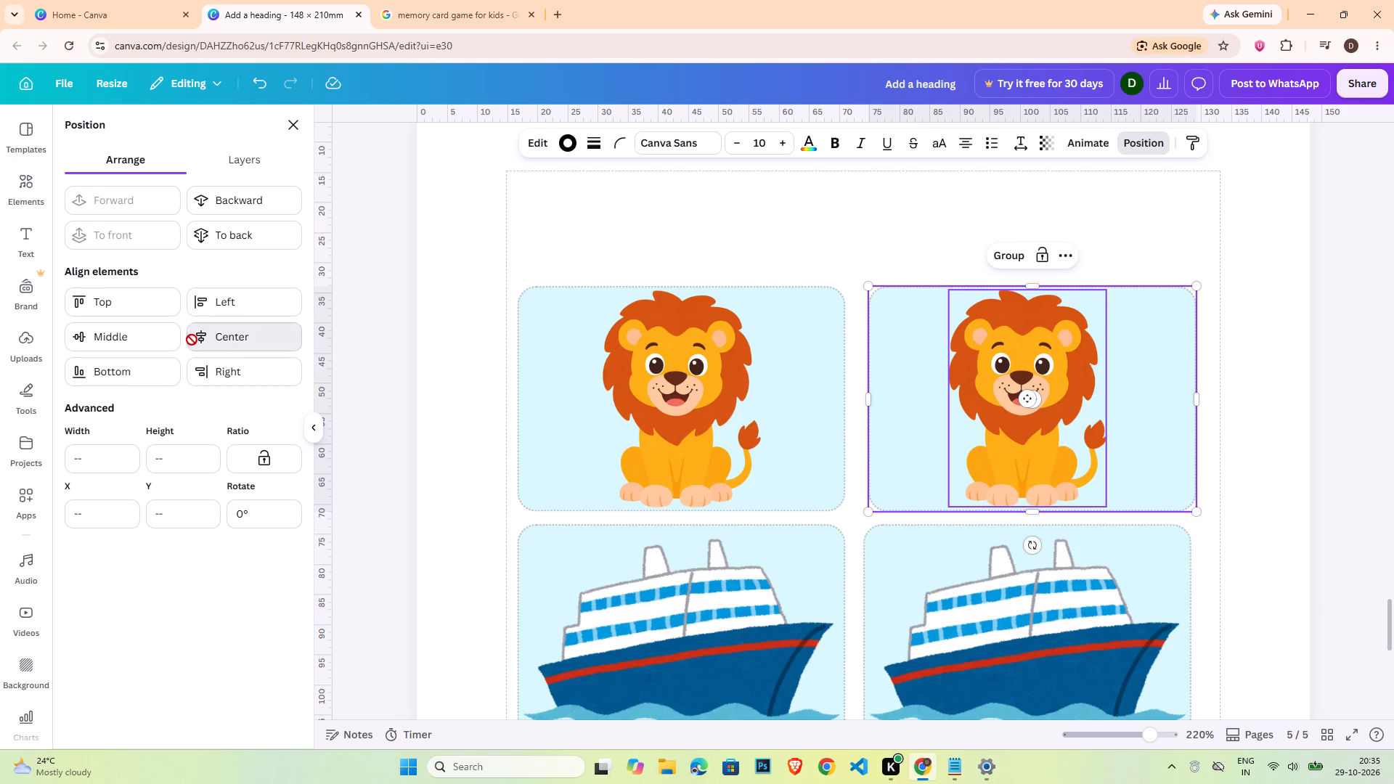
pyautogui.click(148, 338)
pyautogui.doubleClick(1303, 377)
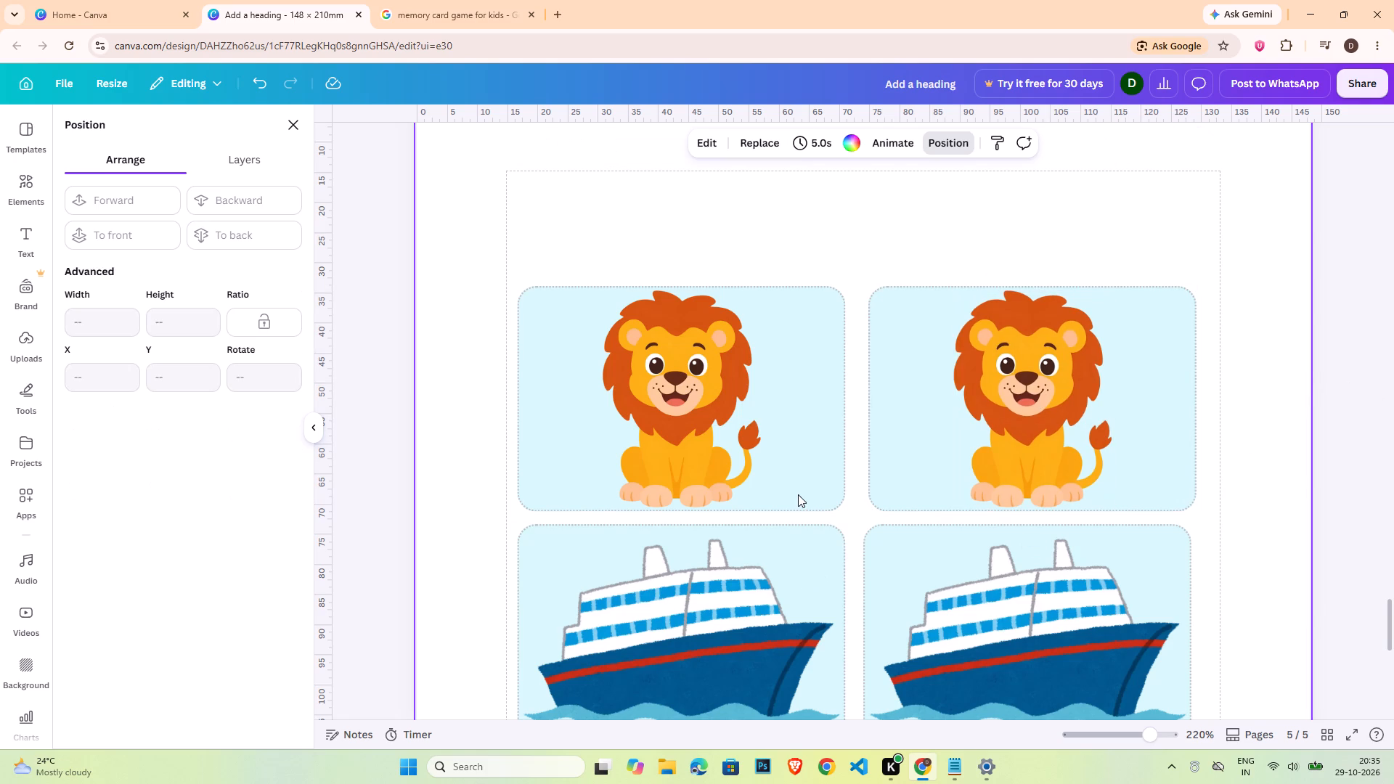
# Search the graphics for "banana".
pyautogui.click(9, 190)
pyautogui.doubleClick(152, 144)
pyautogui.press('b')
pyautogui.press('a')
pyautogui.press('n')
pyautogui.press('a')
pyautogui.press('n')
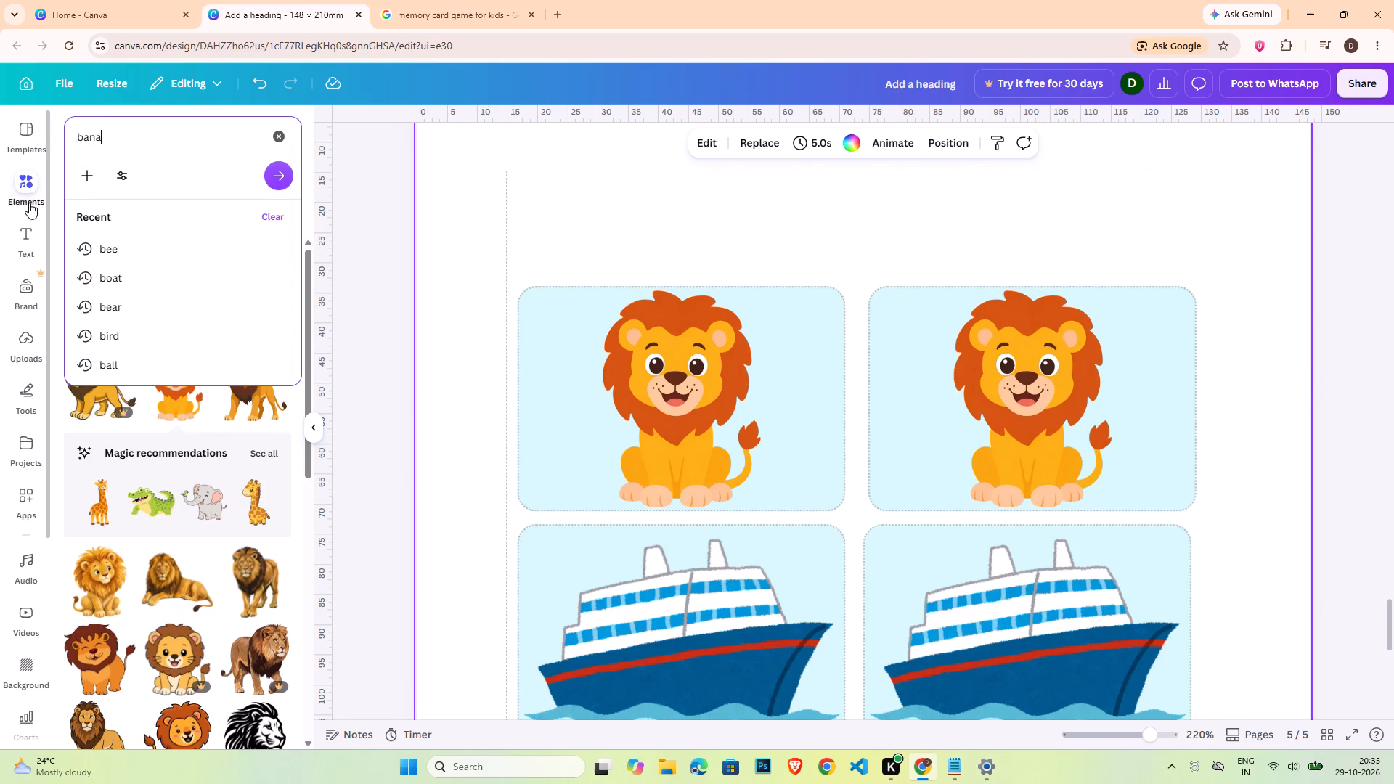
pyautogui.press('a')
pyautogui.press('Return')
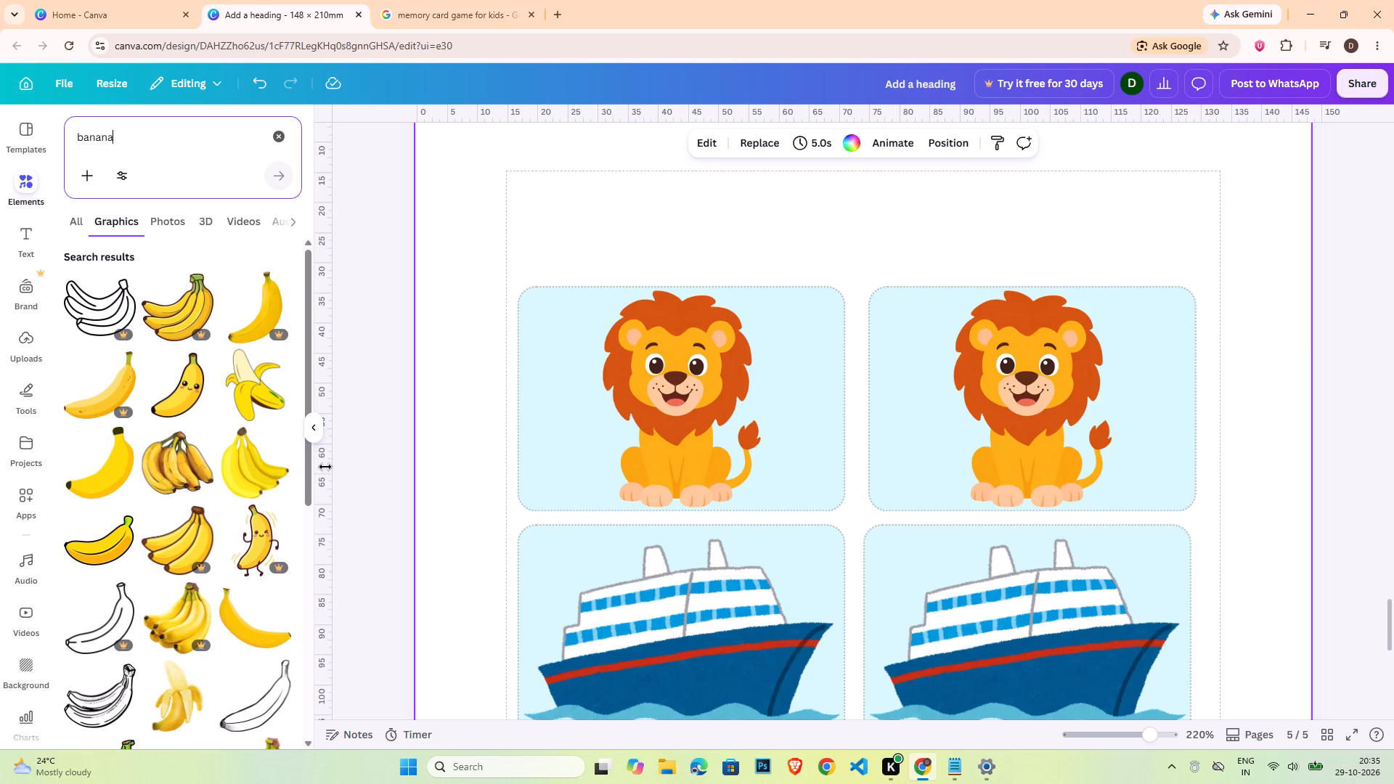
# Look through the banana graphics for a cartoon banana that suits the memory cards.
pyautogui.scroll(-7, 281, 479)
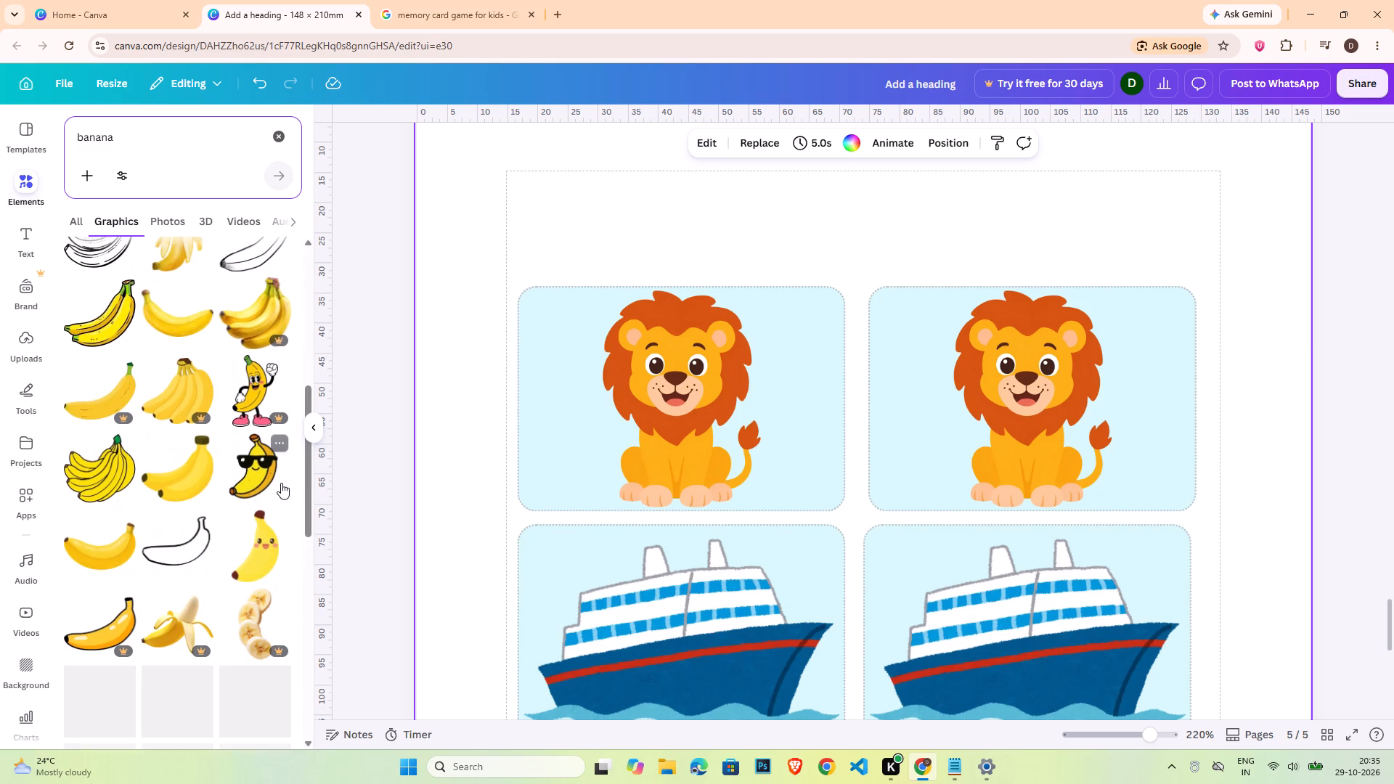
pyautogui.scroll(-3, 281, 483)
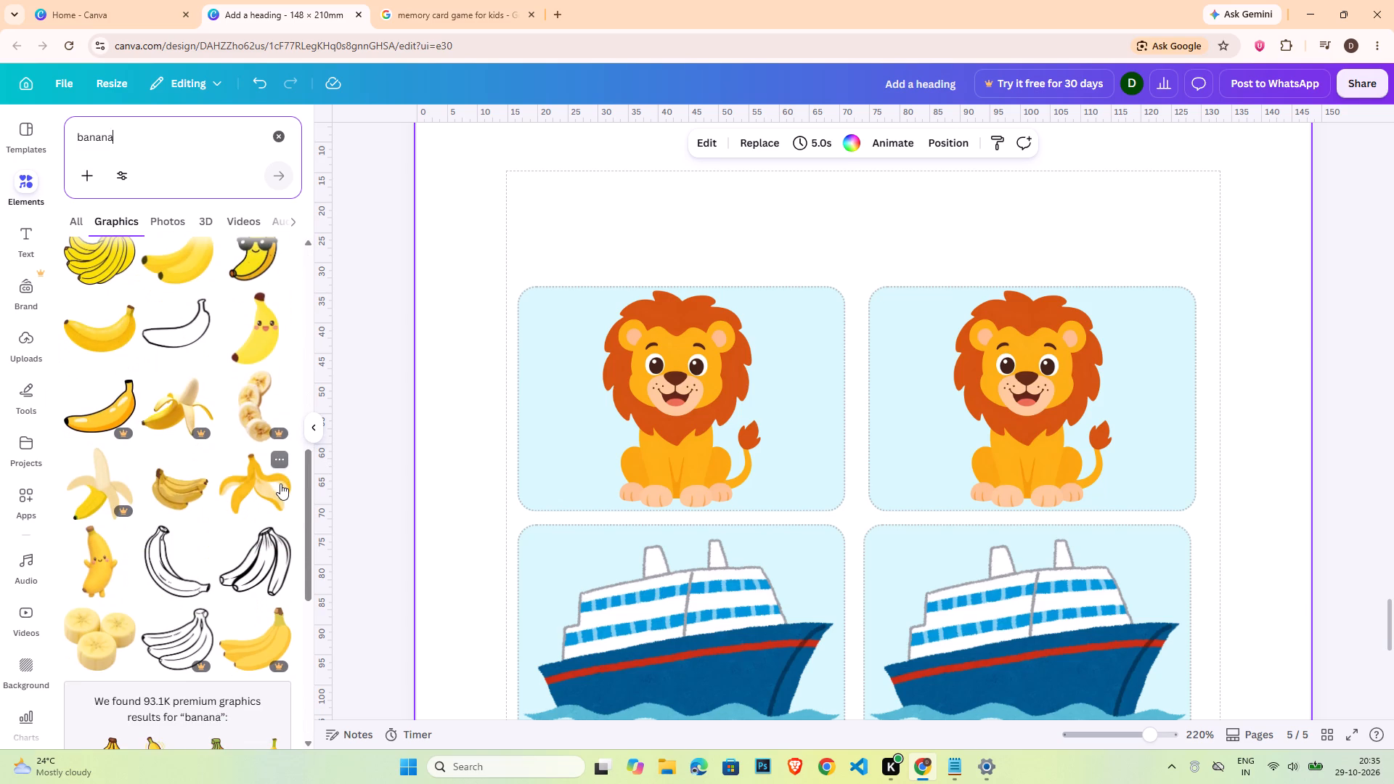
pyautogui.scroll(-4, 175, 529)
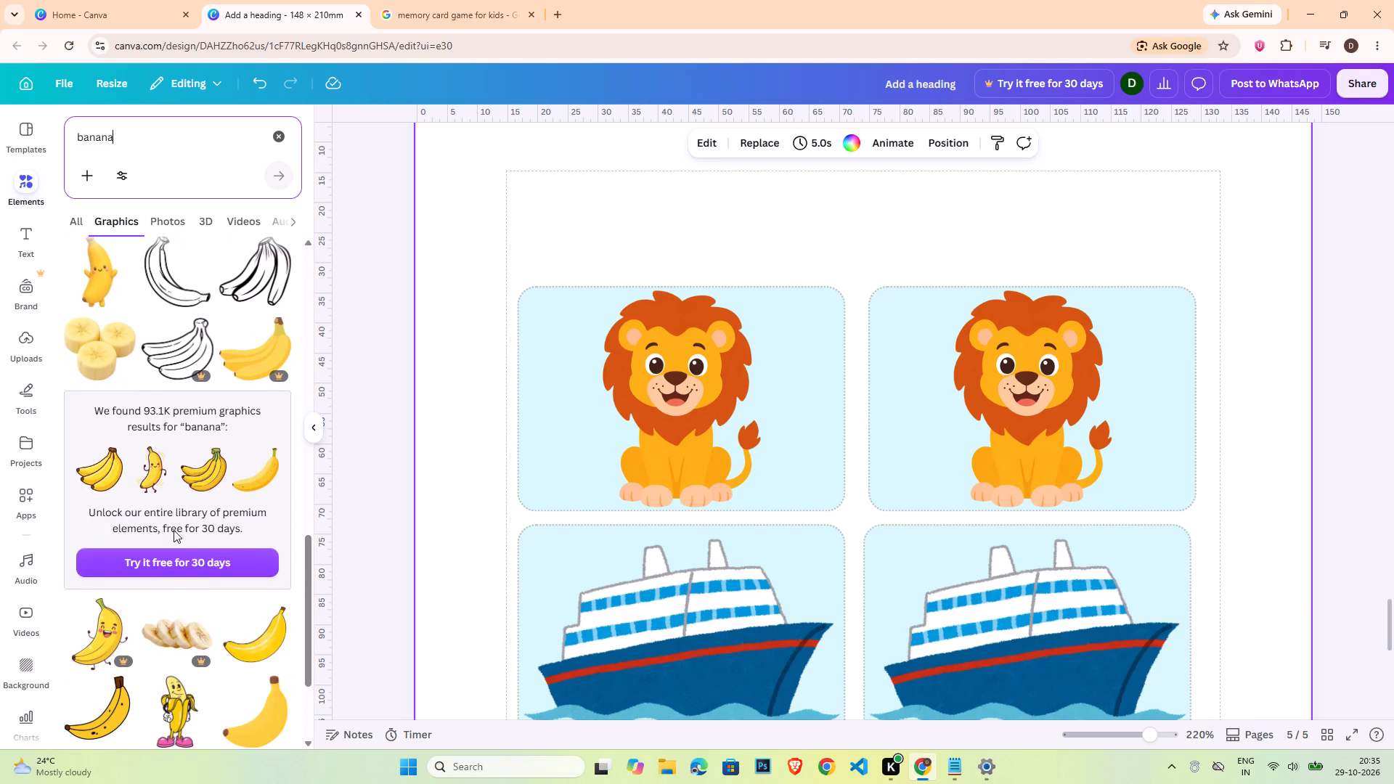
pyautogui.scroll(-4, 174, 530)
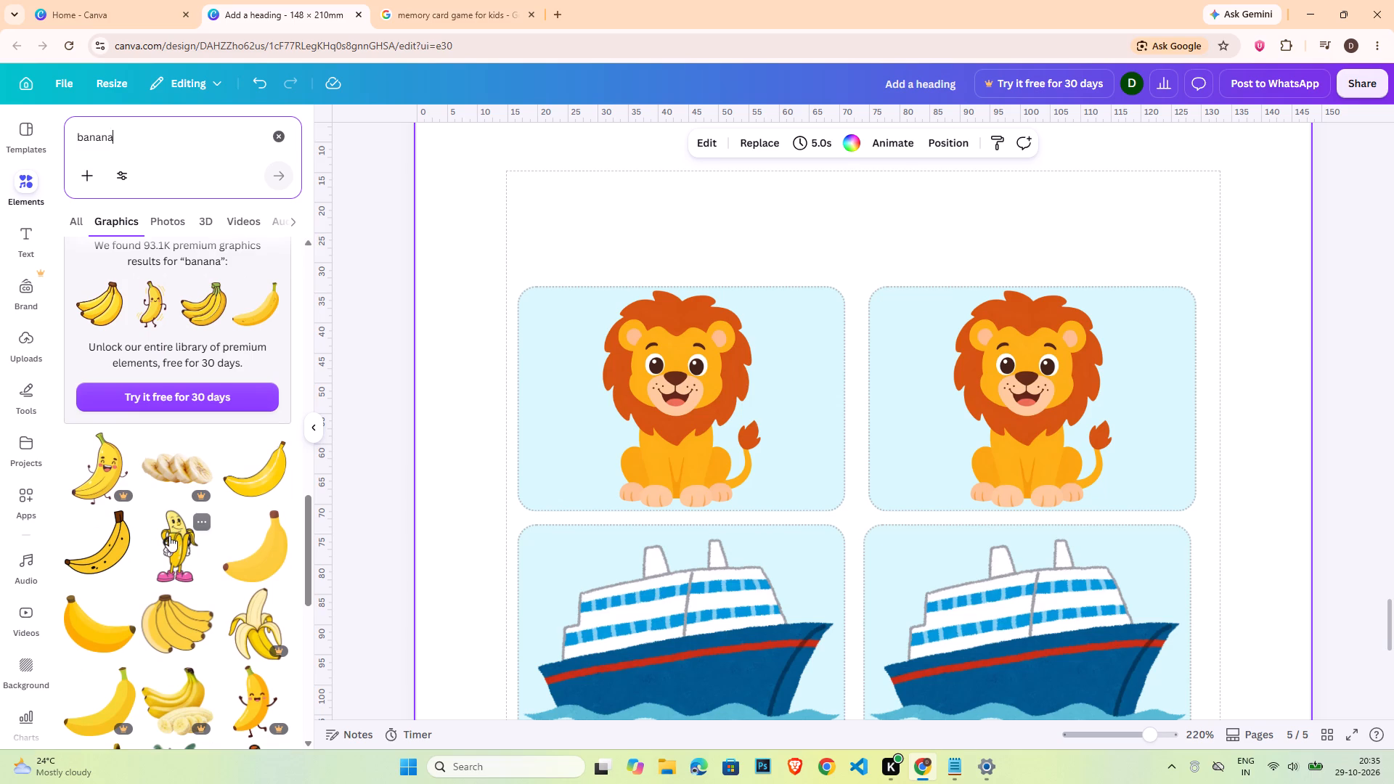
pyautogui.scroll(-4, 169, 536)
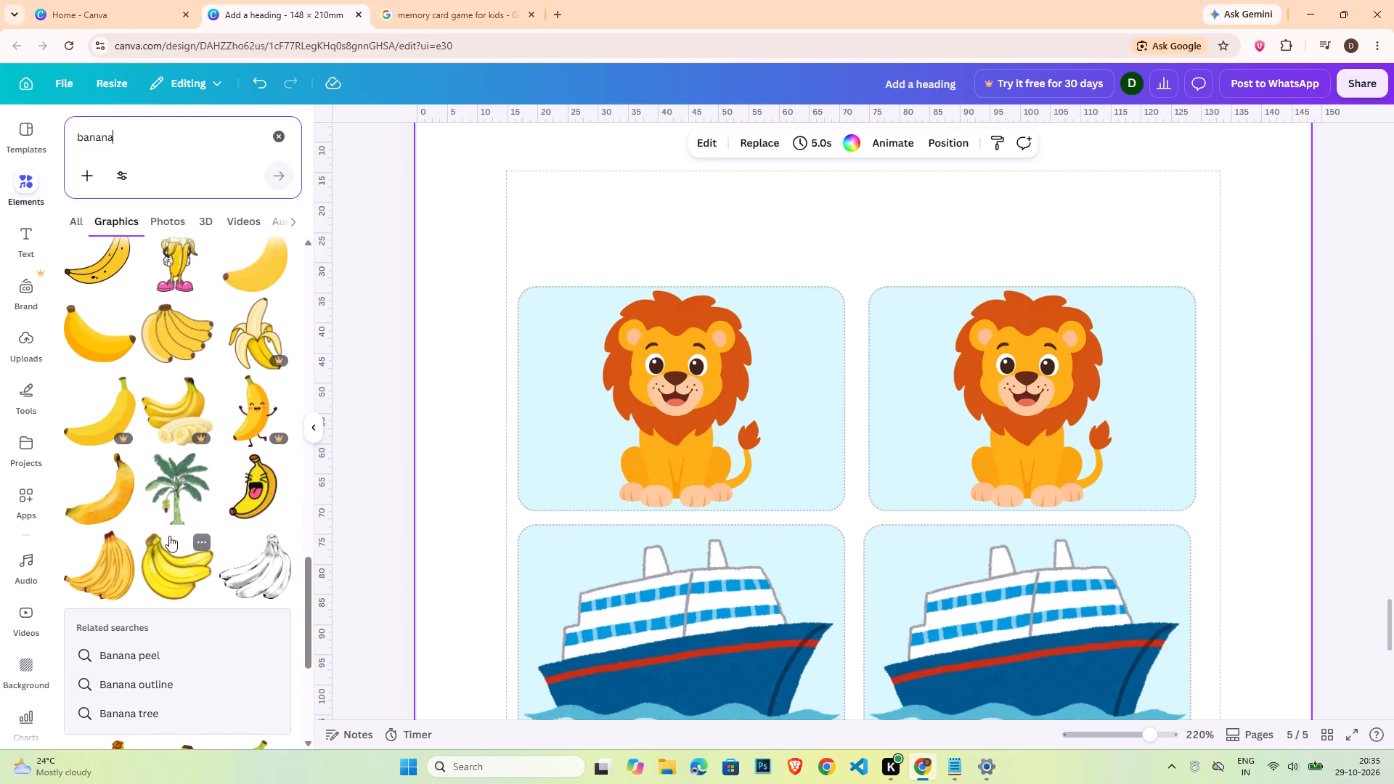
# Delete the ship pictures from both second-row cards on page 5.
pyautogui.click(755, 590)
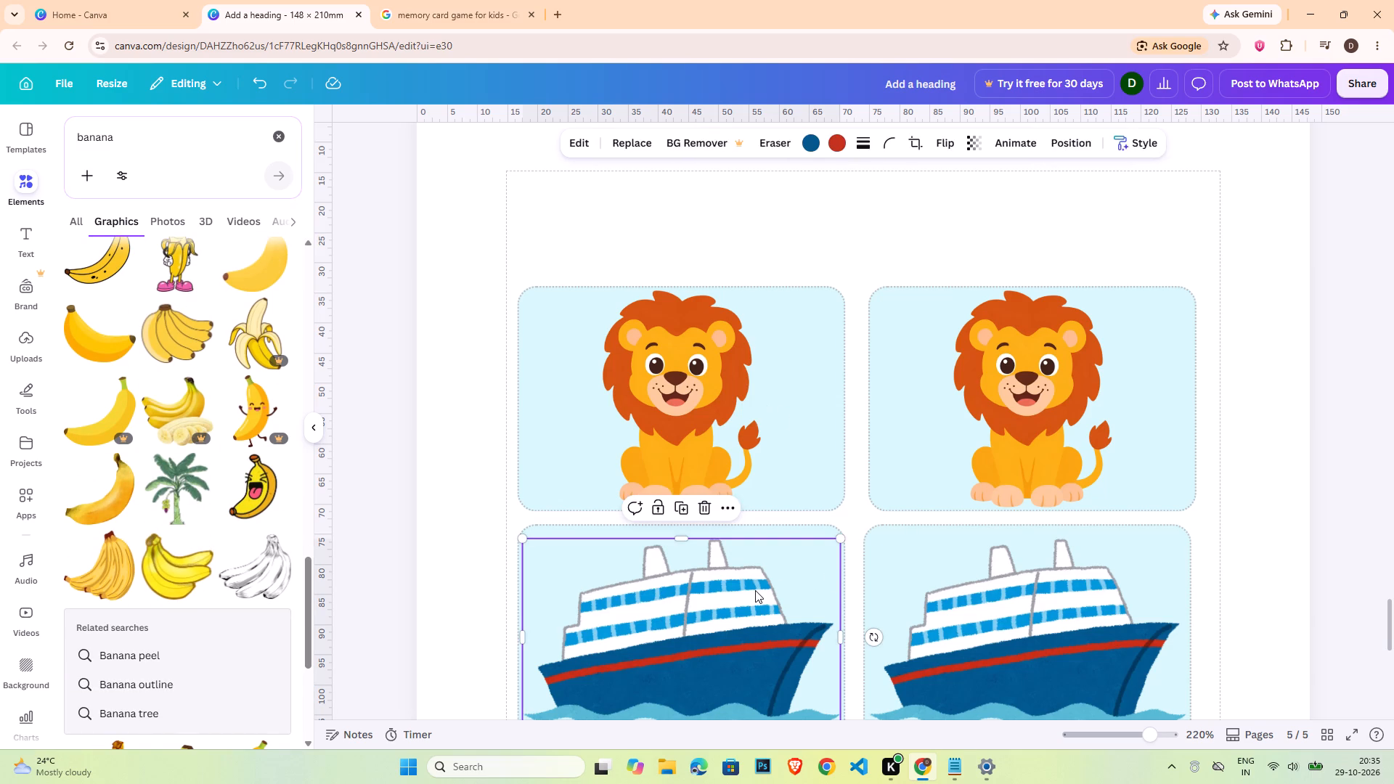
pyautogui.press('Delete')
pyautogui.click(1024, 619)
pyautogui.press('Delete')
# Place the laughing banana graphic on the second row's first card, shrunk to about 29 × 40 mm to fit.
pyautogui.scroll(-2, 667, 526)
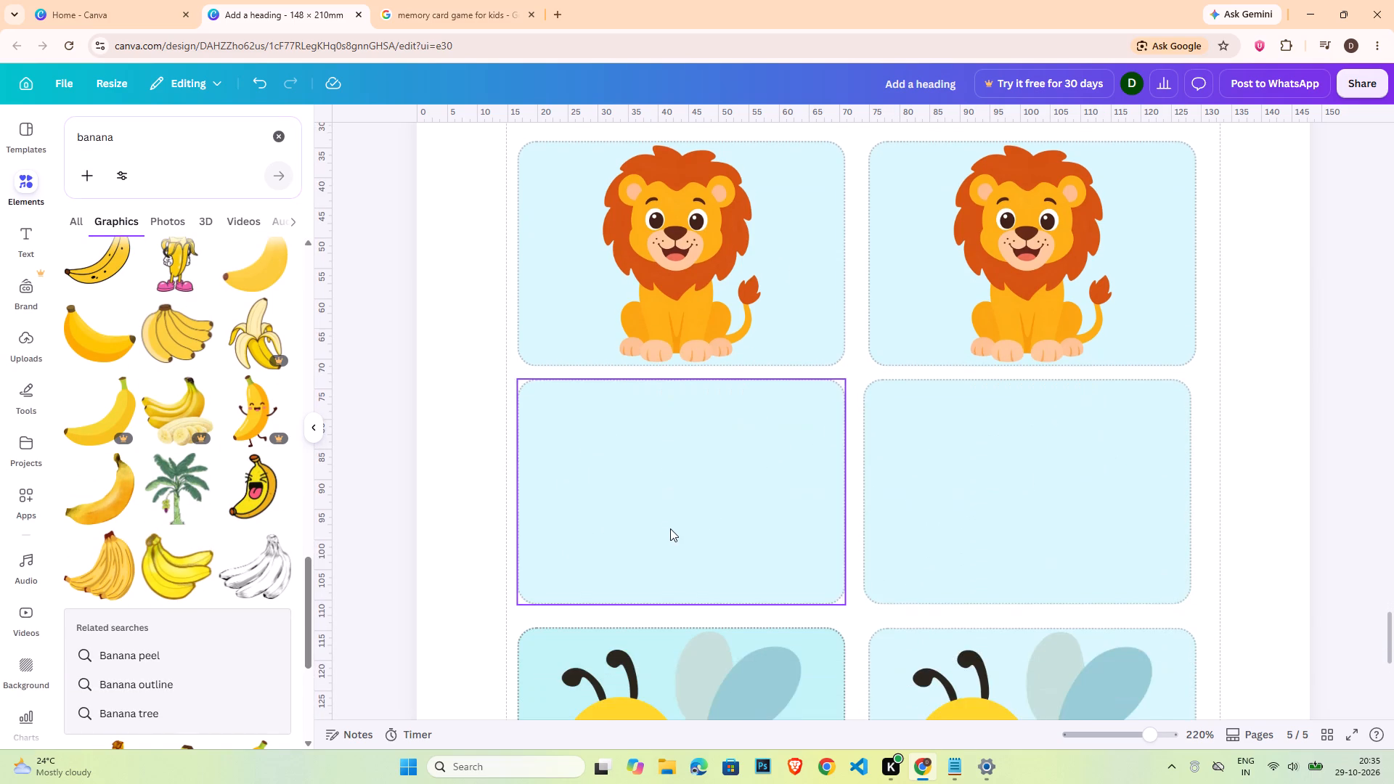
pyautogui.scroll(-1, 671, 529)
pyautogui.moveTo(249, 487); pyautogui.dragTo(585, 343)
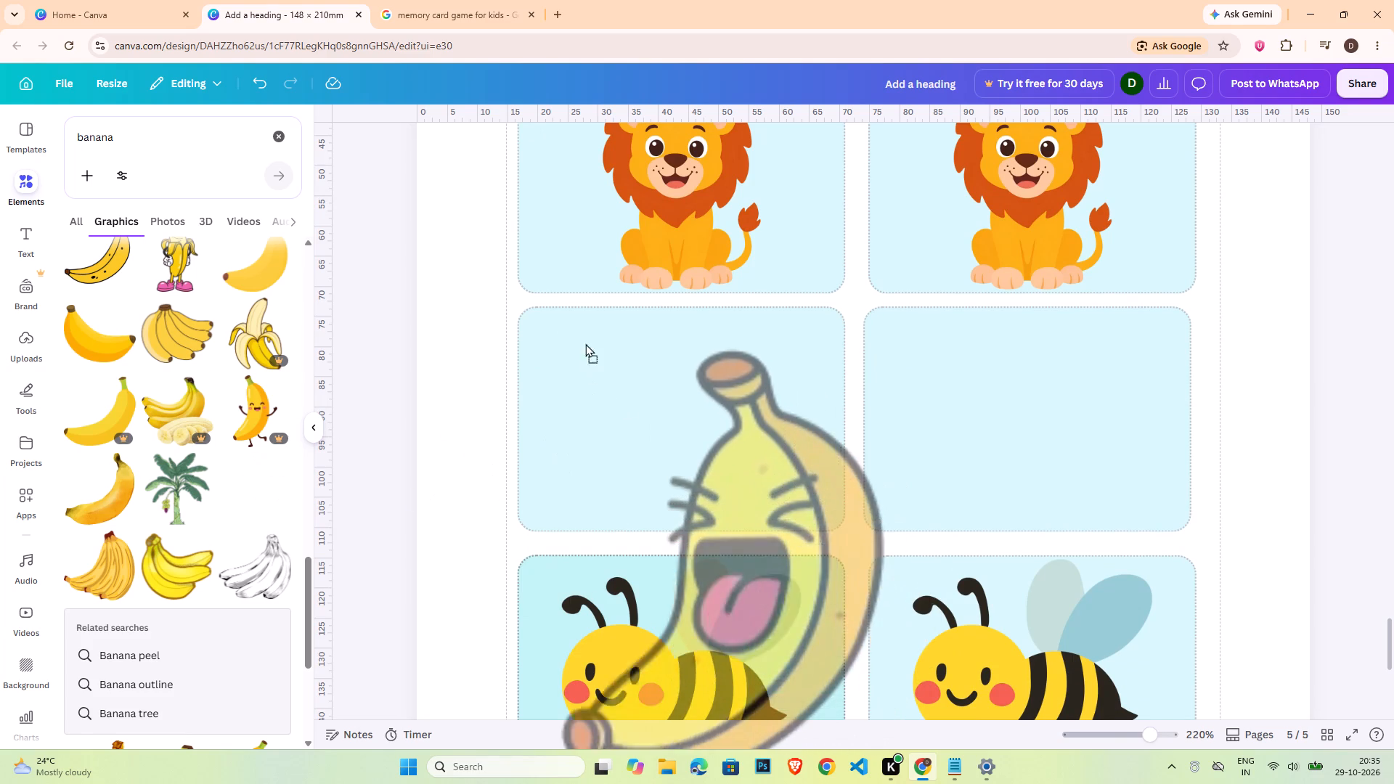
pyautogui.moveTo(585, 343); pyautogui.dragTo(595, 258)
pyautogui.moveTo(740, 422); pyautogui.dragTo(730, 417)
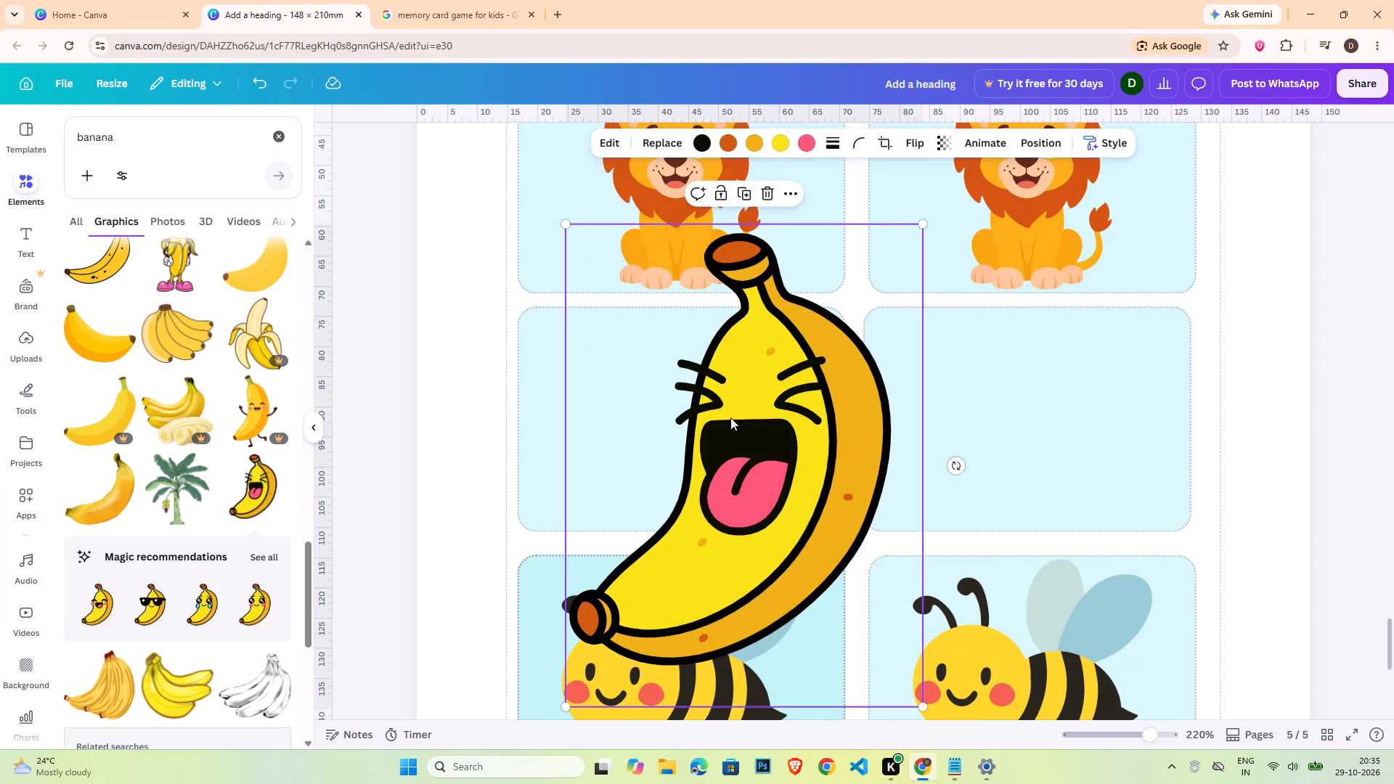
pyautogui.moveTo(730, 417); pyautogui.dragTo(662, 499)
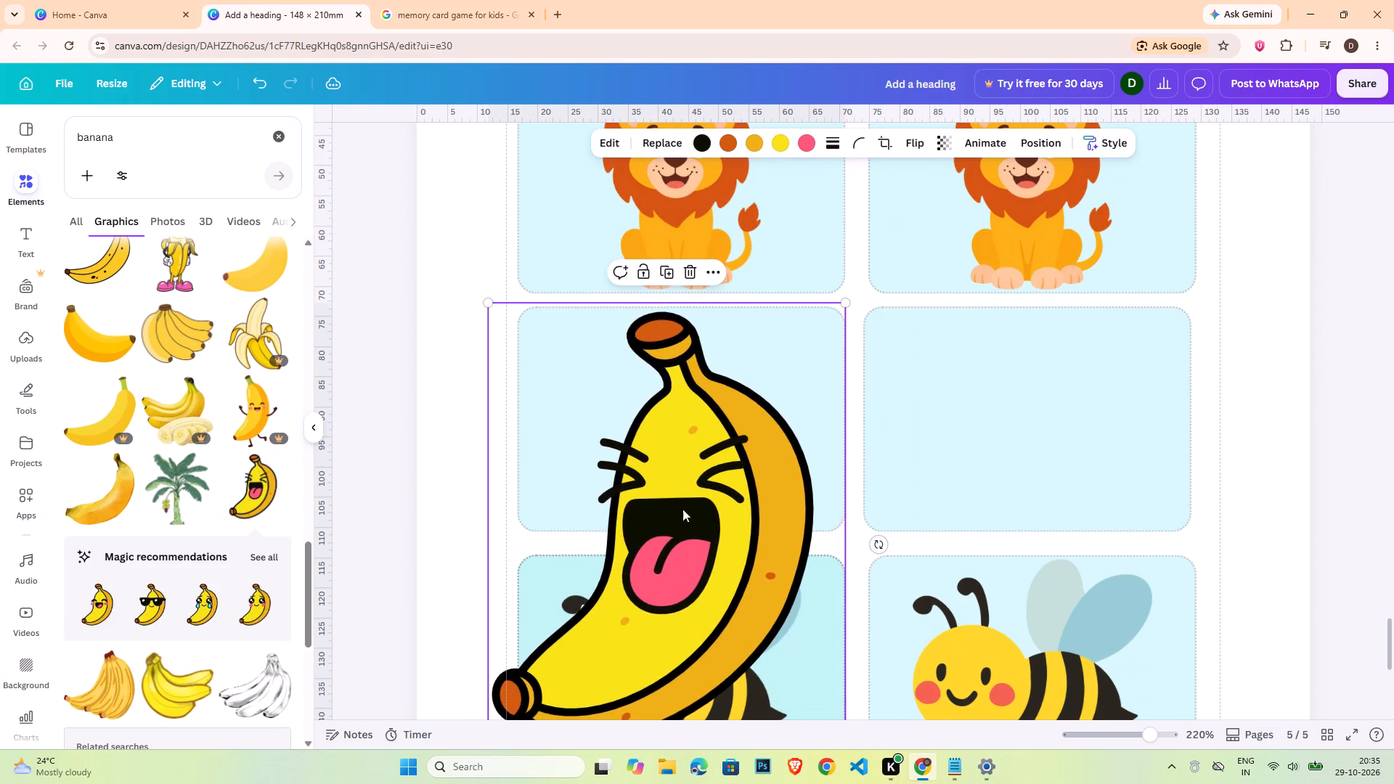
pyautogui.scroll(-4, 733, 525)
pyautogui.moveTo(492, 494); pyautogui.dragTo(624, 227)
pyautogui.scroll(3, 881, 362)
pyautogui.moveTo(782, 351); pyautogui.dragTo(727, 354)
pyautogui.moveTo(791, 233); pyautogui.dragTo(783, 238)
pyautogui.moveTo(725, 316); pyautogui.dragTo(720, 306)
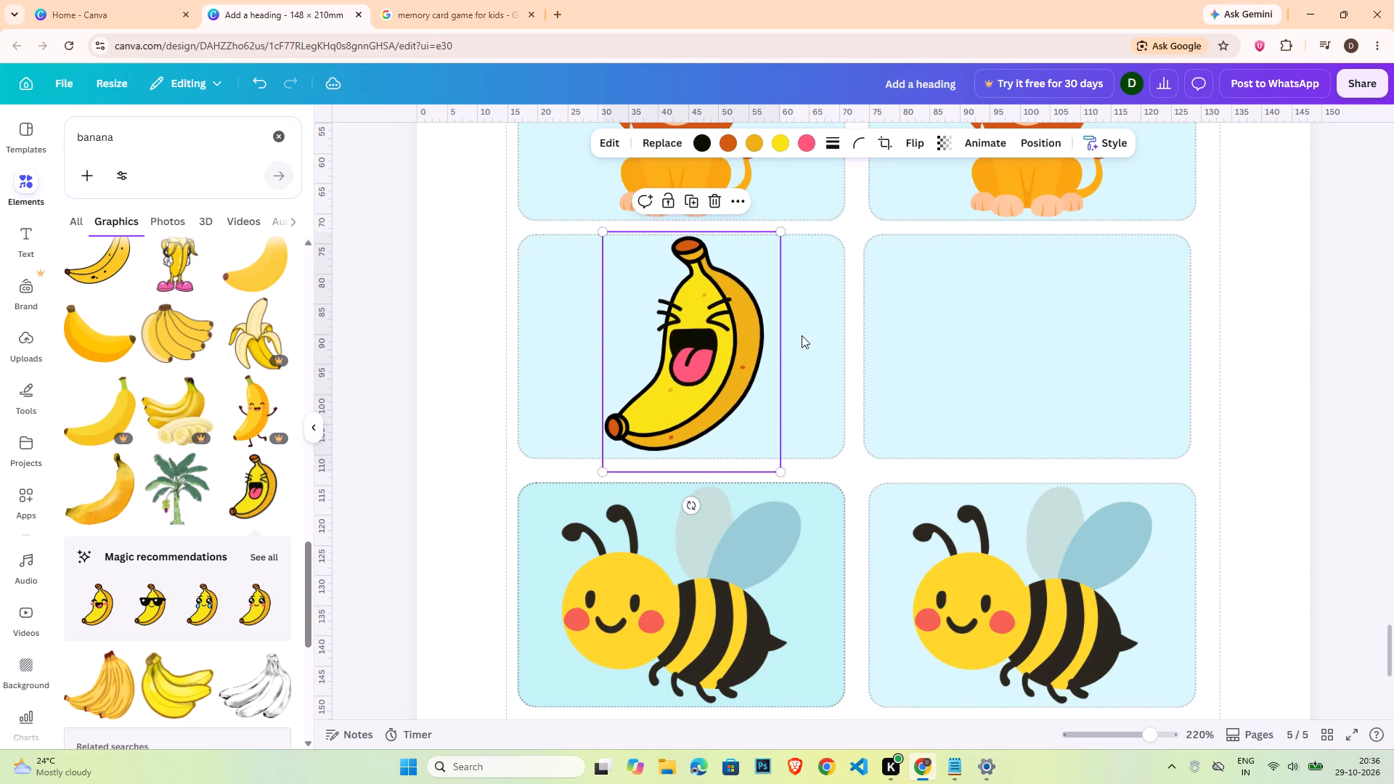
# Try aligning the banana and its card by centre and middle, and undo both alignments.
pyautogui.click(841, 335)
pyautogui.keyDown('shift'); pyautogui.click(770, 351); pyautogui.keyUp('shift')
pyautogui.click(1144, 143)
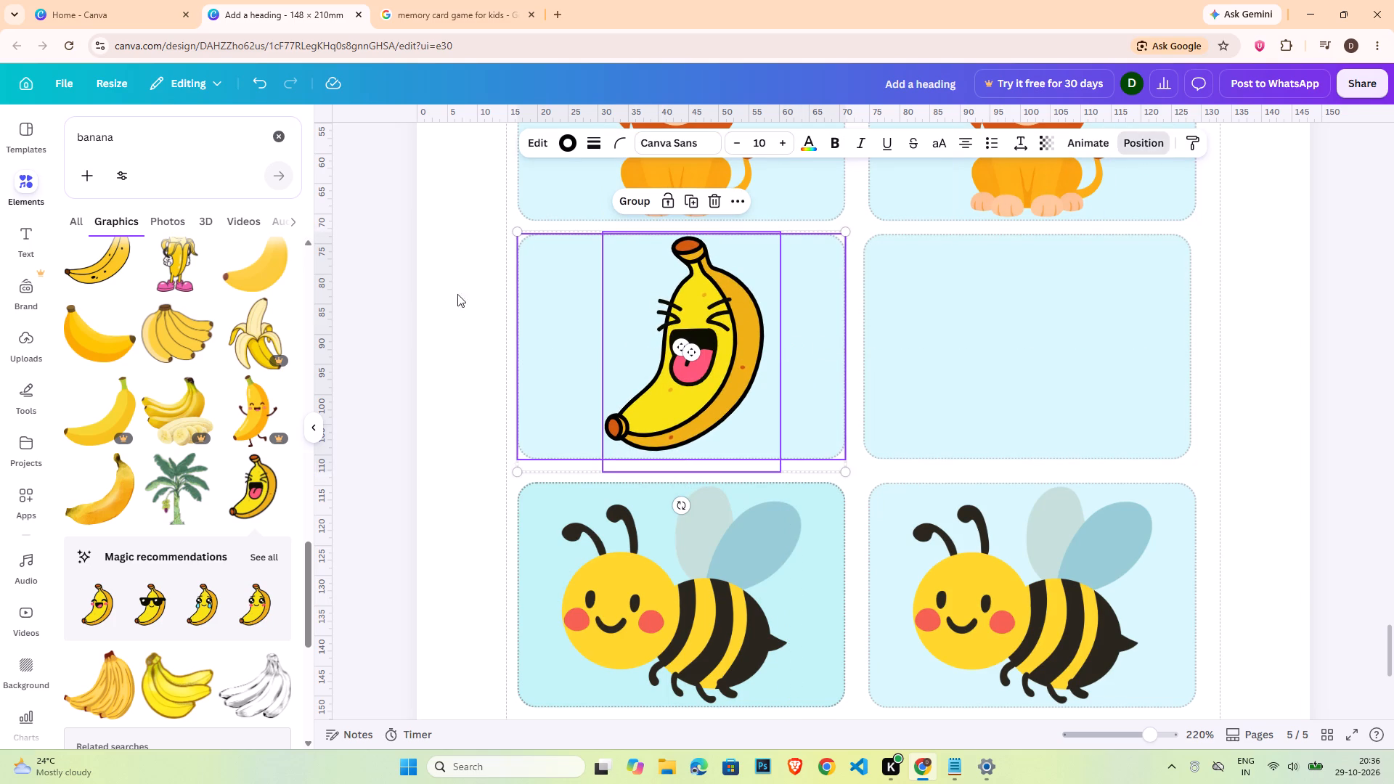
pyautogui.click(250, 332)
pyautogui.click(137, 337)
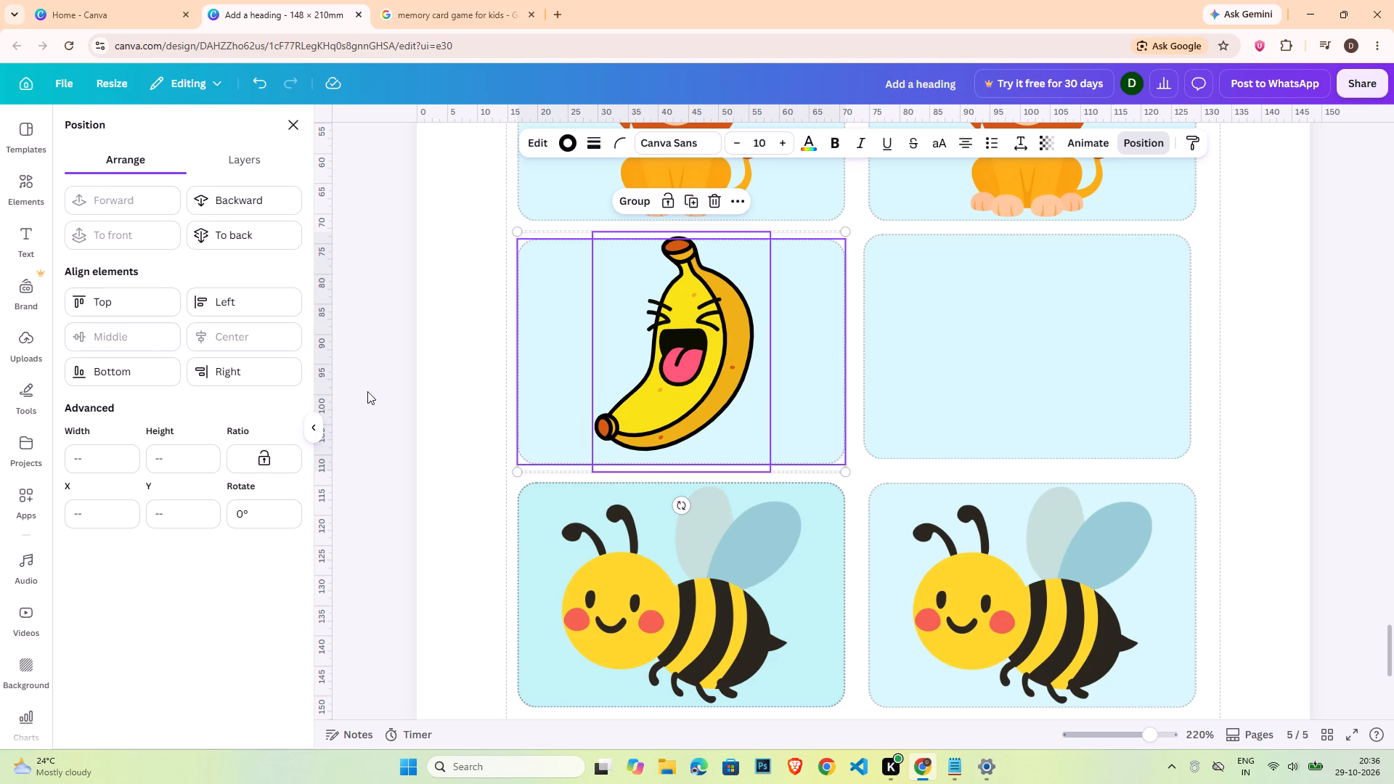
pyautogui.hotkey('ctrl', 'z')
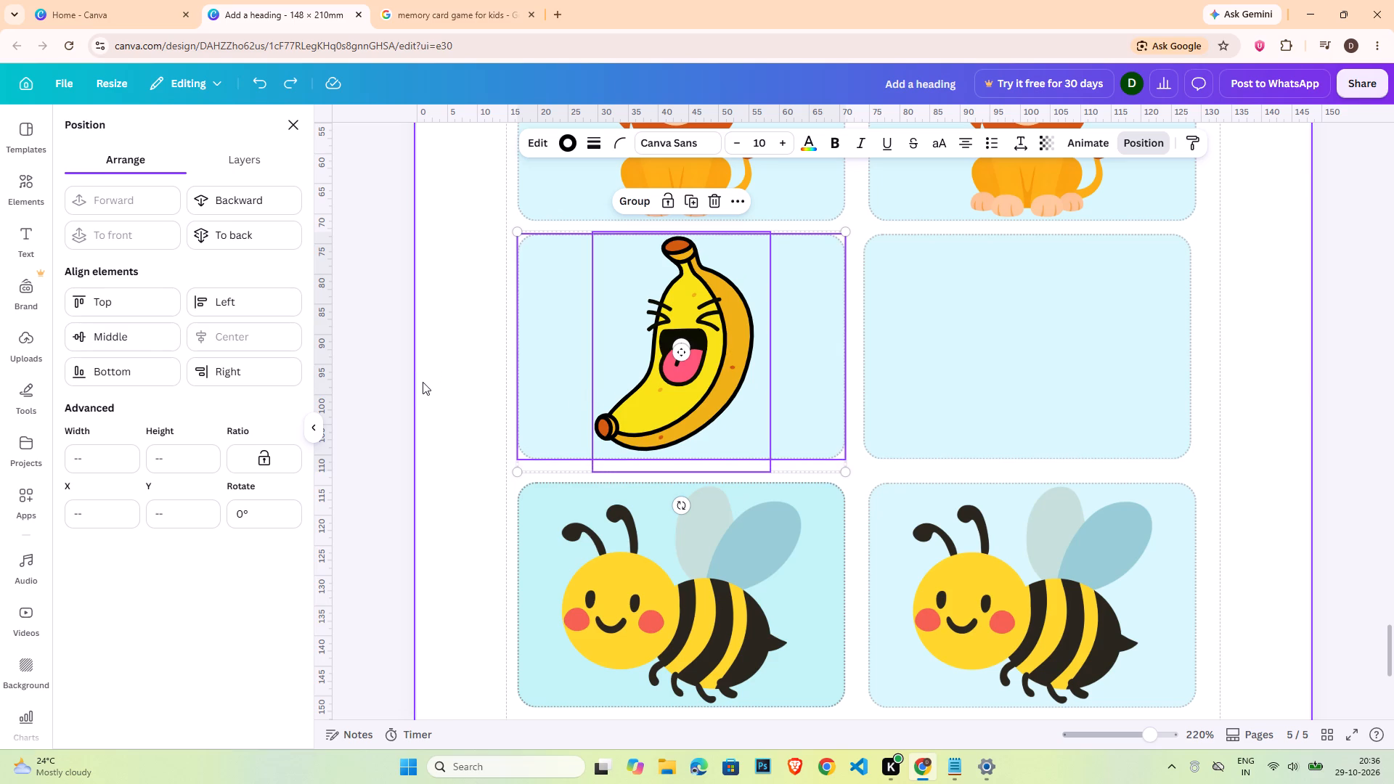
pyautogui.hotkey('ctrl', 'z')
# Align the banana and the second row's first card to each other horizontally and vertically.
pyautogui.click(412, 395)
pyautogui.click(640, 332)
pyautogui.click(396, 354)
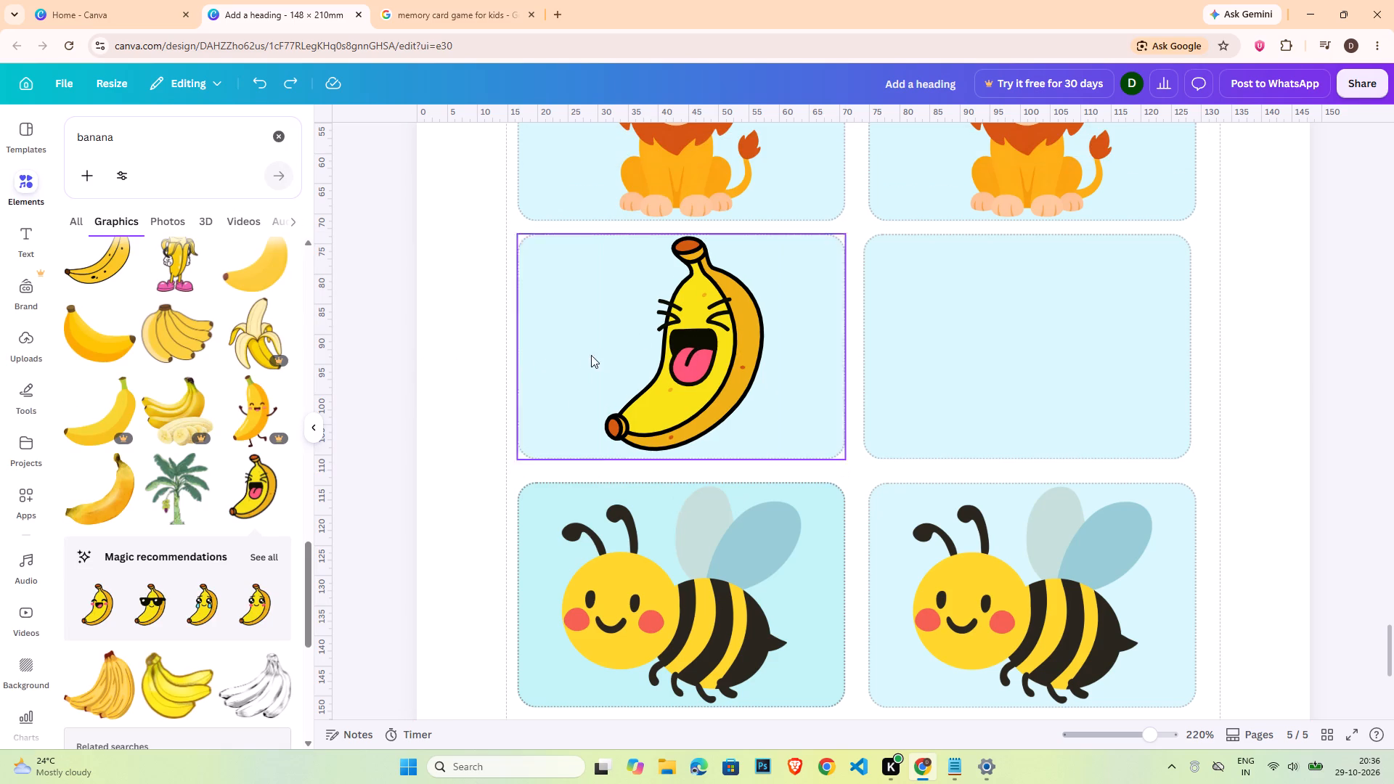
pyautogui.click(614, 350)
pyautogui.keyDown('shift'); pyautogui.click(555, 356); pyautogui.keyUp('shift')
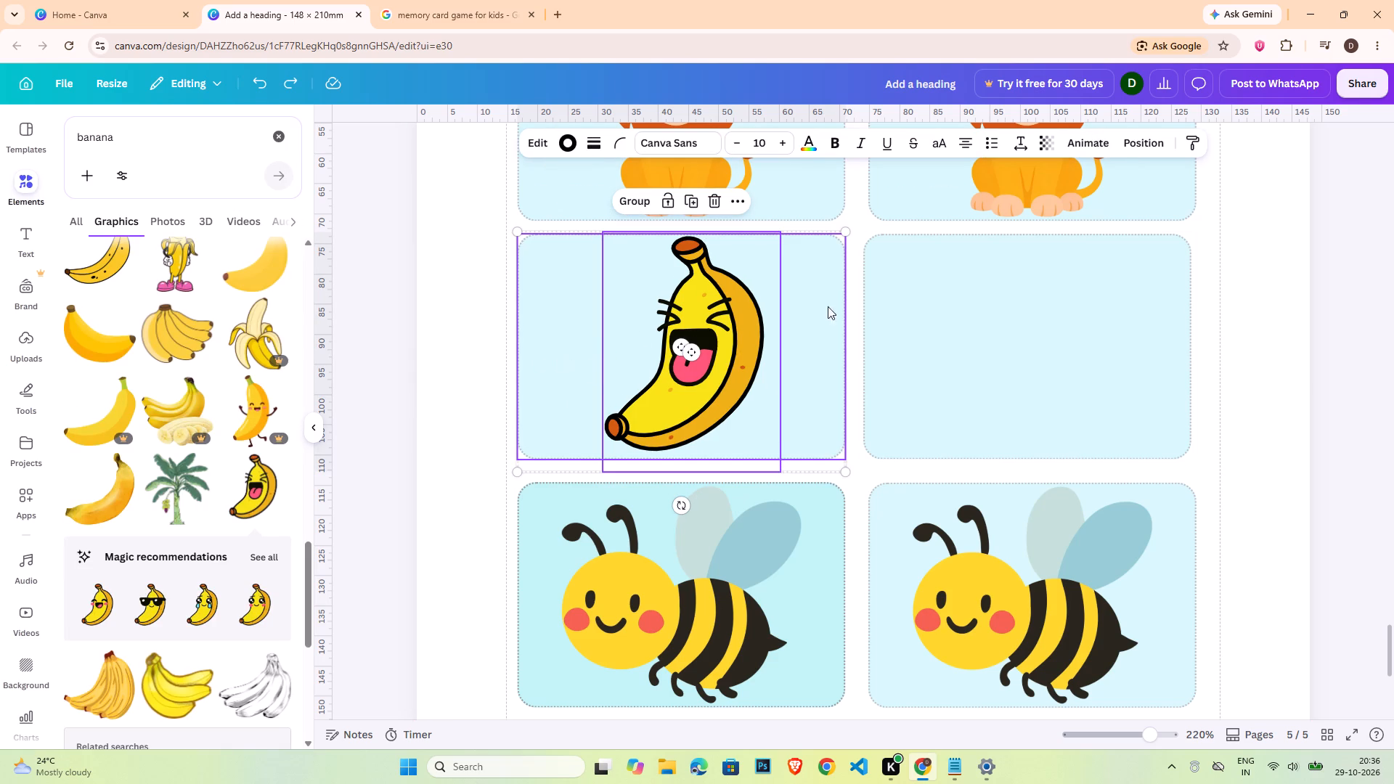
pyautogui.click(1138, 136)
pyautogui.click(282, 332)
pyautogui.click(91, 339)
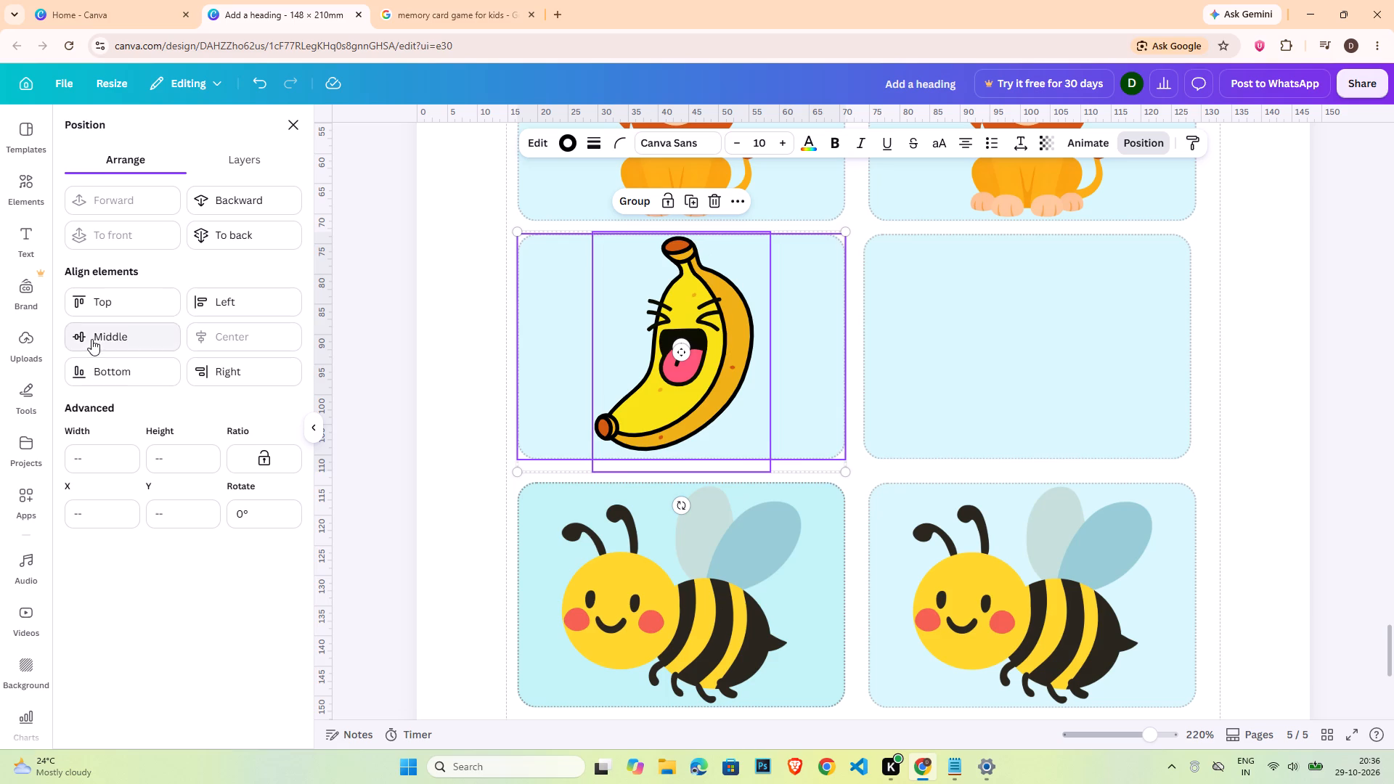
# Move the banana slightly down to a Y position of 74.25 mm, level with the top of its card.
pyautogui.click(460, 380)
pyautogui.click(455, 380)
pyautogui.moveTo(738, 348); pyautogui.dragTo(736, 361)
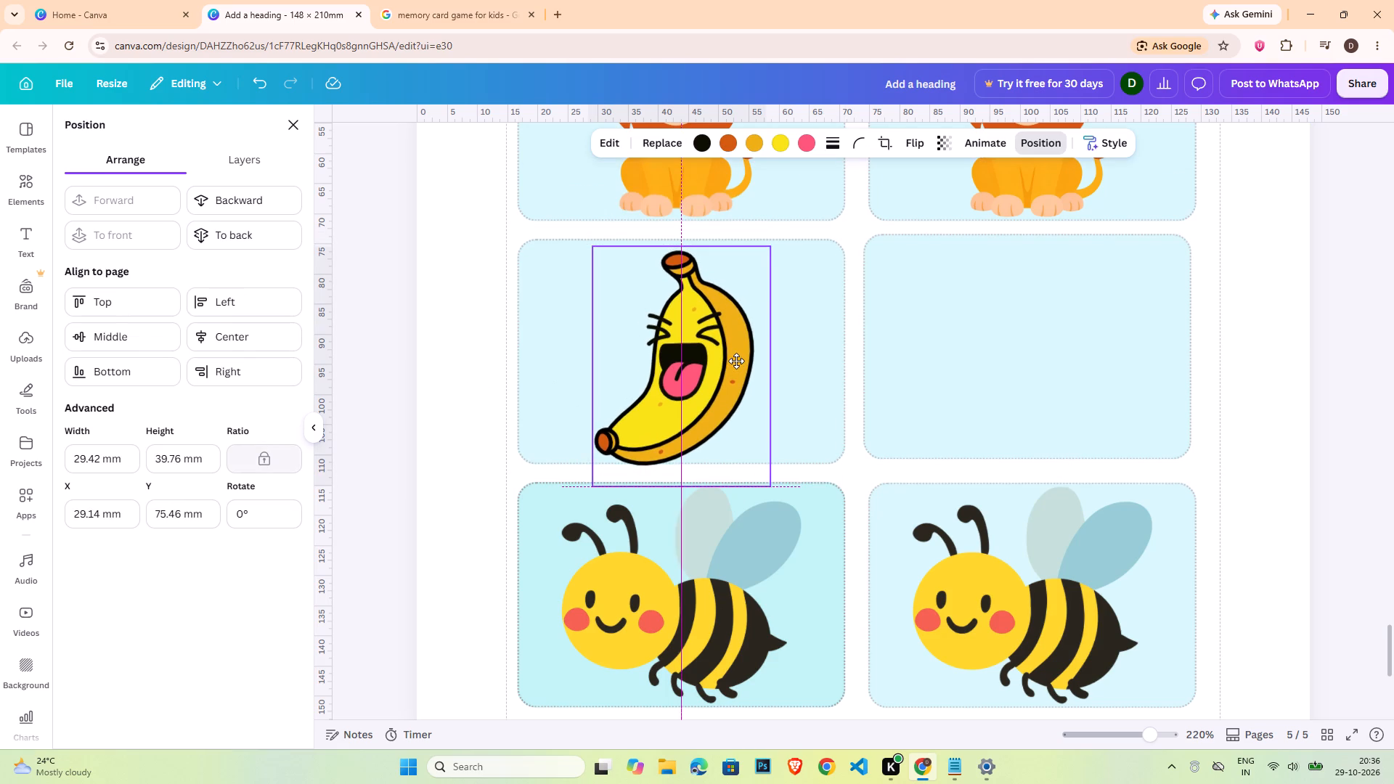
pyautogui.moveTo(736, 361); pyautogui.dragTo(743, 358)
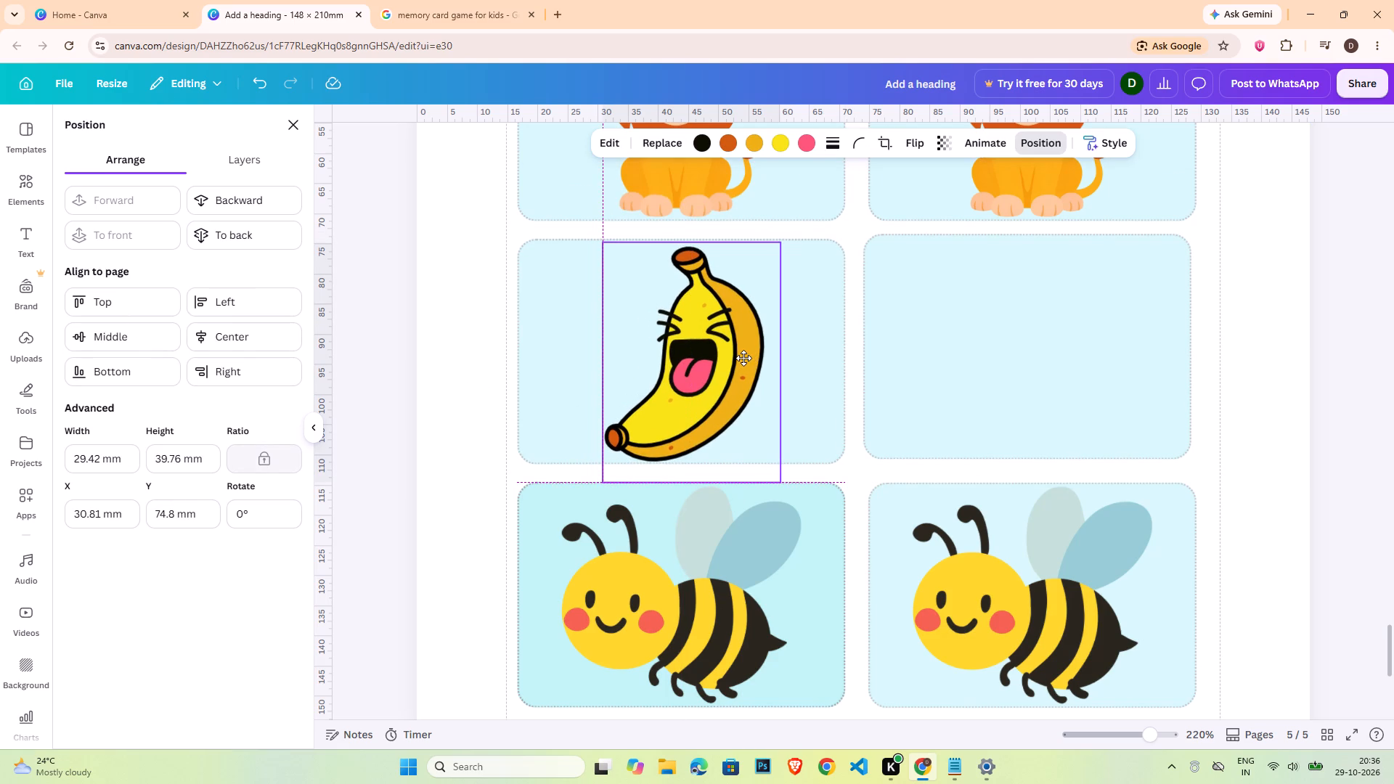
pyautogui.moveTo(743, 358); pyautogui.dragTo(738, 356)
pyautogui.click(784, 341)
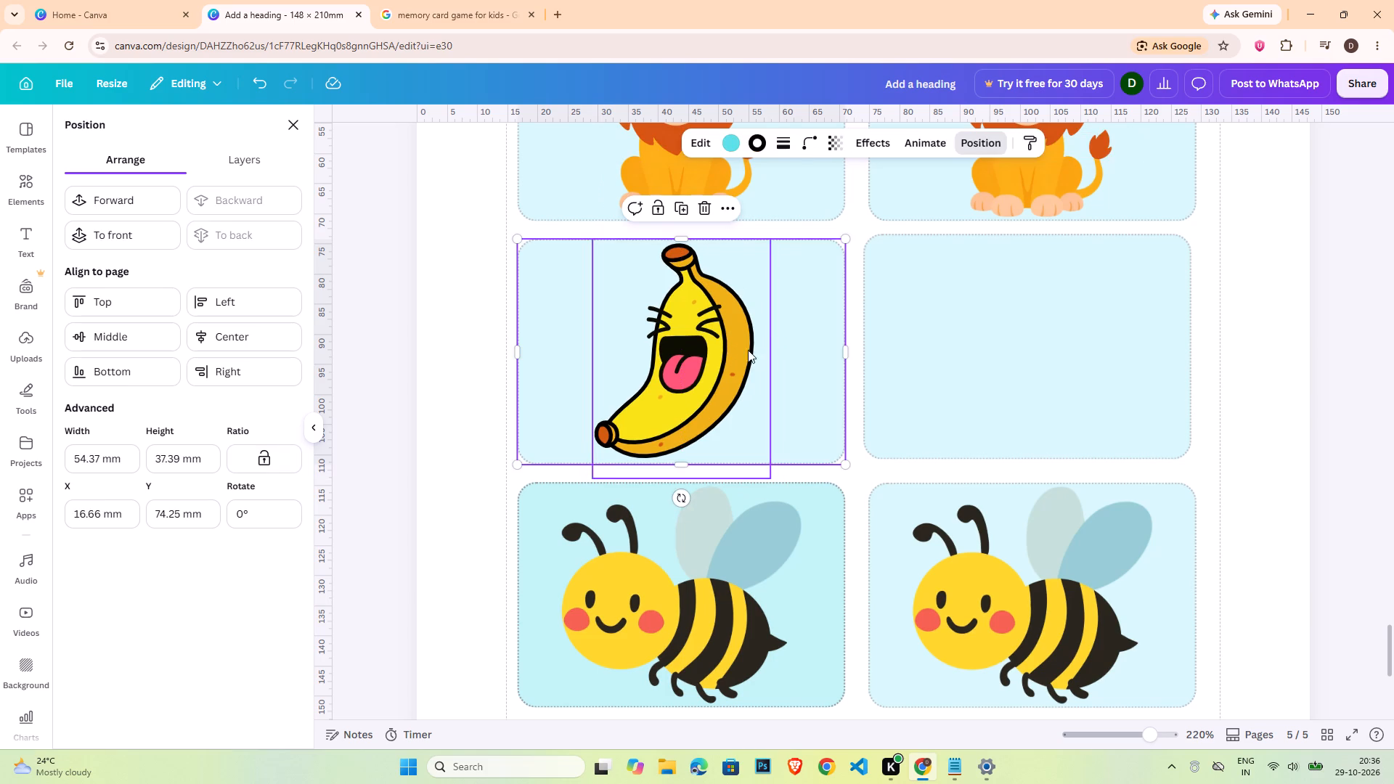
pyautogui.keyDown('shift'); pyautogui.click(738, 352); pyautogui.keyUp('shift')
pyautogui.click(733, 416)
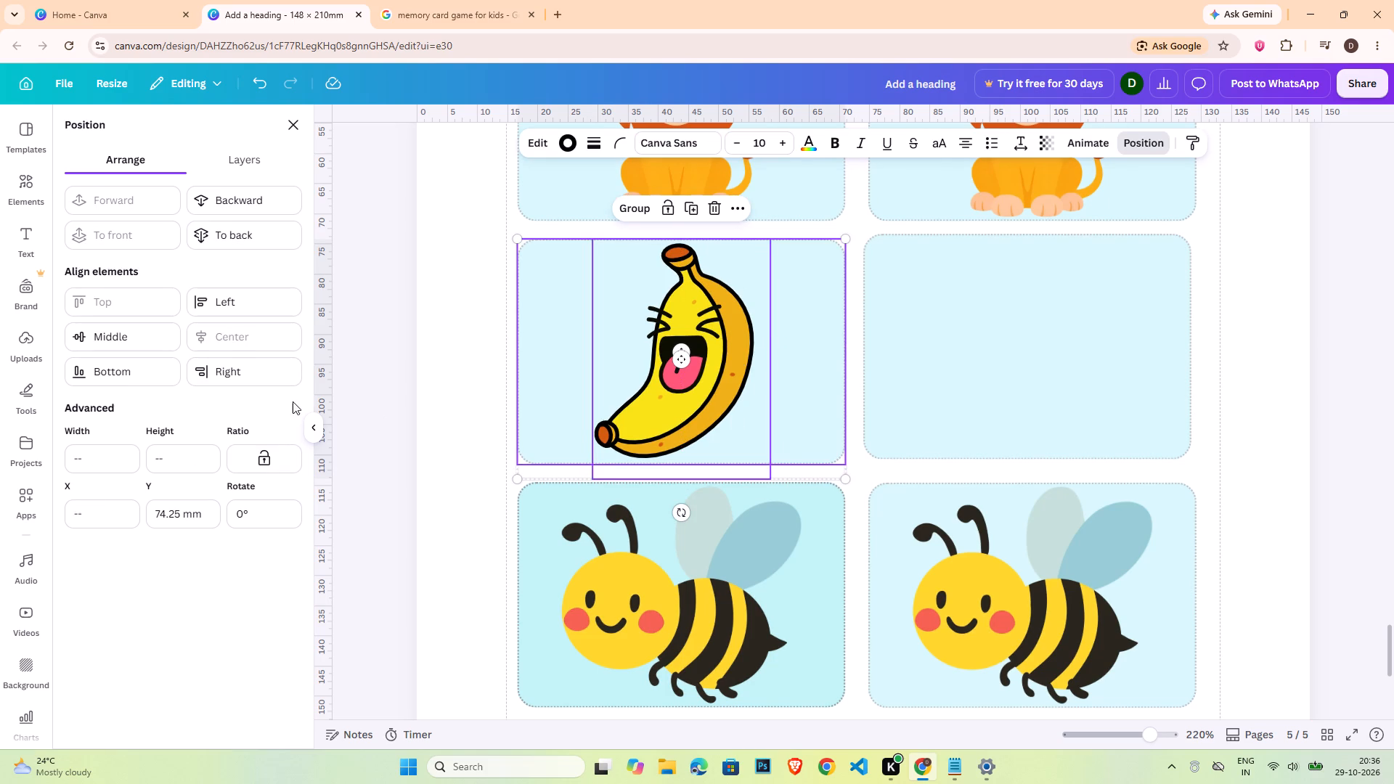
pyautogui.click(448, 371)
# Copy the laughing banana onto the second row's second card.
pyautogui.click(650, 359)
pyautogui.hotkey('ctrl', 'c')
pyautogui.hotkey('ctrl', 'v')
pyautogui.moveTo(716, 391); pyautogui.dragTo(1075, 353)
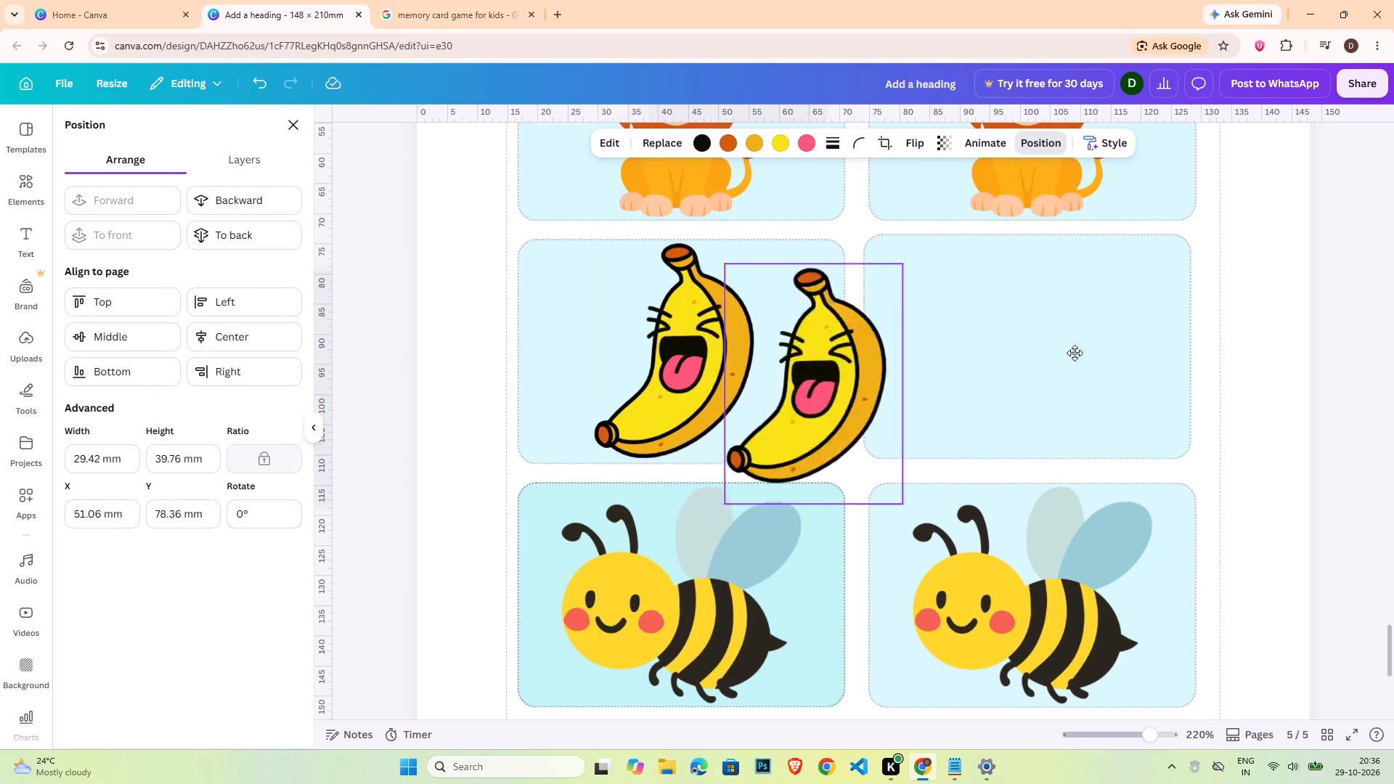
pyautogui.moveTo(1075, 353); pyautogui.dragTo(1033, 362)
# Centre the copied banana horizontally on the second row's second card.
pyautogui.click(1144, 356)
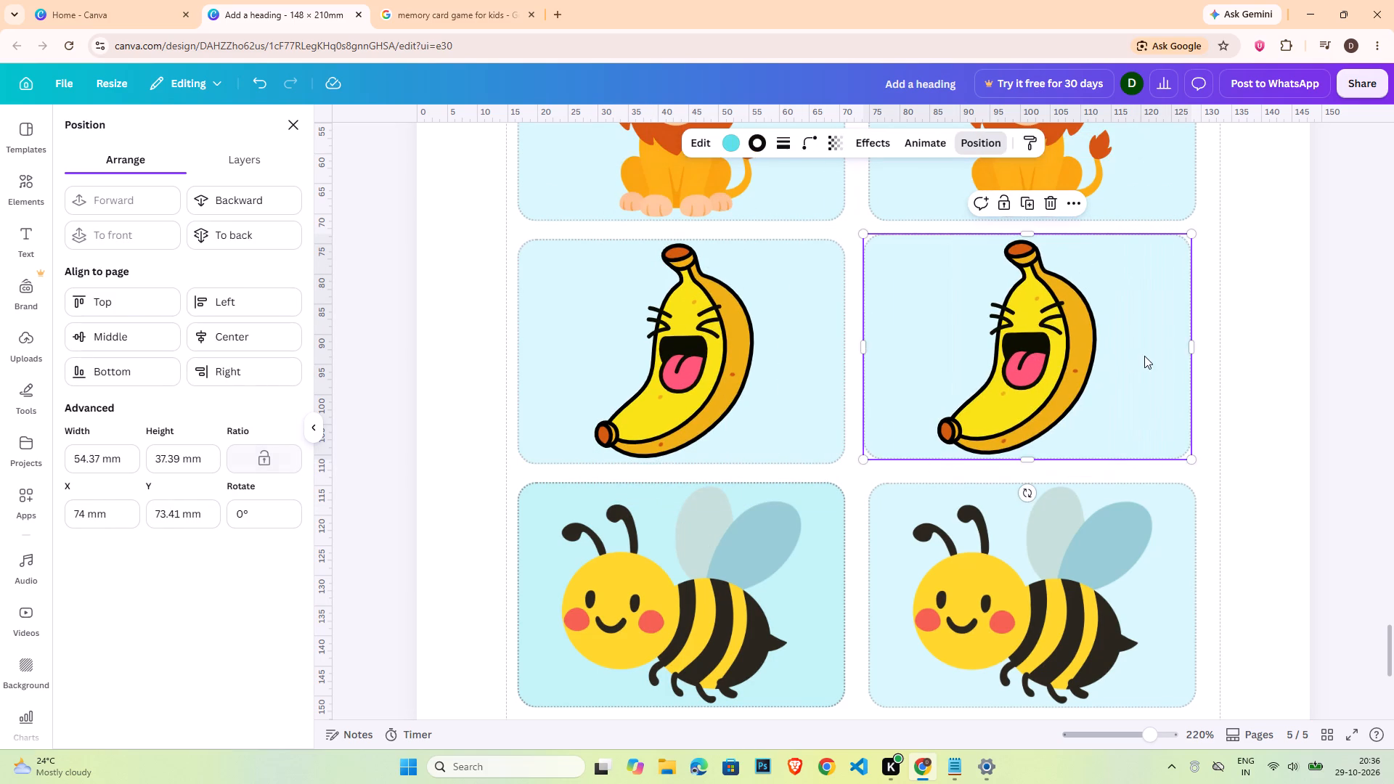
pyautogui.keyDown('shift'); pyautogui.click(1093, 361); pyautogui.keyUp('shift')
pyautogui.click(241, 340)
pyautogui.click(1242, 364)
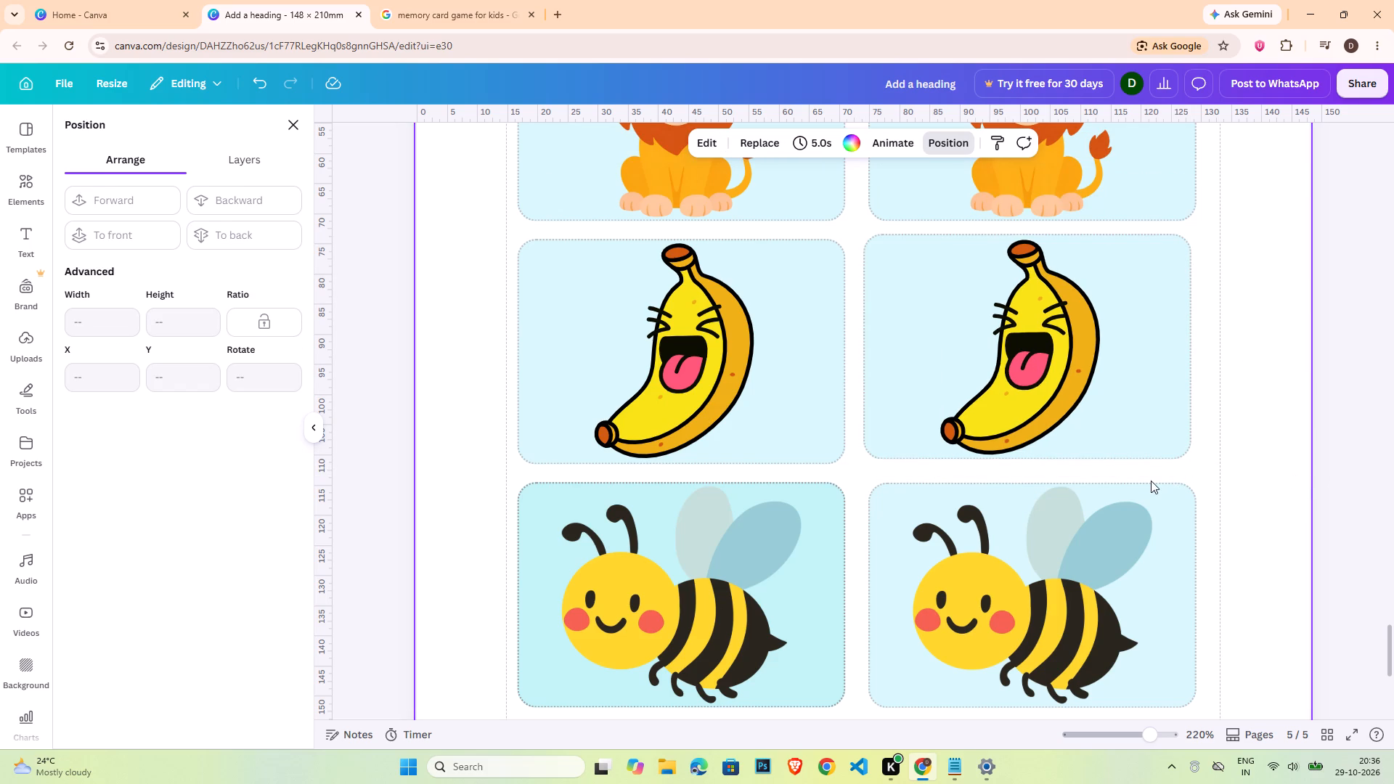
# Search the graphics for "duck".
pyautogui.click(19, 180)
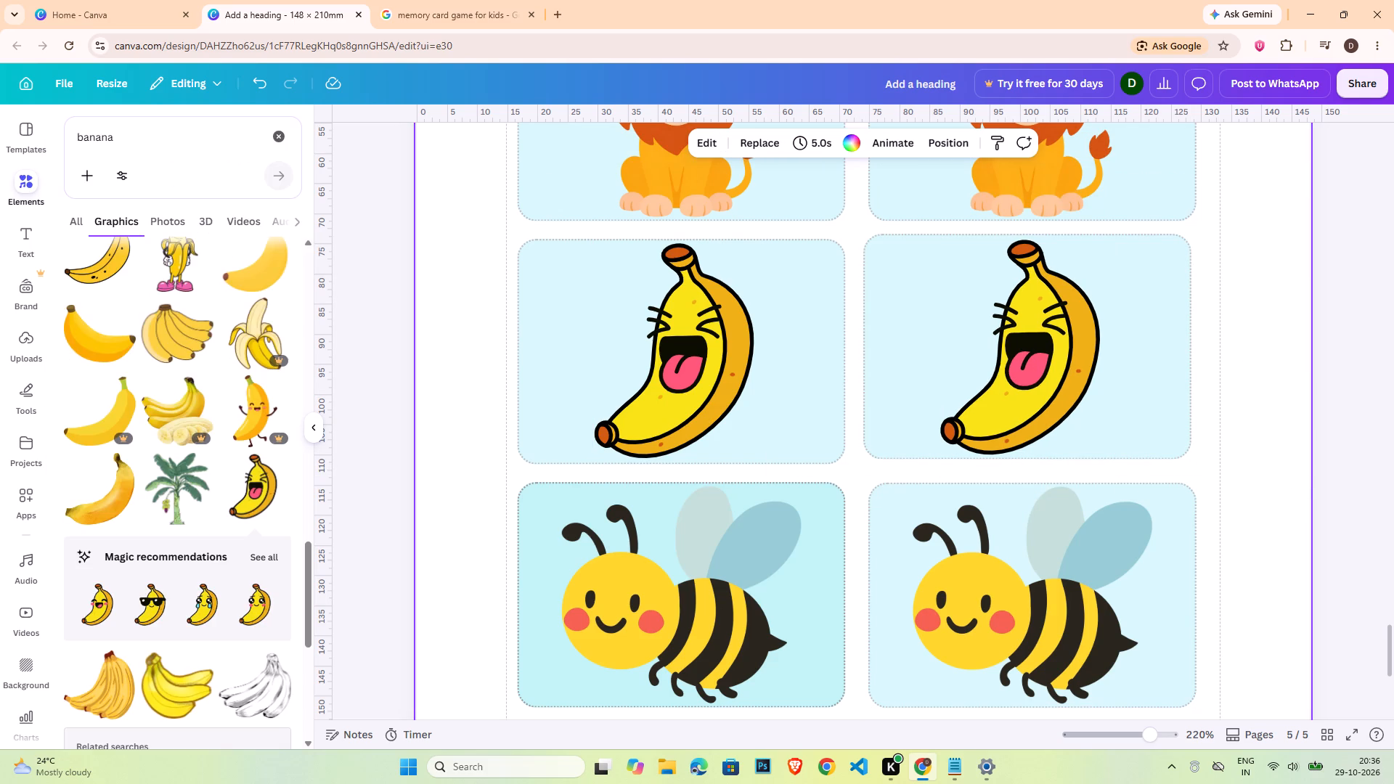
pyautogui.doubleClick(144, 144)
pyautogui.press('d')
pyautogui.press('u')
pyautogui.press('c')
pyautogui.press('l')
pyautogui.press('BackSpace')
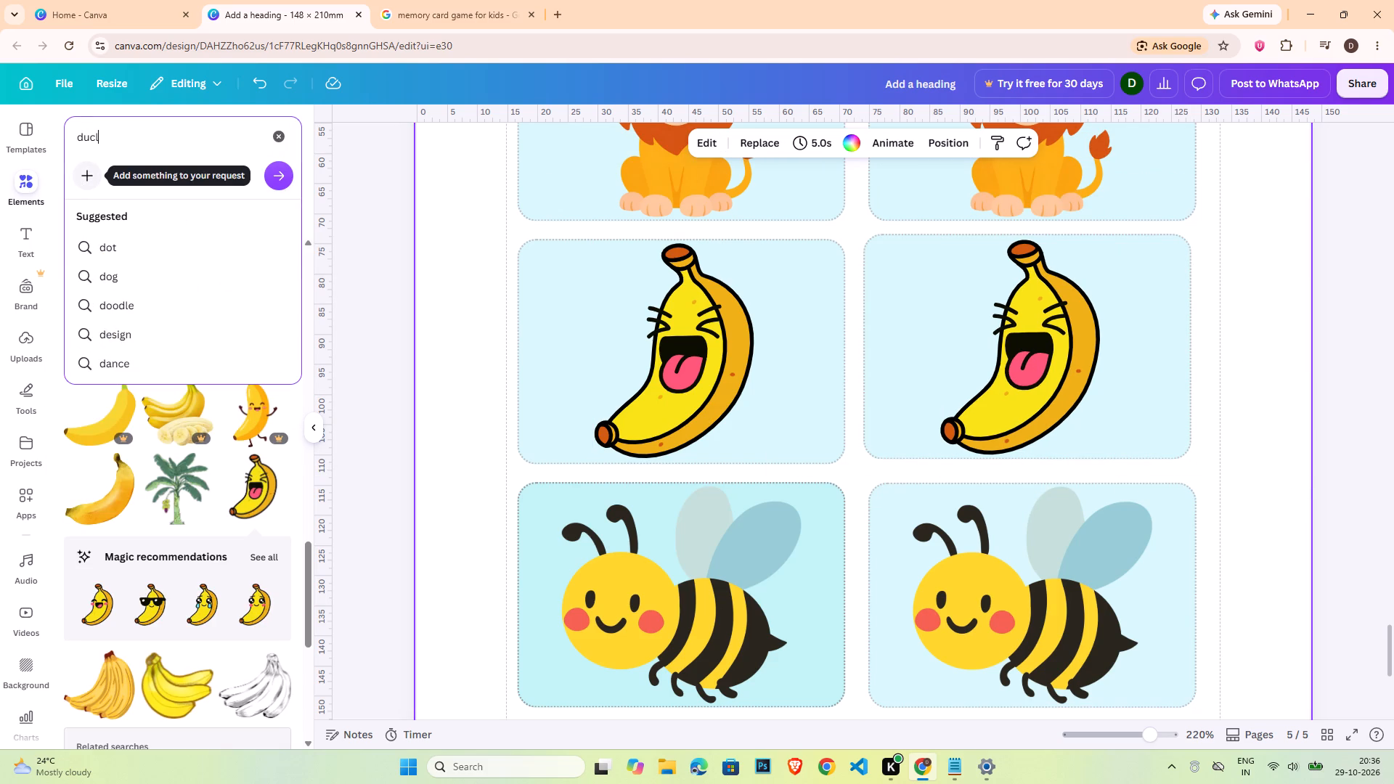
pyautogui.press('k')
pyautogui.press('Return')
# Delete the bee pictures from both third-row cards on page 5.
pyautogui.scroll(-1, 452, 594)
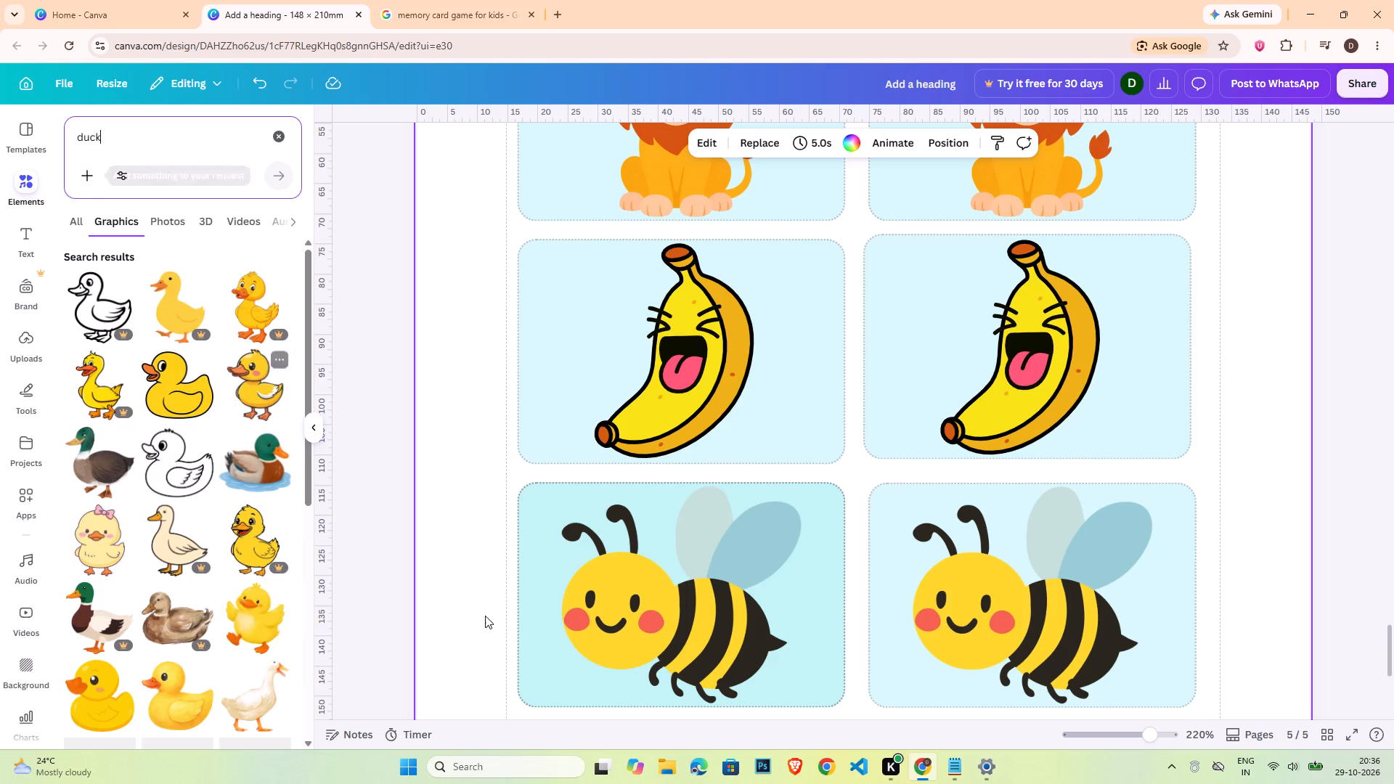
pyautogui.scroll(-1, 485, 616)
pyautogui.click(586, 527)
pyautogui.press('Delete')
pyautogui.click(1109, 504)
pyautogui.press('Delete')
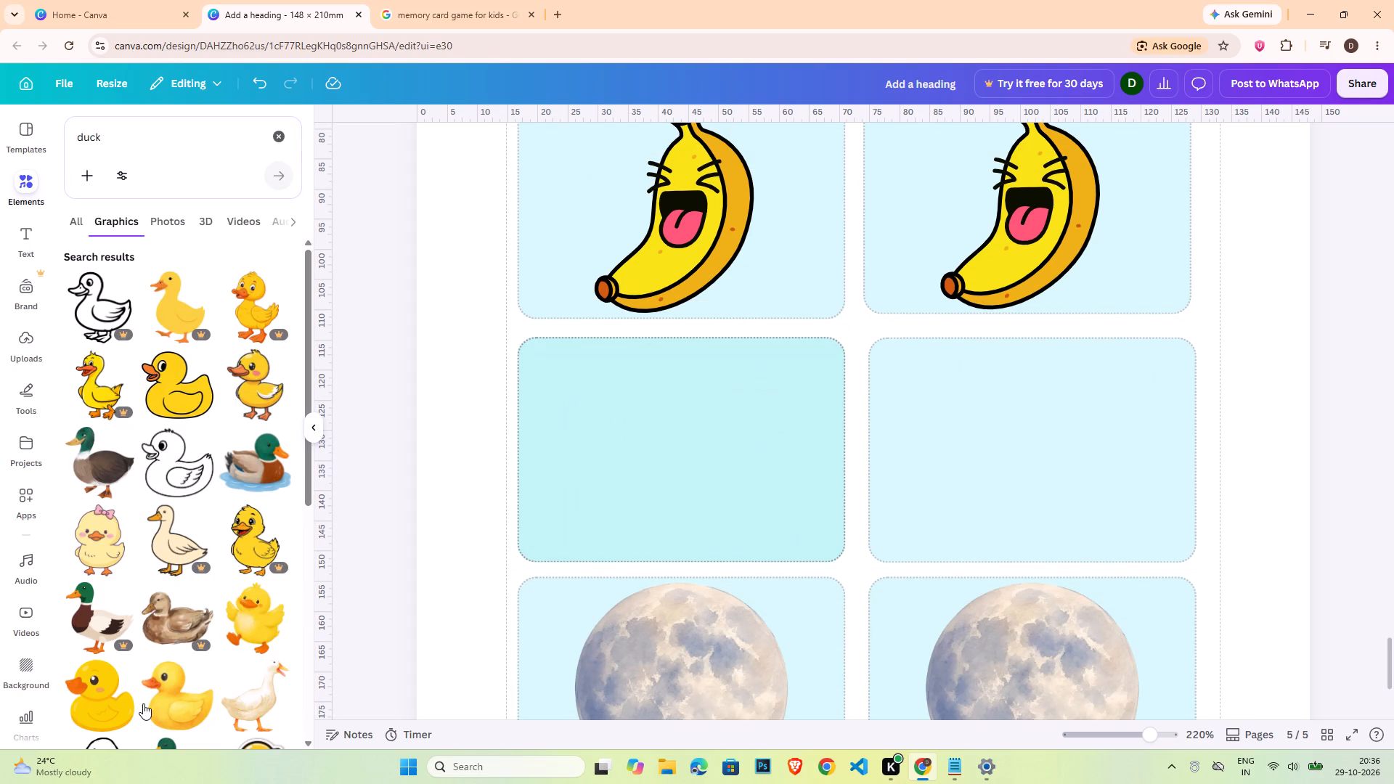
# Add the yellow watercolour rubber duck to the third row's first card, shrunk to fit and centred on it.
pyautogui.click(182, 709)
pyautogui.moveTo(894, 400); pyautogui.dragTo(828, 517)
pyautogui.moveTo(684, 257); pyautogui.dragTo(669, 409)
pyautogui.moveTo(427, 208); pyautogui.dragTo(428, 208)
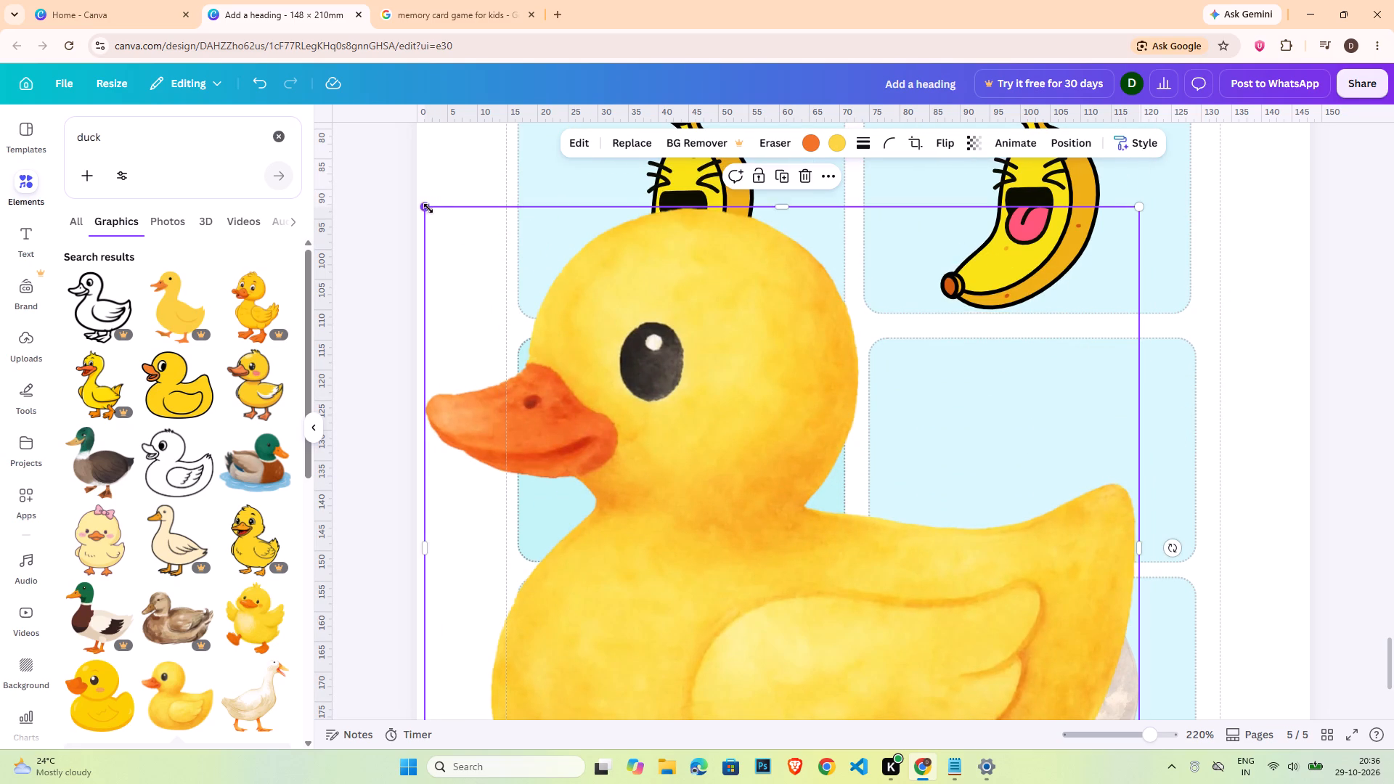
pyautogui.moveTo(428, 208); pyautogui.dragTo(741, 520)
pyautogui.moveTo(898, 633); pyautogui.dragTo(679, 465)
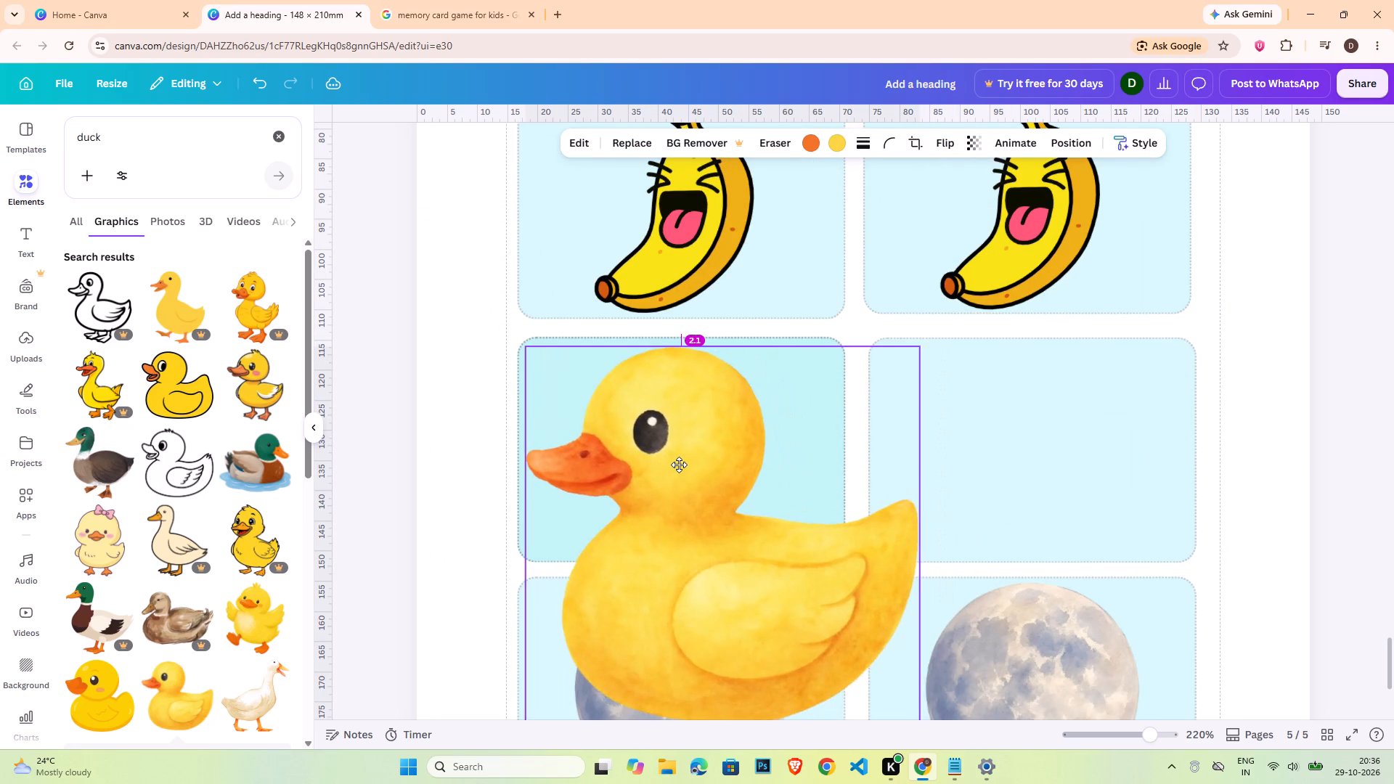
pyautogui.moveTo(679, 465); pyautogui.dragTo(677, 459)
pyautogui.moveTo(916, 716); pyautogui.dragTo(799, 593)
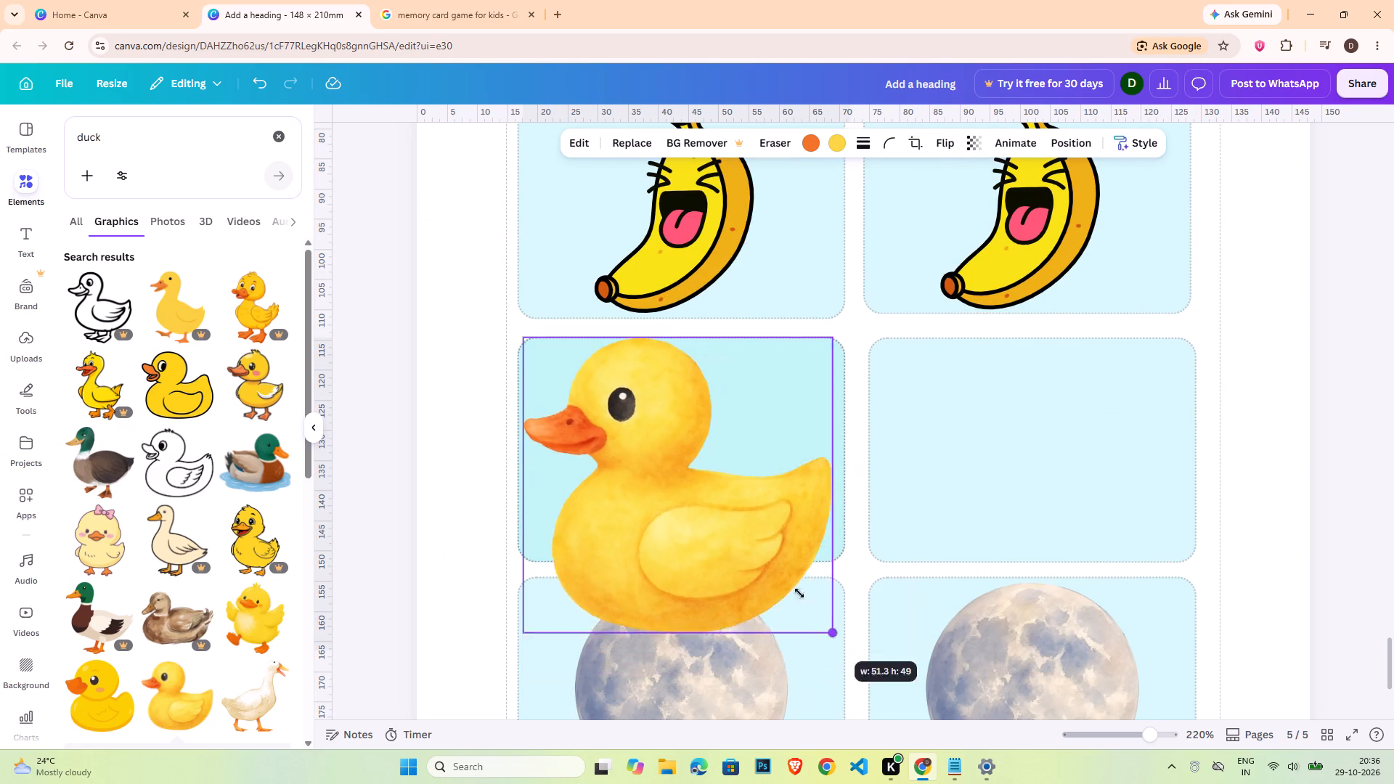
pyautogui.moveTo(799, 593); pyautogui.dragTo(757, 539)
pyautogui.moveTo(599, 491); pyautogui.dragTo(645, 497)
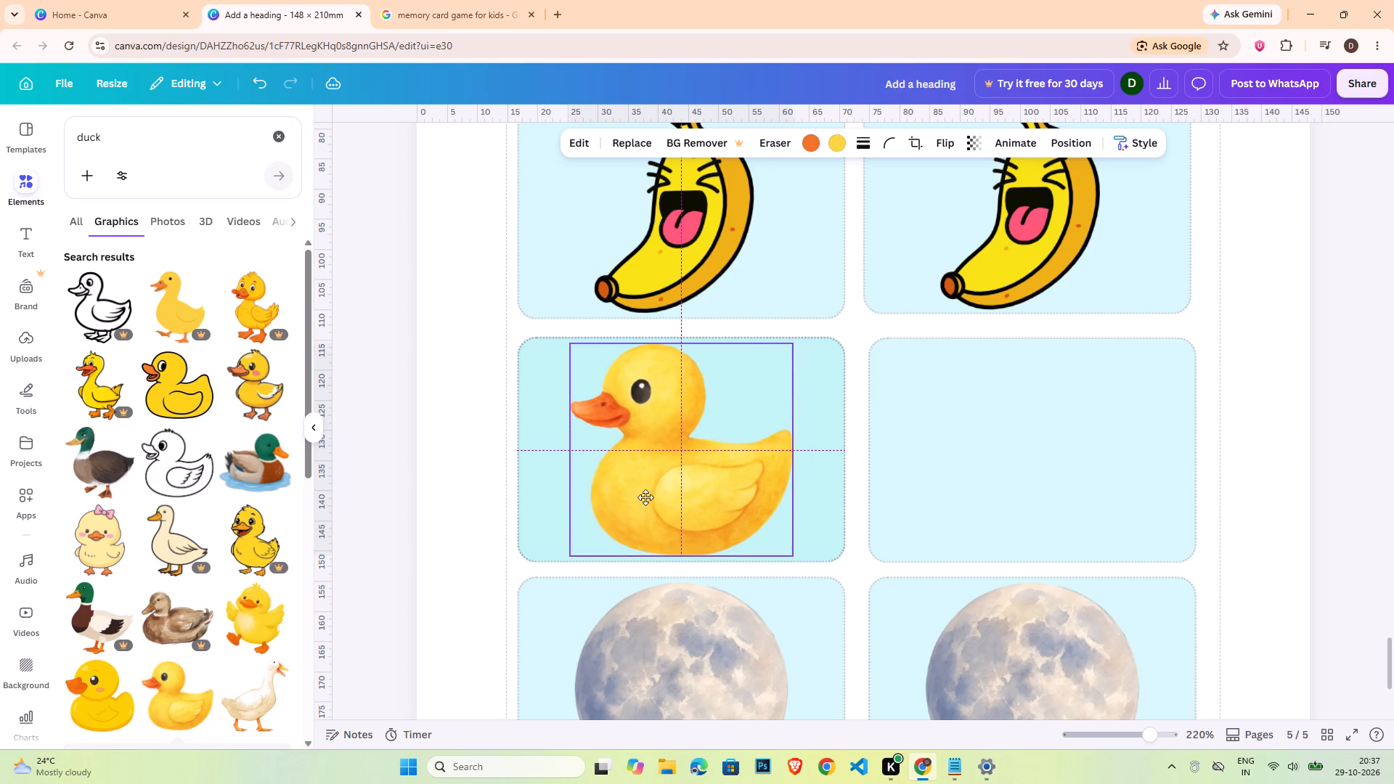
pyautogui.moveTo(645, 497); pyautogui.dragTo(646, 499)
# Copy the duck onto the third row's second card.
pyautogui.hotkey('ctrl', 'c')
pyautogui.hotkey('ctrl', 'v')
pyautogui.moveTo(664, 506); pyautogui.dragTo(1038, 488)
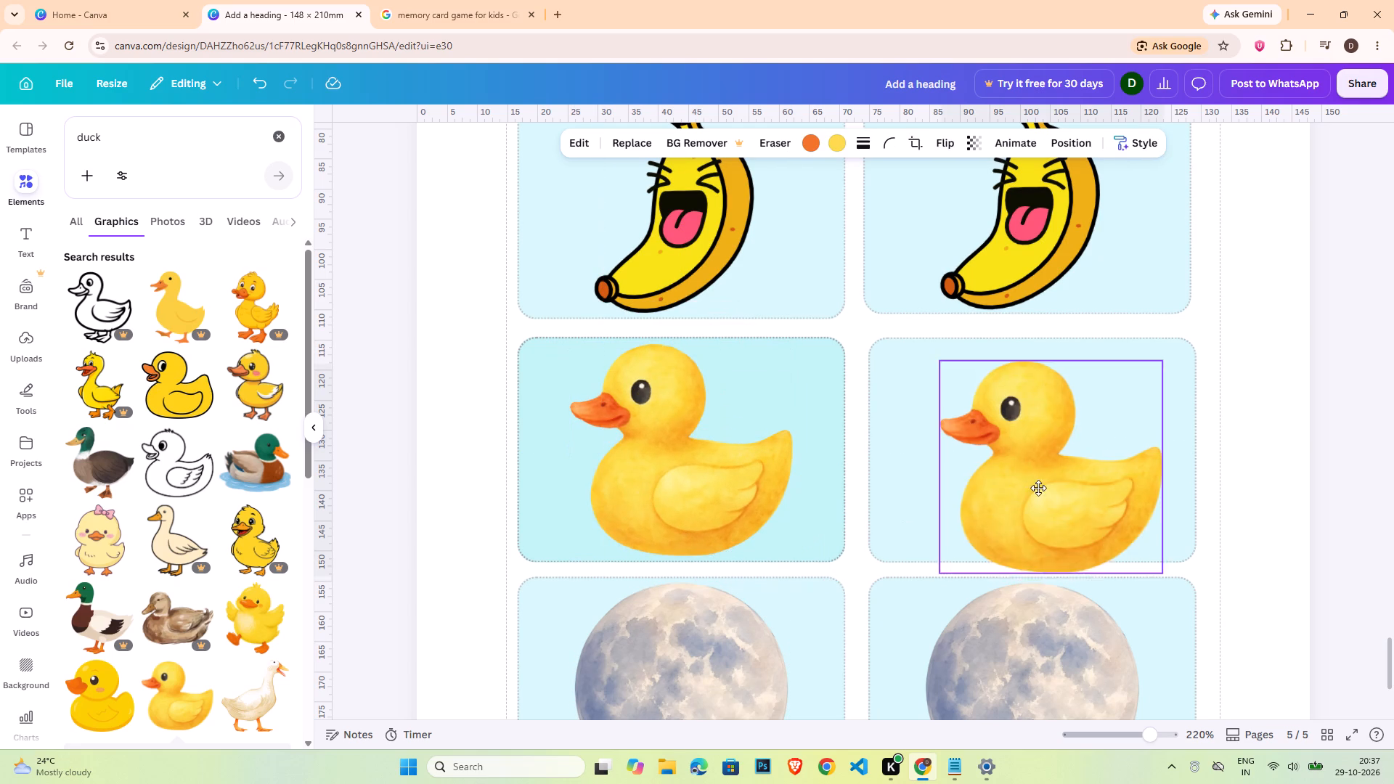
pyautogui.moveTo(1038, 488); pyautogui.dragTo(998, 482)
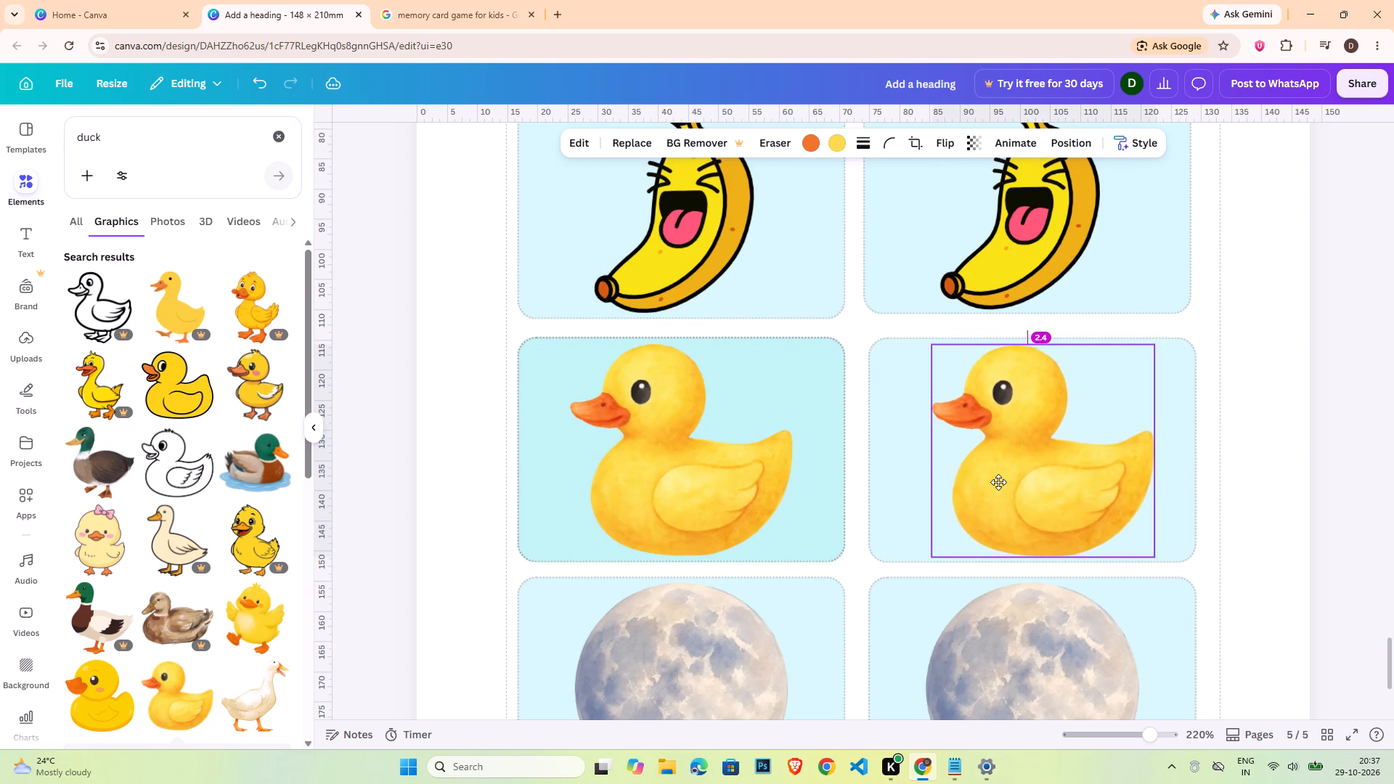
pyautogui.moveTo(998, 482); pyautogui.dragTo(998, 483)
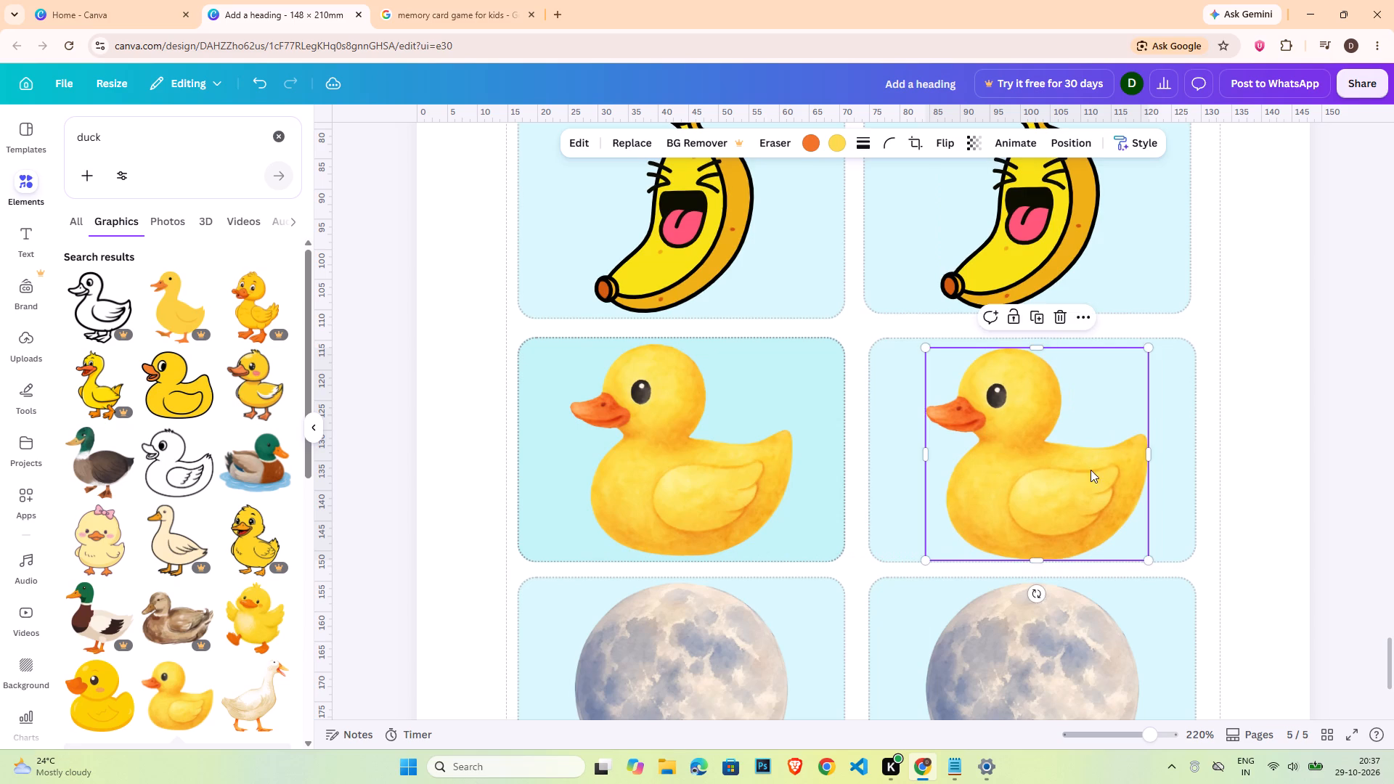
# Centre the duck horizontally and vertically on the third row's second card on page 5.
pyautogui.click(1168, 440)
pyautogui.keyDown('shift'); pyautogui.click(1069, 450); pyautogui.keyUp('shift')
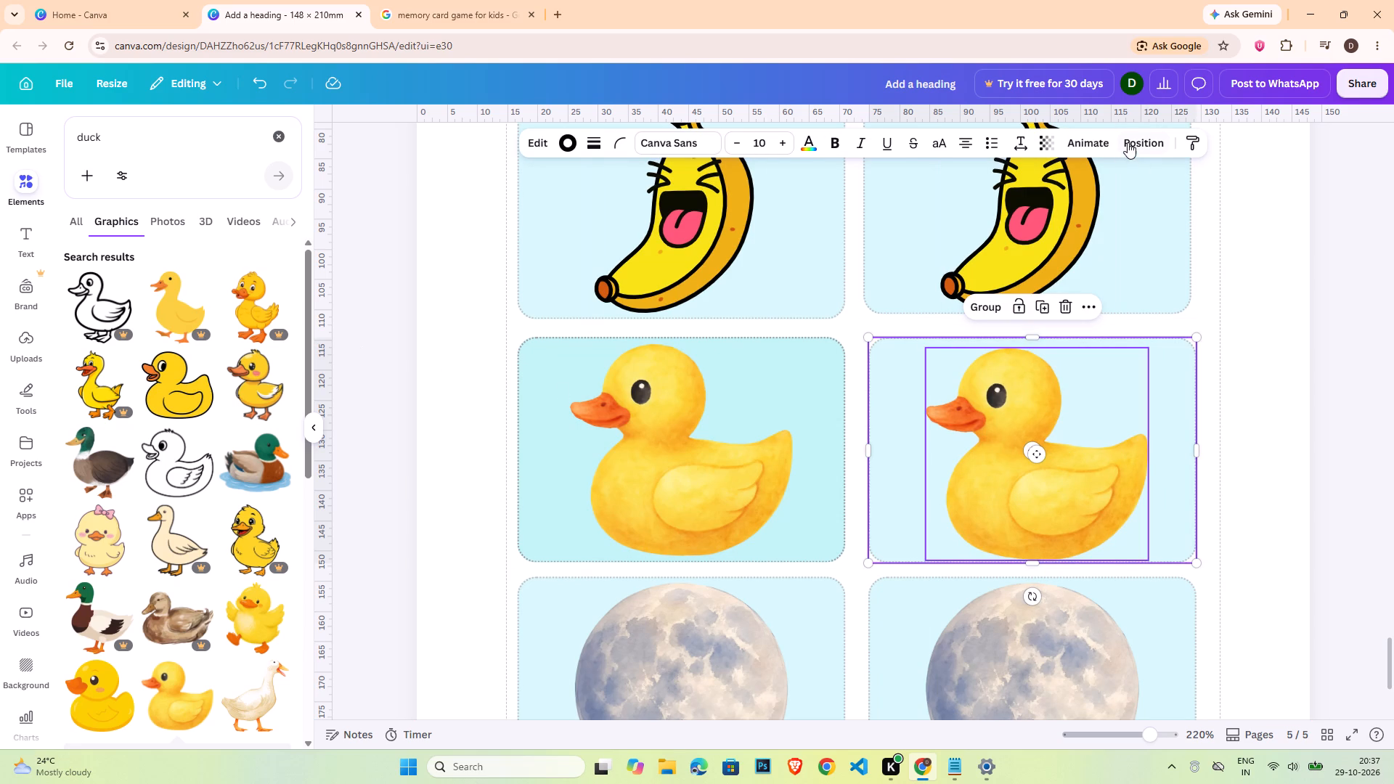
pyautogui.click(1128, 142)
pyautogui.moveTo(227, 343); pyautogui.dragTo(221, 345)
pyautogui.click(107, 330)
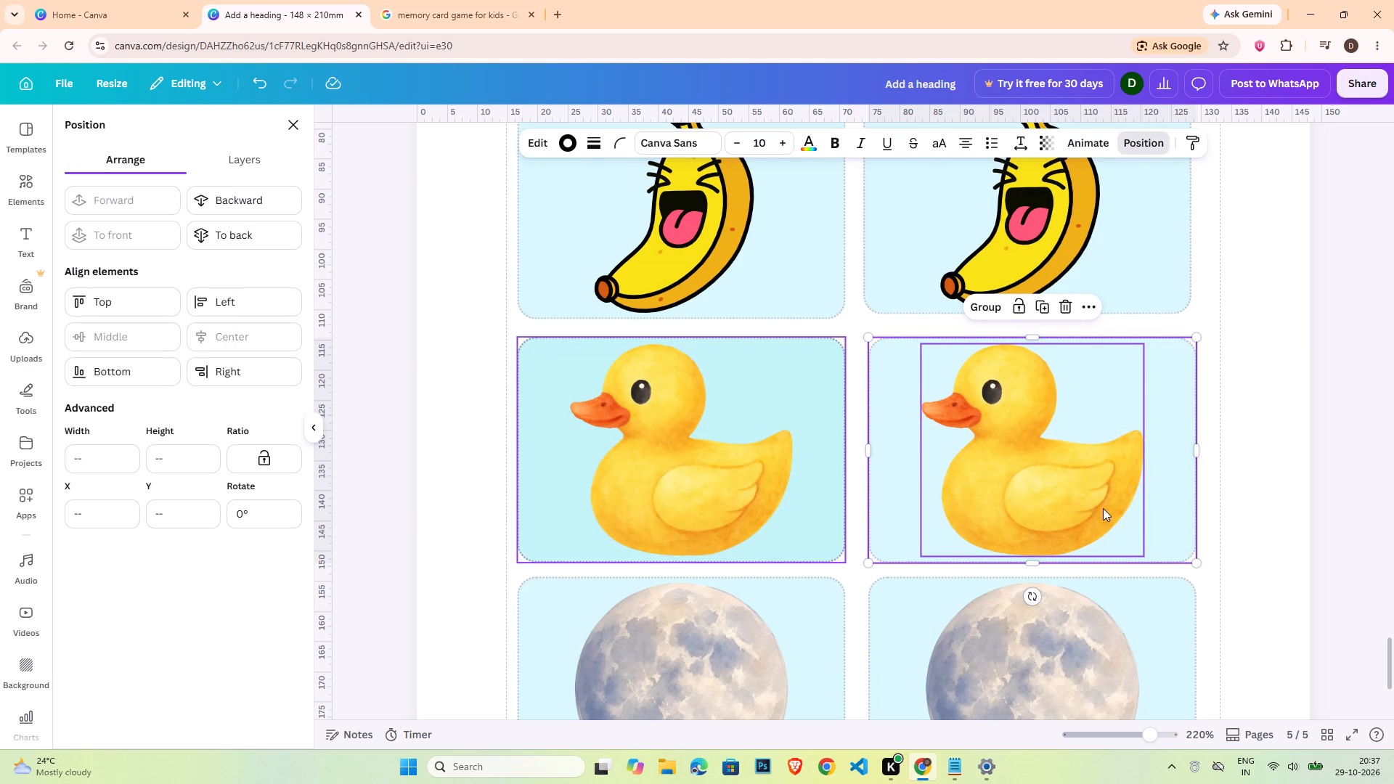
pyautogui.click(1324, 468)
pyautogui.click(1333, 465)
# Search the graphics for "flower".
pyautogui.scroll(-2, 1089, 523)
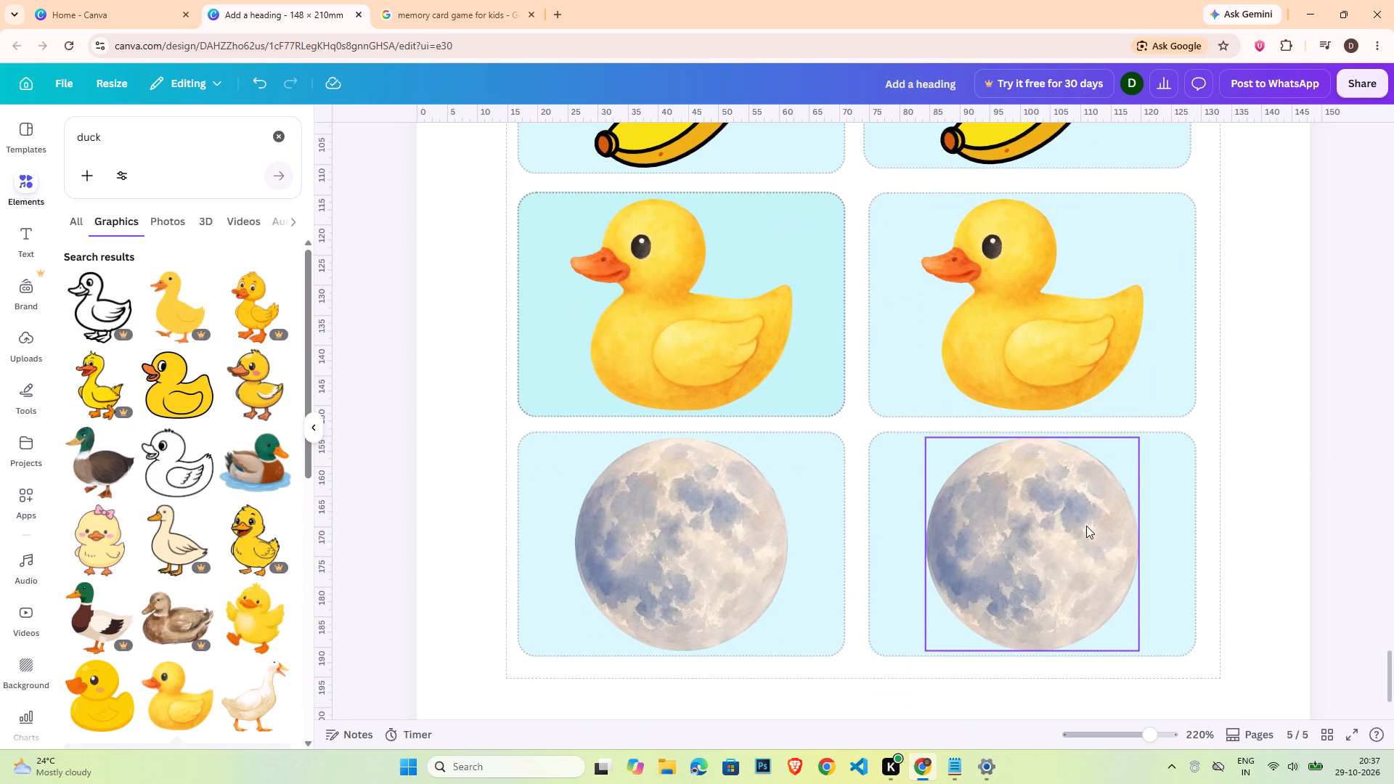
pyautogui.scroll(-2, 1086, 526)
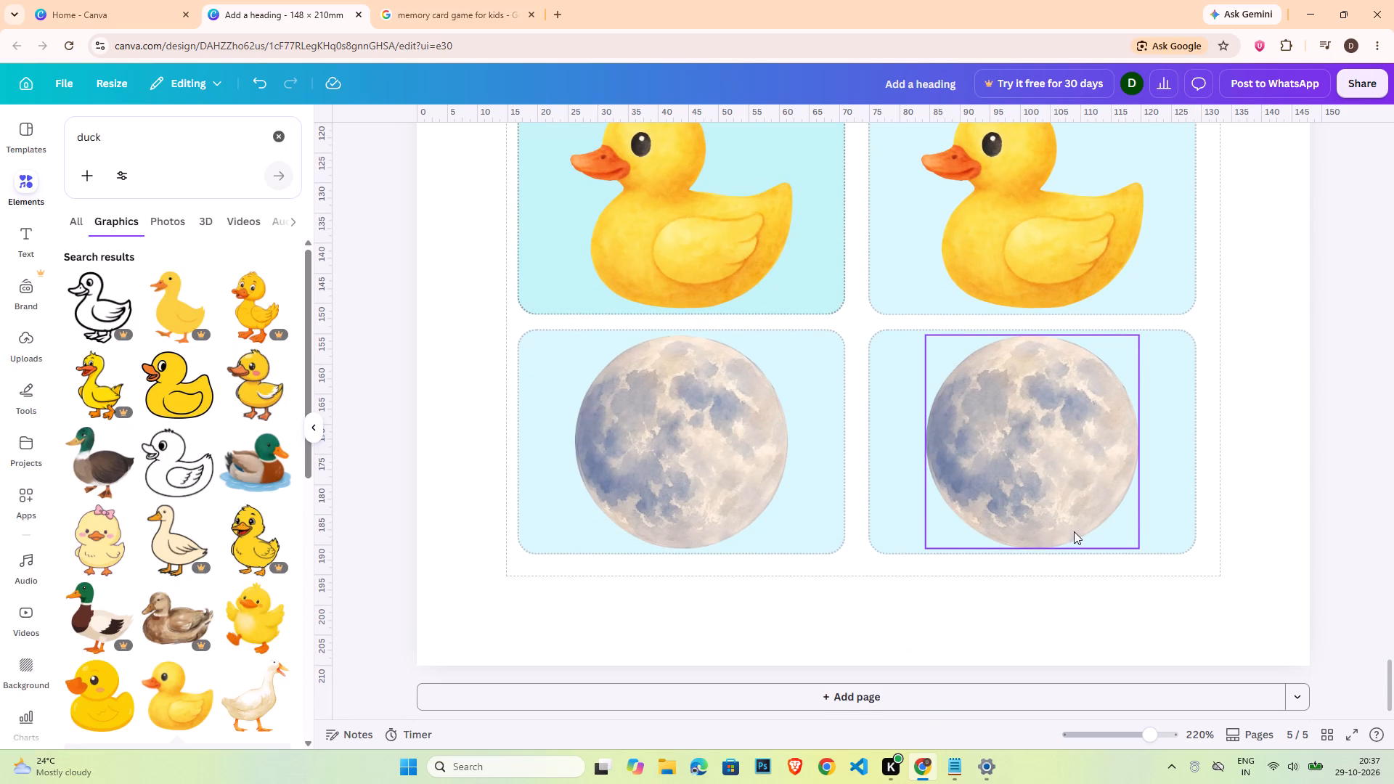
pyautogui.doubleClick(183, 142)
pyautogui.press('f')
pyautogui.press('l')
pyautogui.press('o')
pyautogui.press('w')
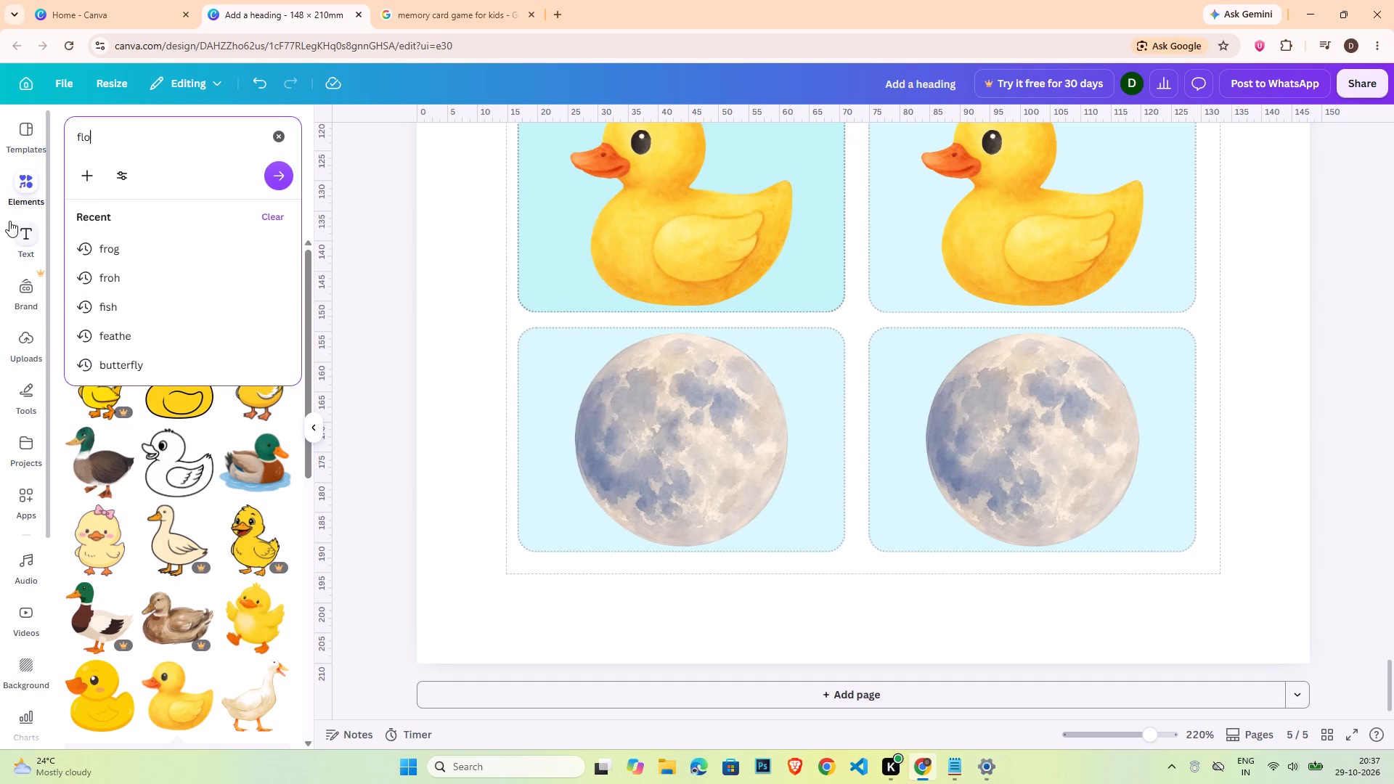
pyautogui.write('er')
pyautogui.press('Return')
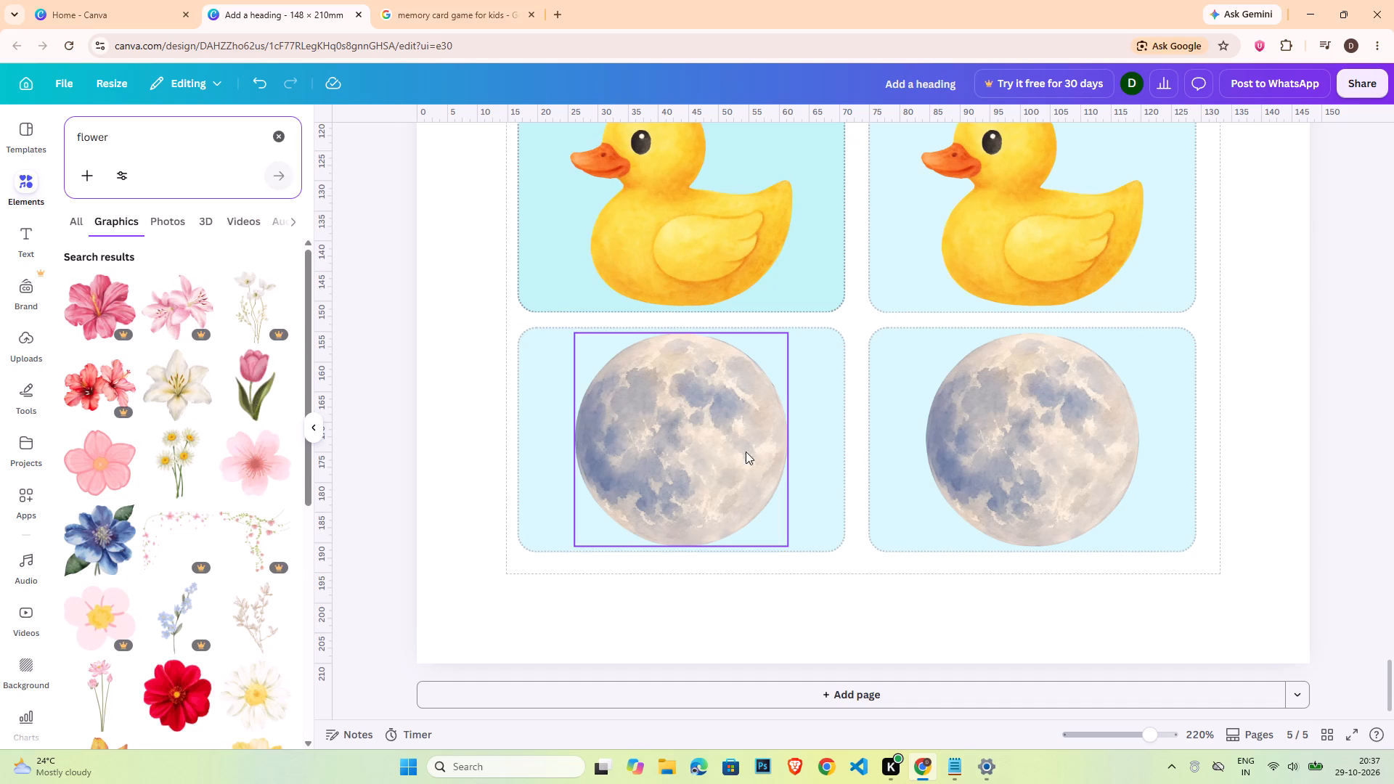
# Delete the moon pictures from both fourth-row cards on page 5.
pyautogui.click(733, 449)
pyautogui.press('Delete')
pyautogui.click(1024, 483)
pyautogui.press('Delete')
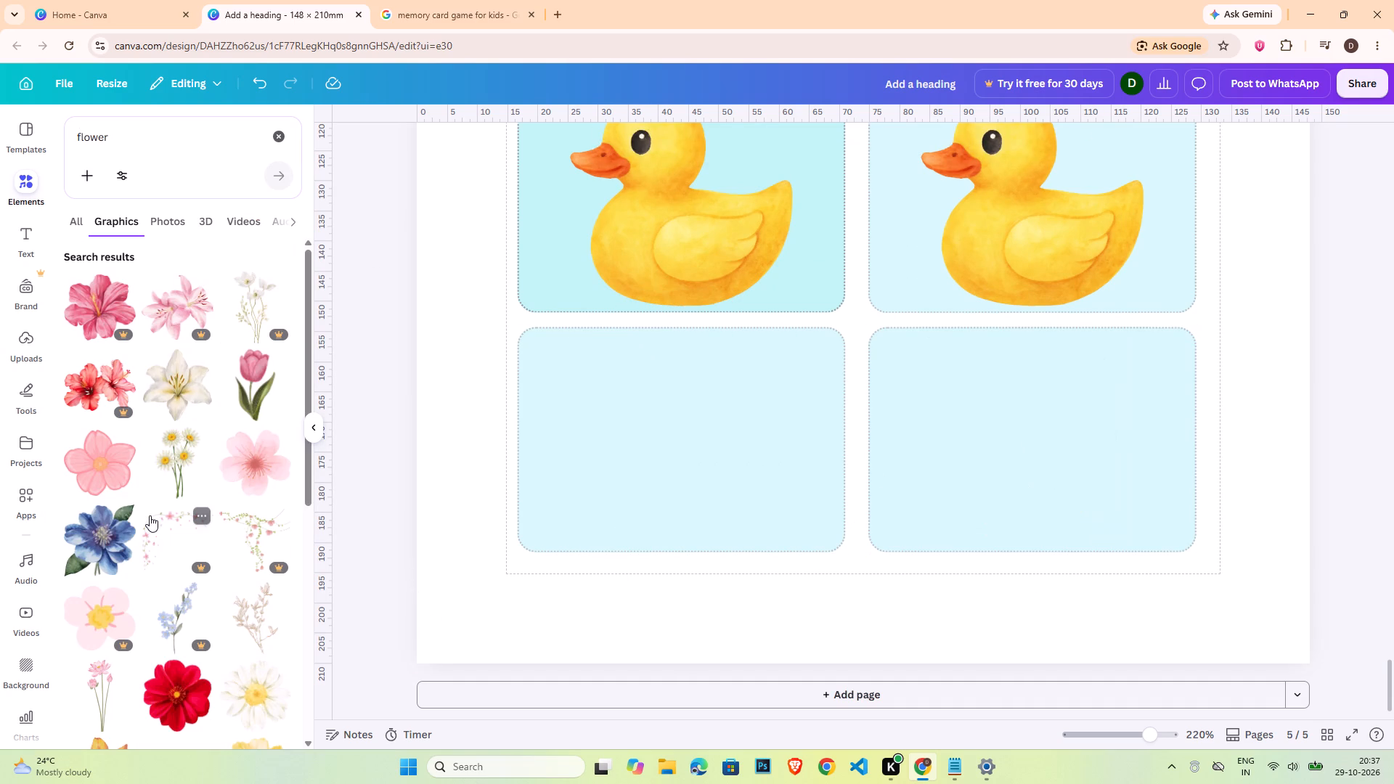
# Add the bright pink five-petal flower with the yellow centre to the fourth row's first card, shrunk to about 36 × 35 mm.
pyautogui.scroll(-5, 160, 510)
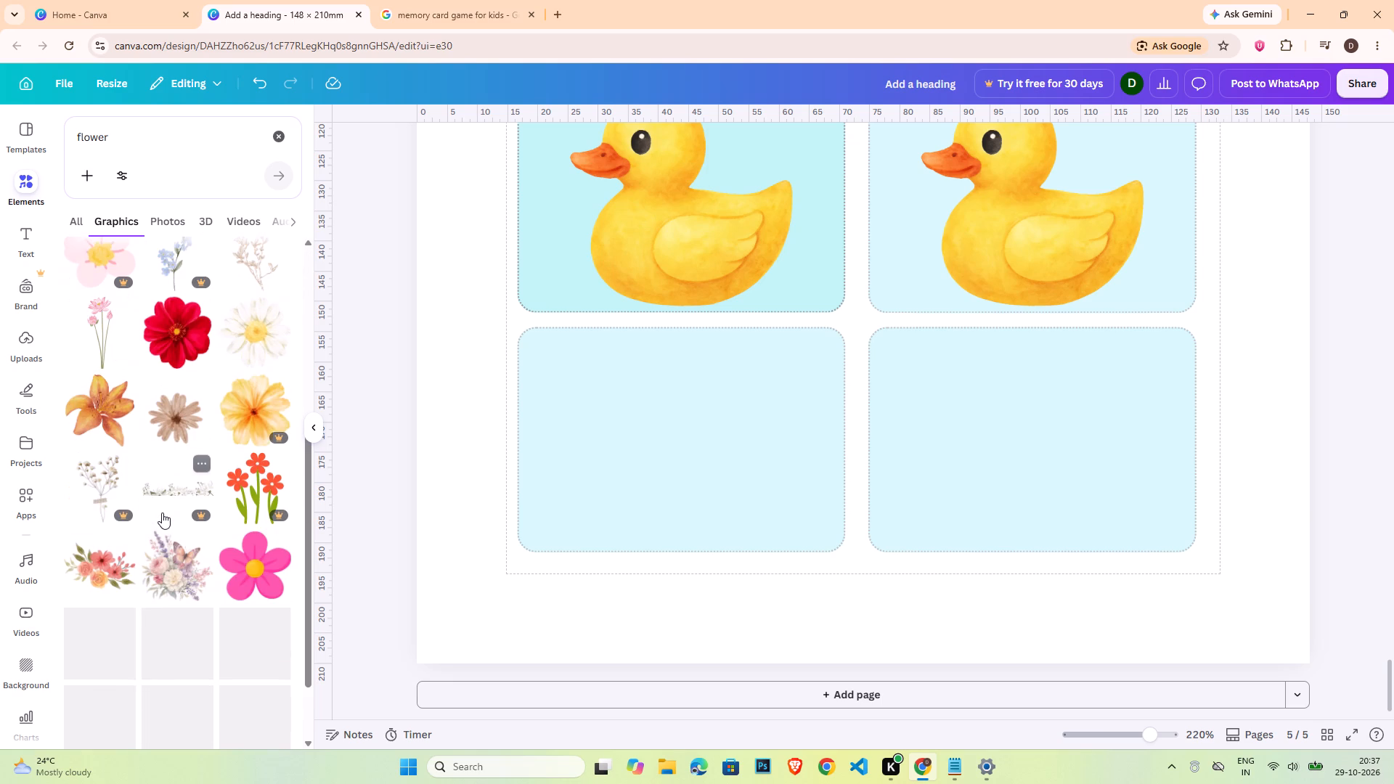
pyautogui.scroll(-1, 216, 561)
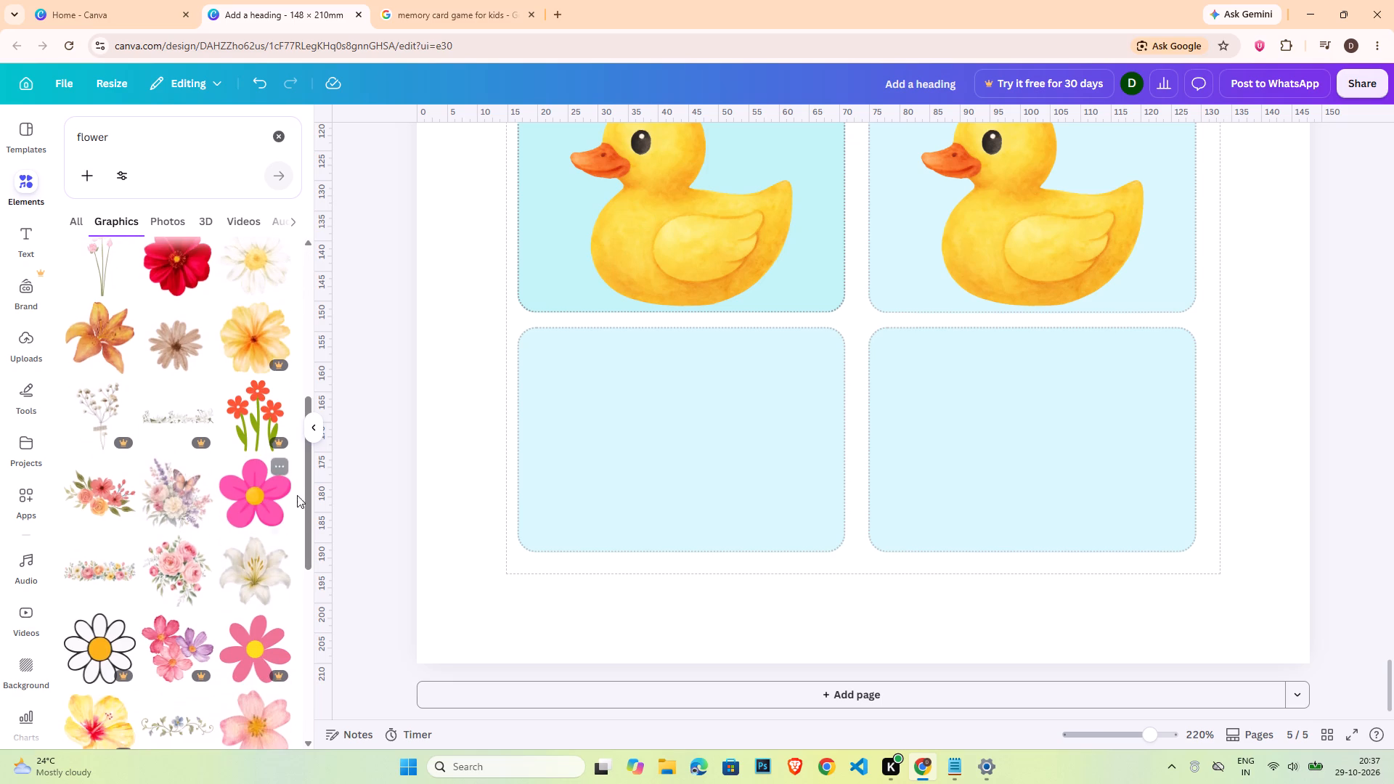
pyautogui.click(256, 506)
pyautogui.moveTo(949, 240); pyautogui.dragTo(929, 527)
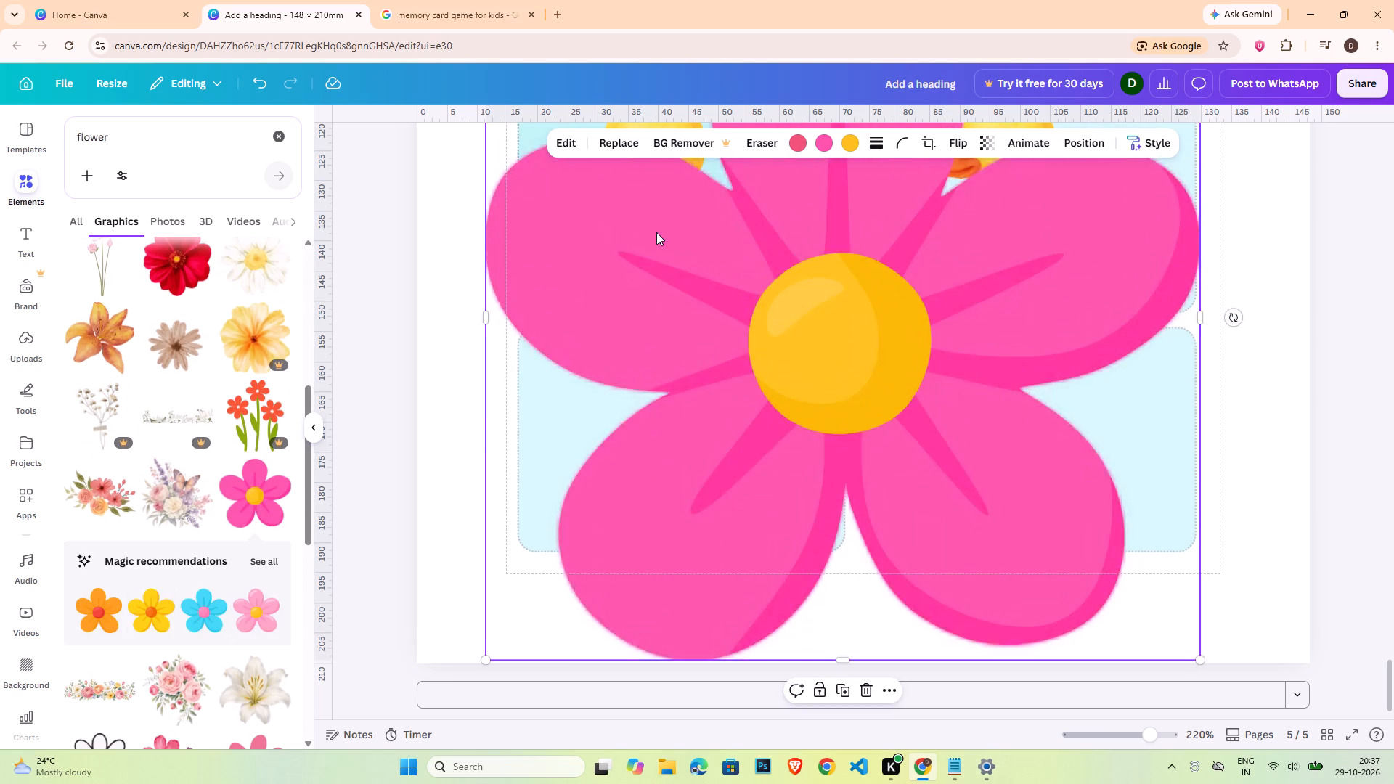
pyautogui.moveTo(661, 229); pyautogui.dragTo(643, 319)
pyautogui.moveTo(985, 369); pyautogui.dragTo(956, 483)
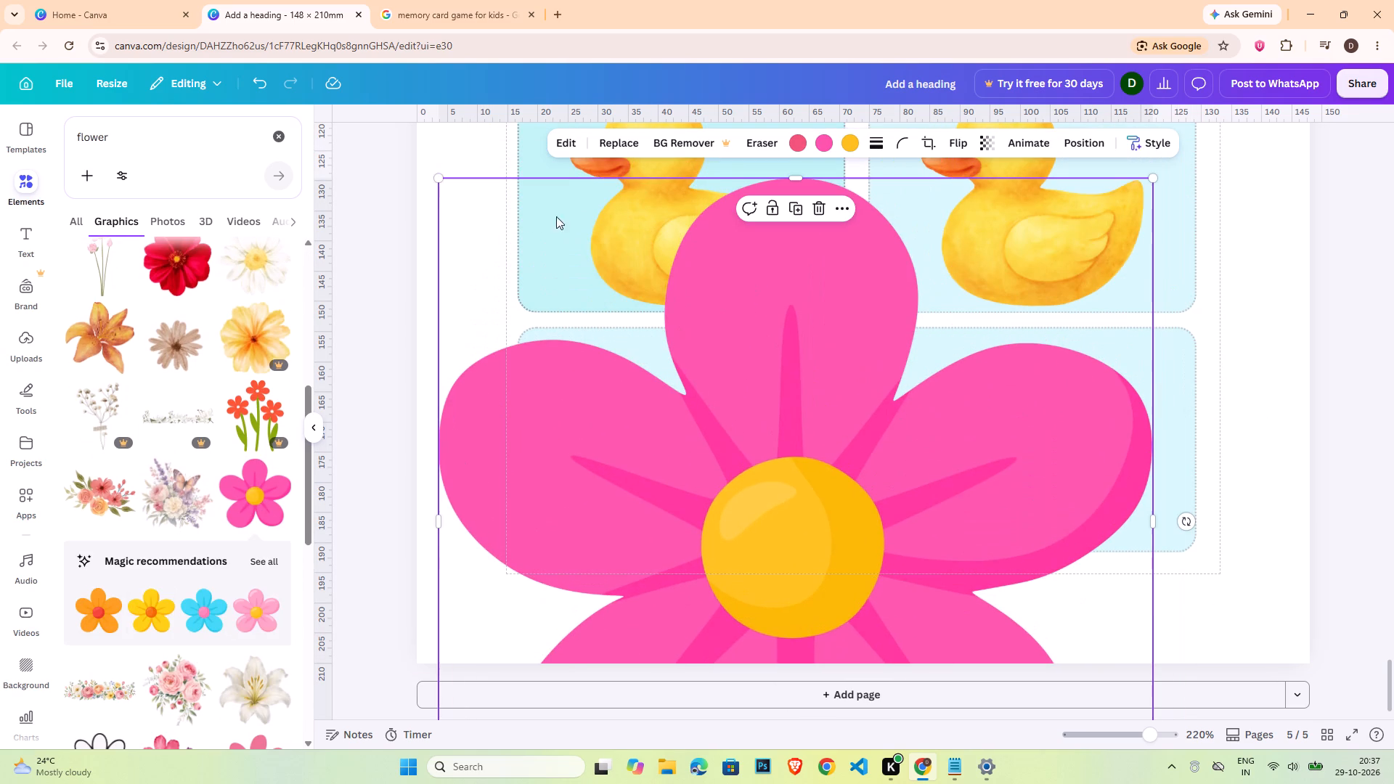
pyautogui.moveTo(436, 181); pyautogui.dragTo(921, 593)
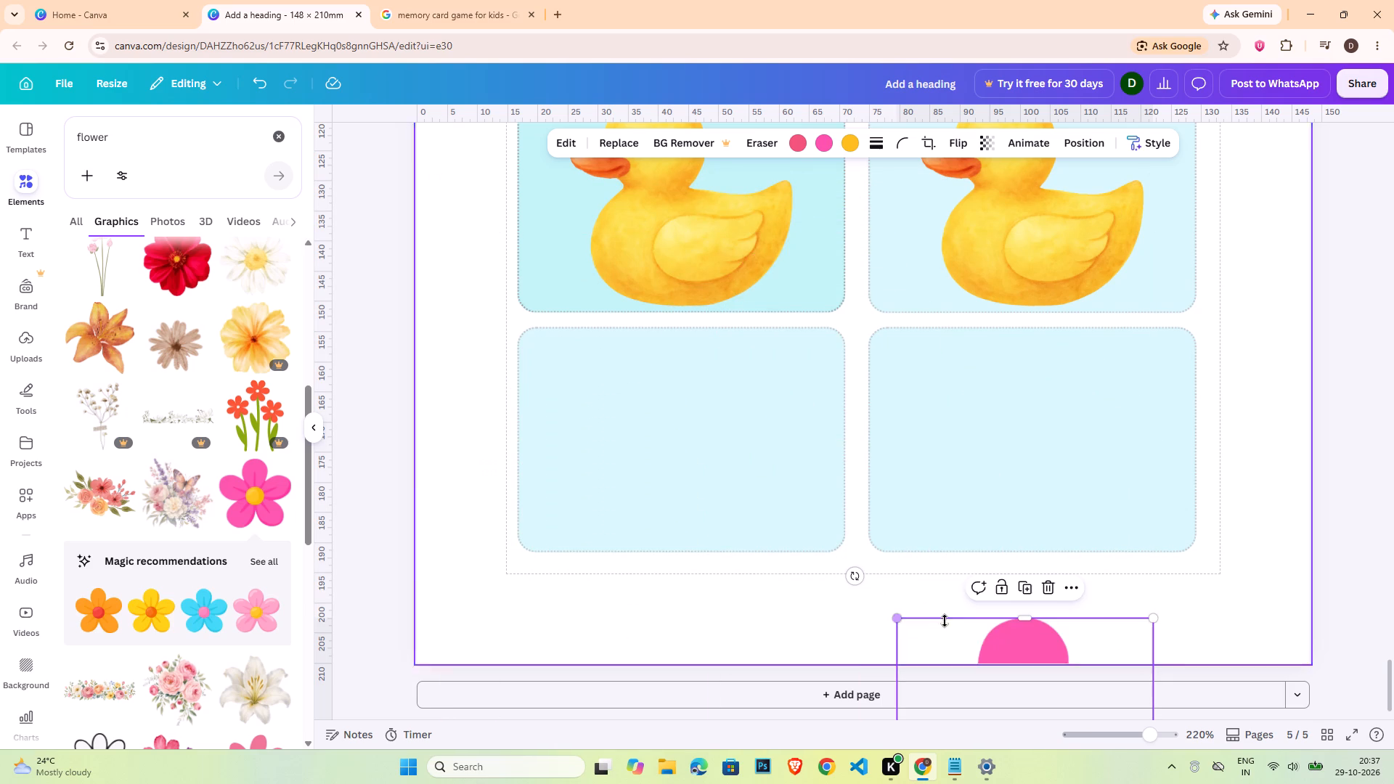
pyautogui.moveTo(991, 648); pyautogui.dragTo(647, 348)
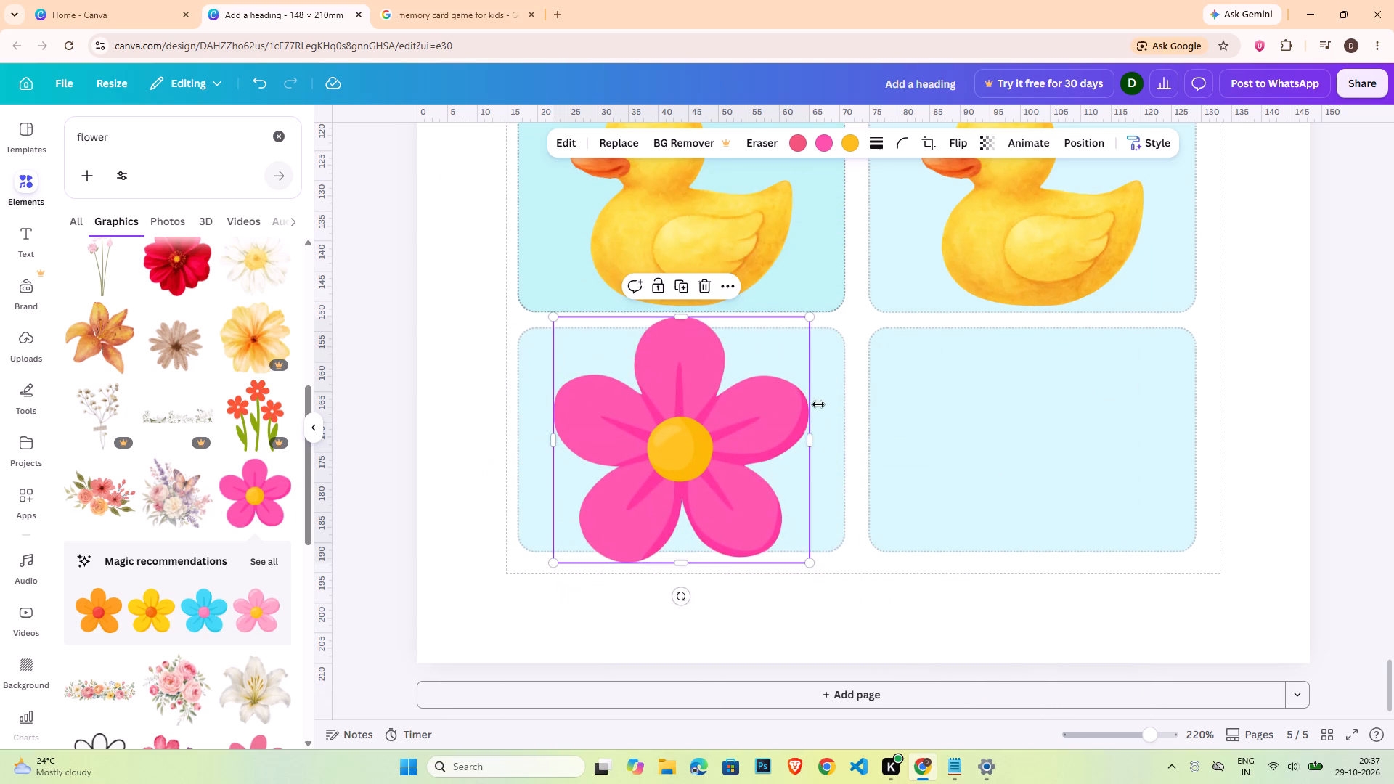
pyautogui.moveTo(812, 315); pyautogui.dragTo(794, 334)
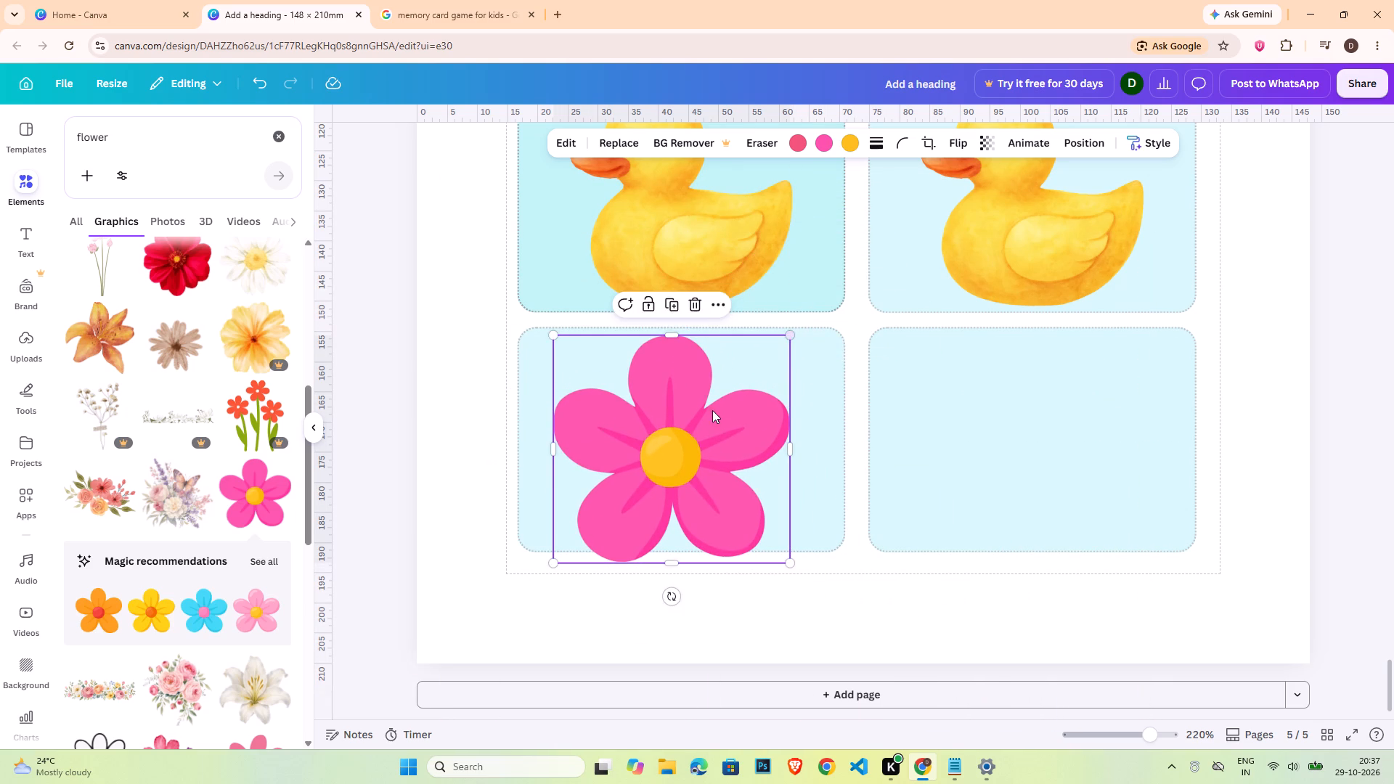
pyautogui.click(712, 410)
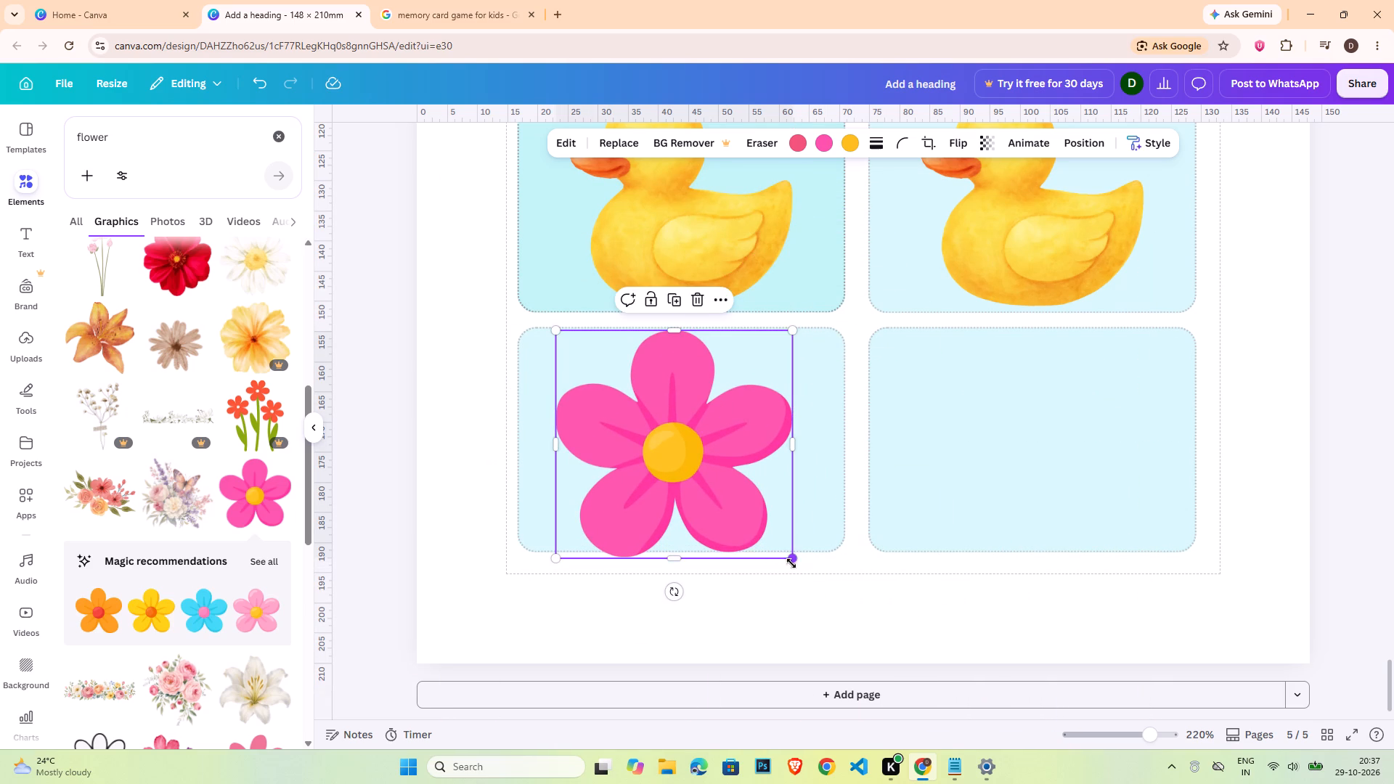
pyautogui.moveTo(791, 563); pyautogui.dragTo(778, 544)
pyautogui.moveTo(679, 473); pyautogui.dragTo(693, 477)
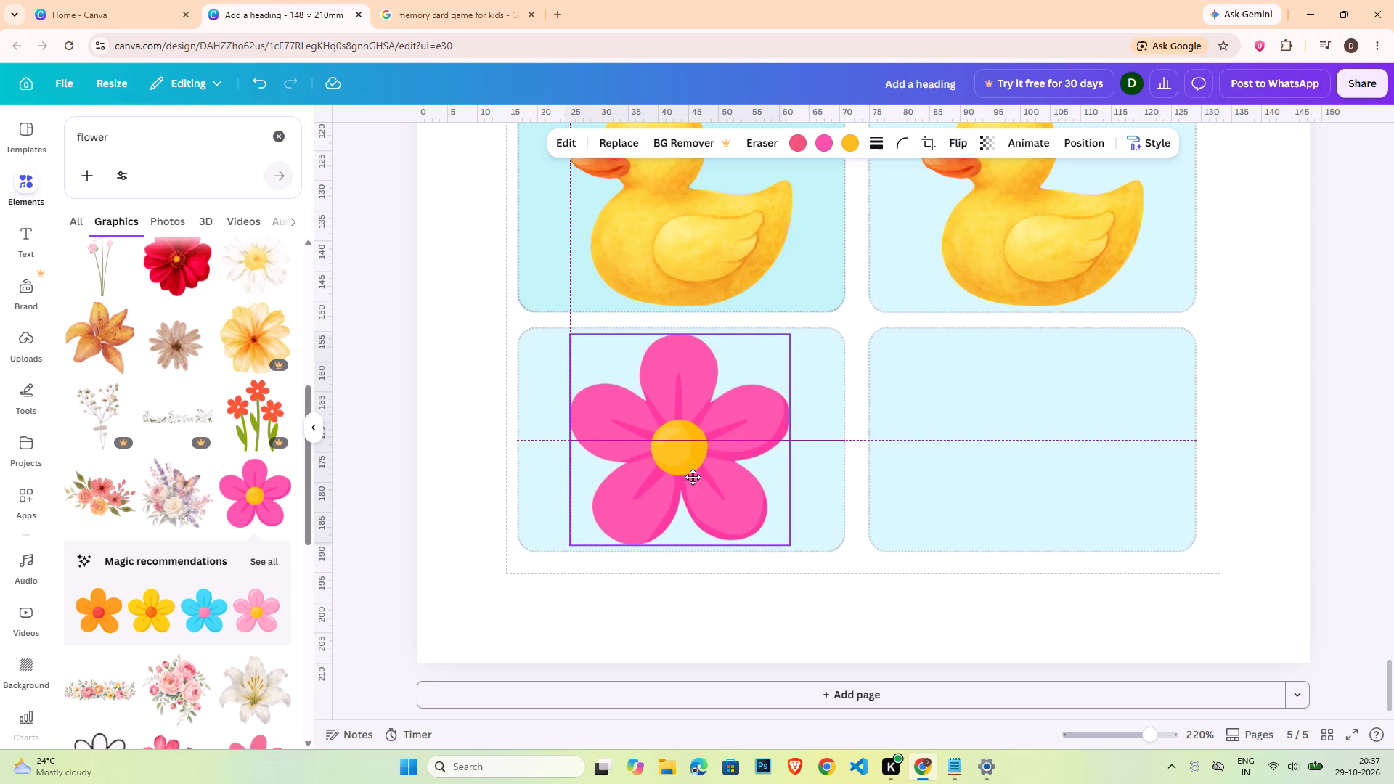
pyautogui.moveTo(693, 477); pyautogui.dragTo(693, 475)
# Align the pink flower to the horizontal centre of the fourth row's first card.
pyautogui.click(806, 462)
pyautogui.keyDown('shift'); pyautogui.click(725, 471); pyautogui.keyUp('shift')
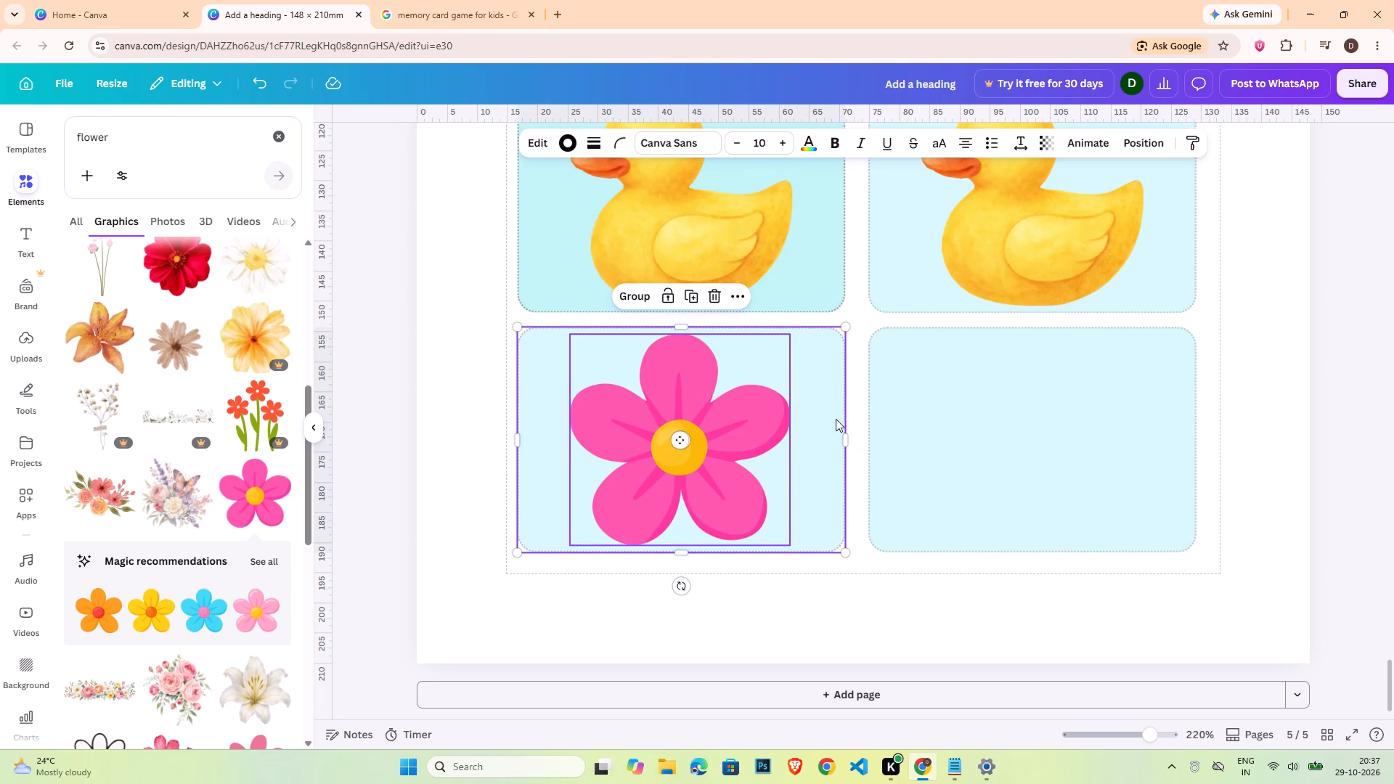
pyautogui.click(1146, 141)
pyautogui.click(280, 340)
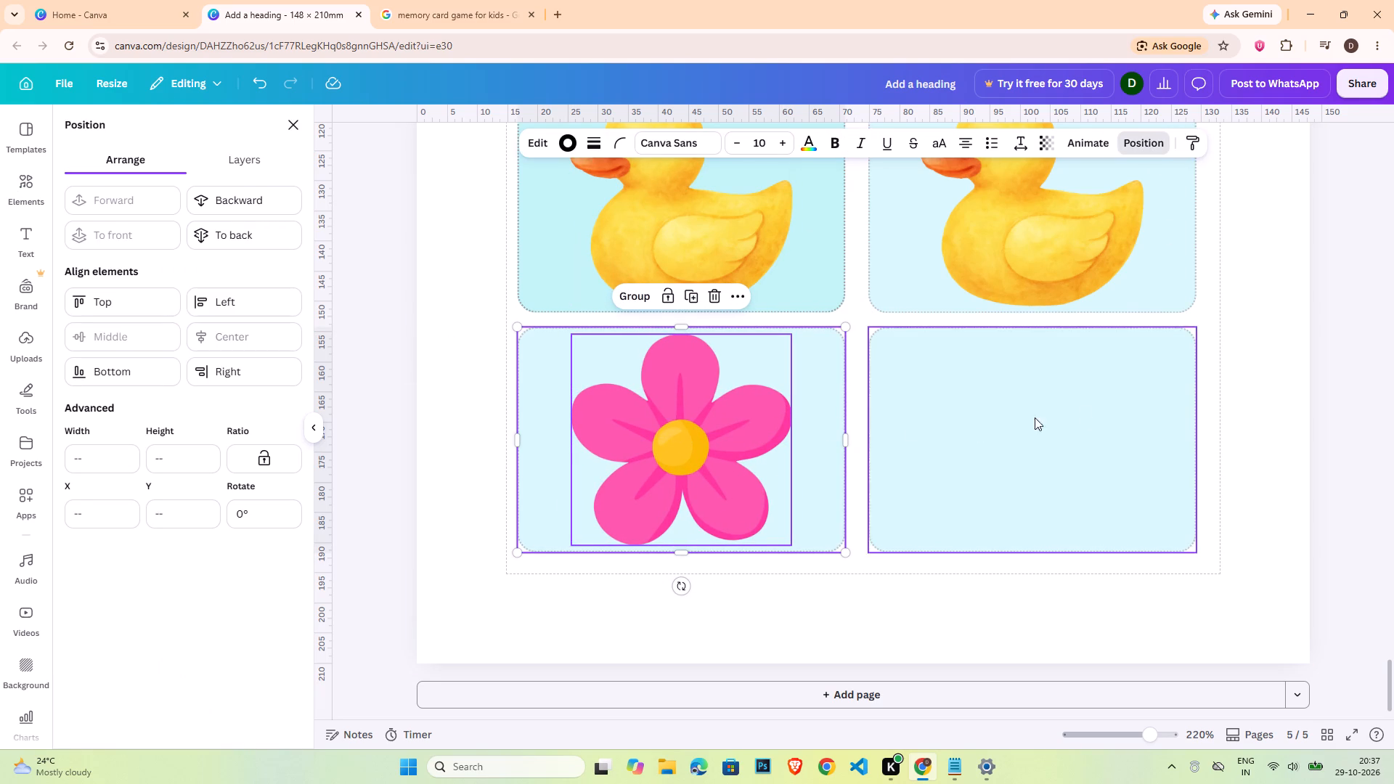
pyautogui.click(449, 465)
# Copy the pink flower onto the fourth row's second card and centre it there horizontally and vertically.
pyautogui.click(929, 382)
pyautogui.click(784, 429)
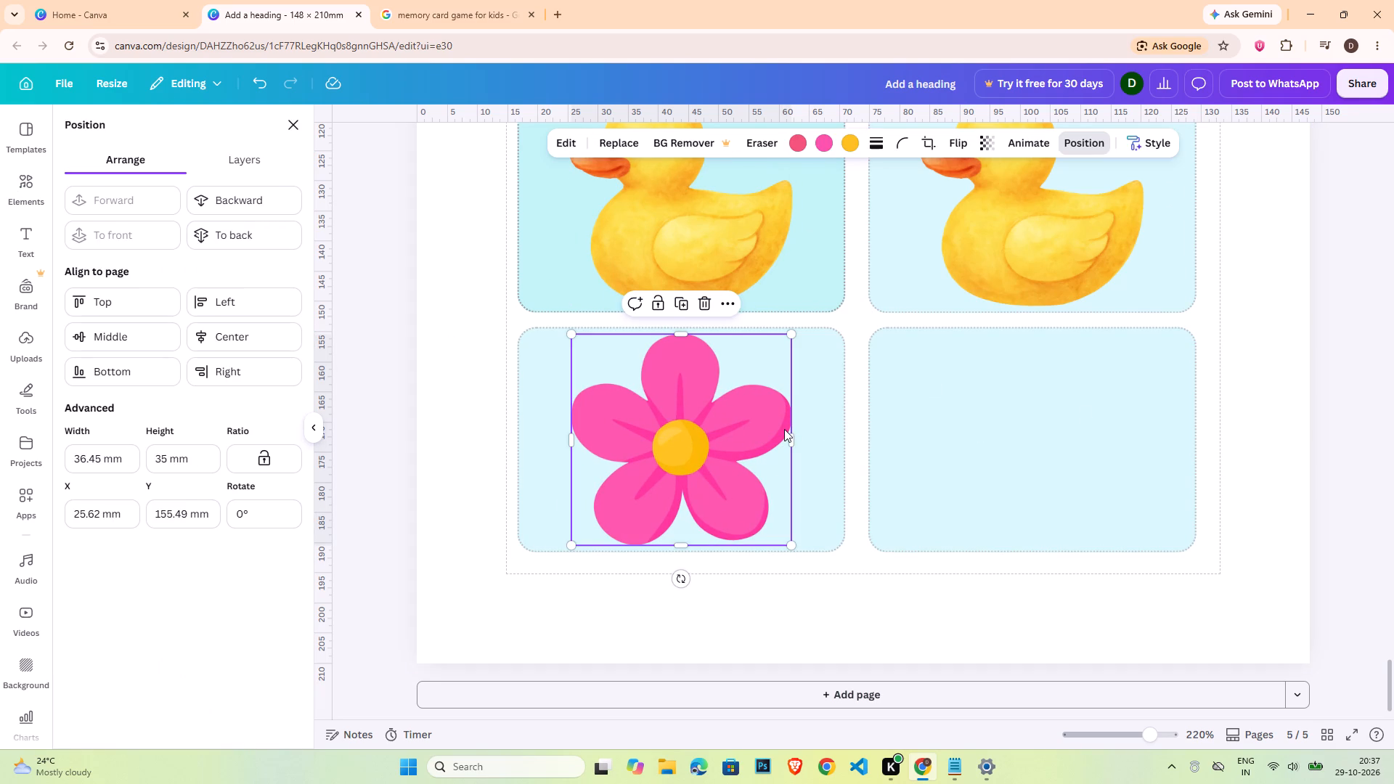
pyautogui.hotkey('ctrl', 'c')
pyautogui.hotkey('ctrl', 'v')
pyautogui.moveTo(704, 467); pyautogui.dragTo(1045, 450)
pyautogui.moveTo(1045, 444); pyautogui.dragTo(1032, 432)
pyautogui.click(886, 439)
pyautogui.keyDown('shift'); pyautogui.click(965, 437); pyautogui.keyUp('shift')
pyautogui.click(235, 327)
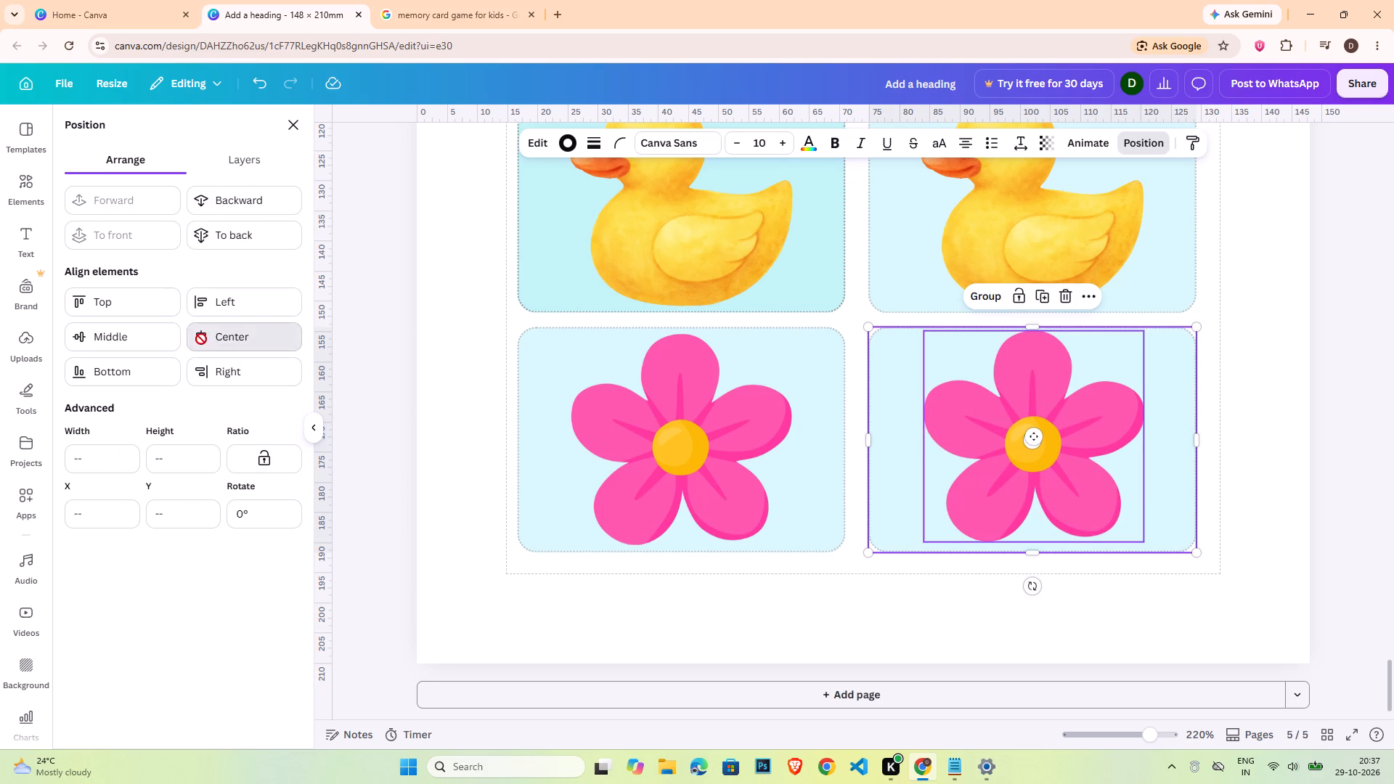
pyautogui.click(174, 343)
pyautogui.click(1293, 420)
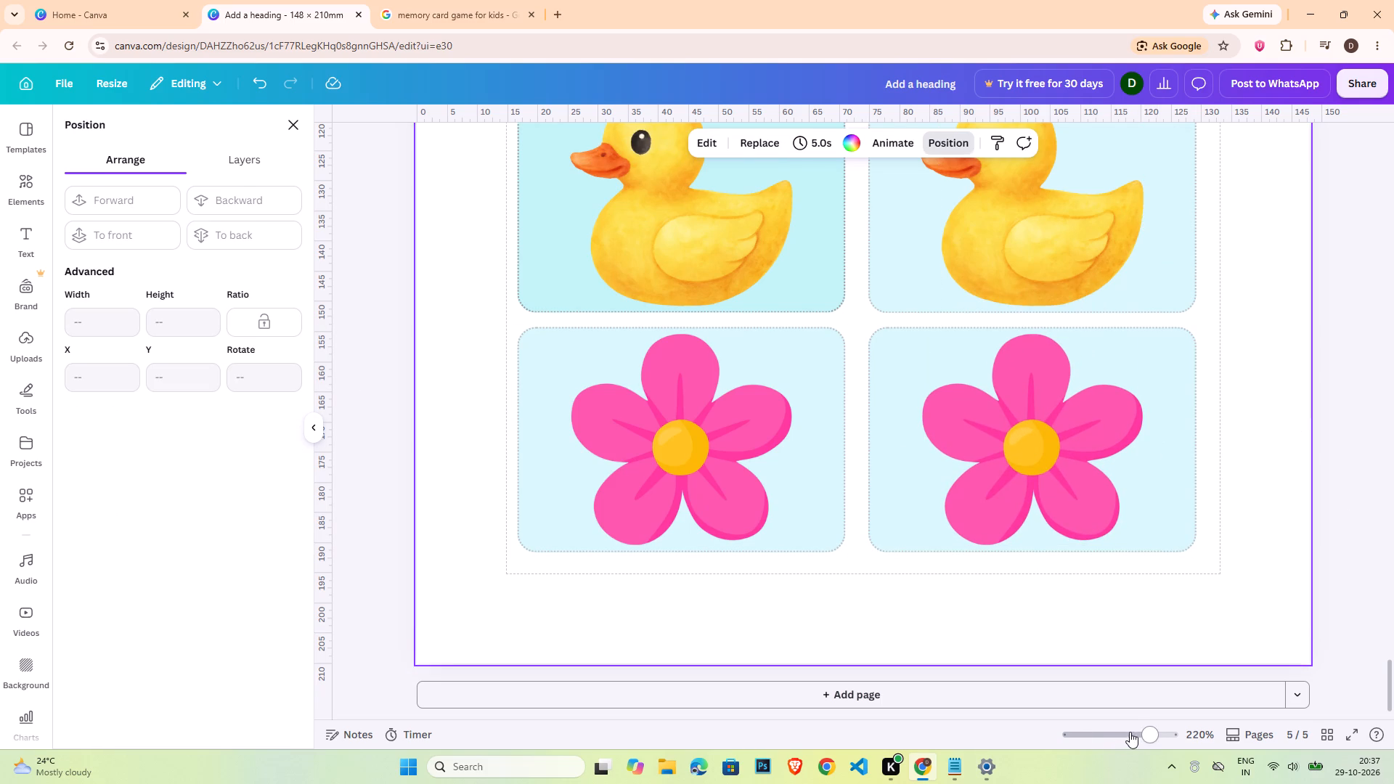
# Review the picture cards on all five pages, from page 5 back to page 1 and down again.
pyautogui.click(1130, 731)
pyautogui.click(1231, 502)
pyautogui.scroll(9, 1223, 505)
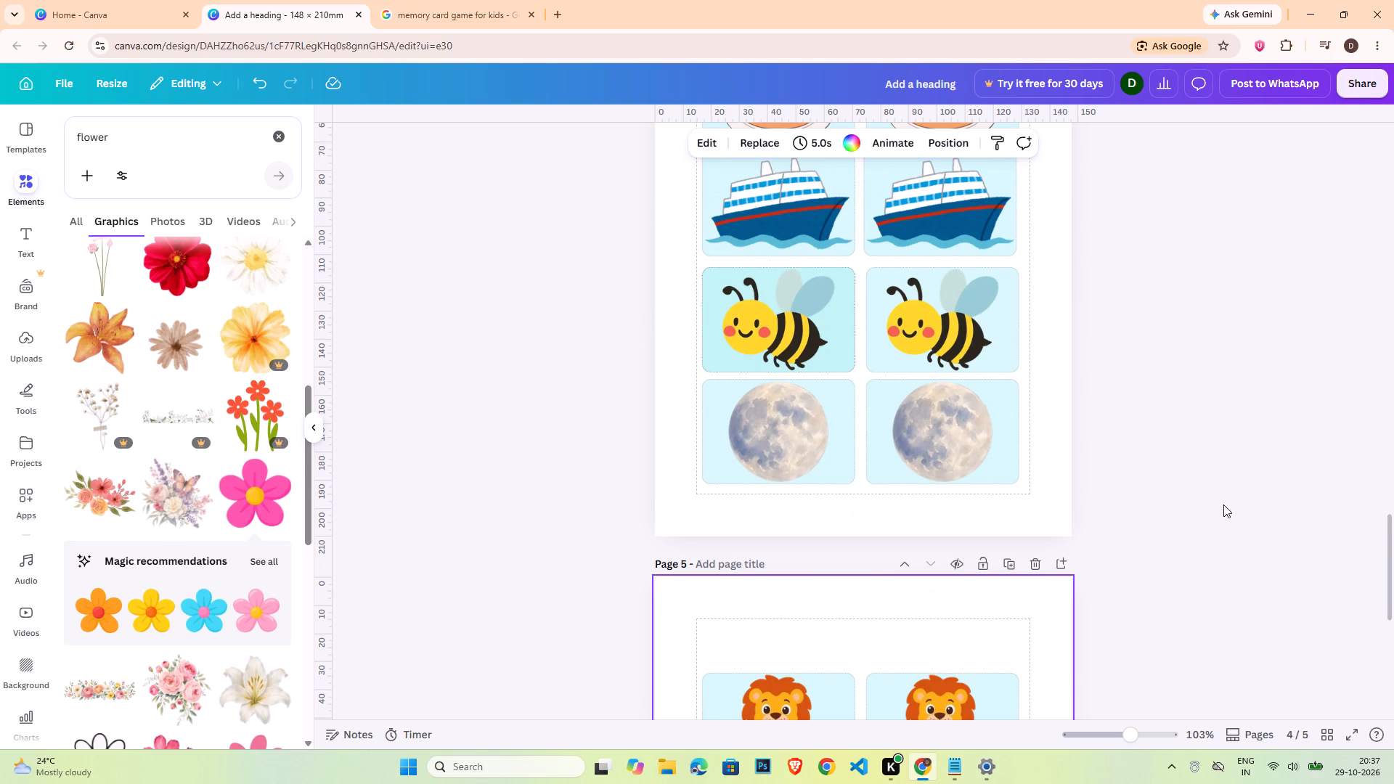
pyautogui.scroll(7, 1223, 510)
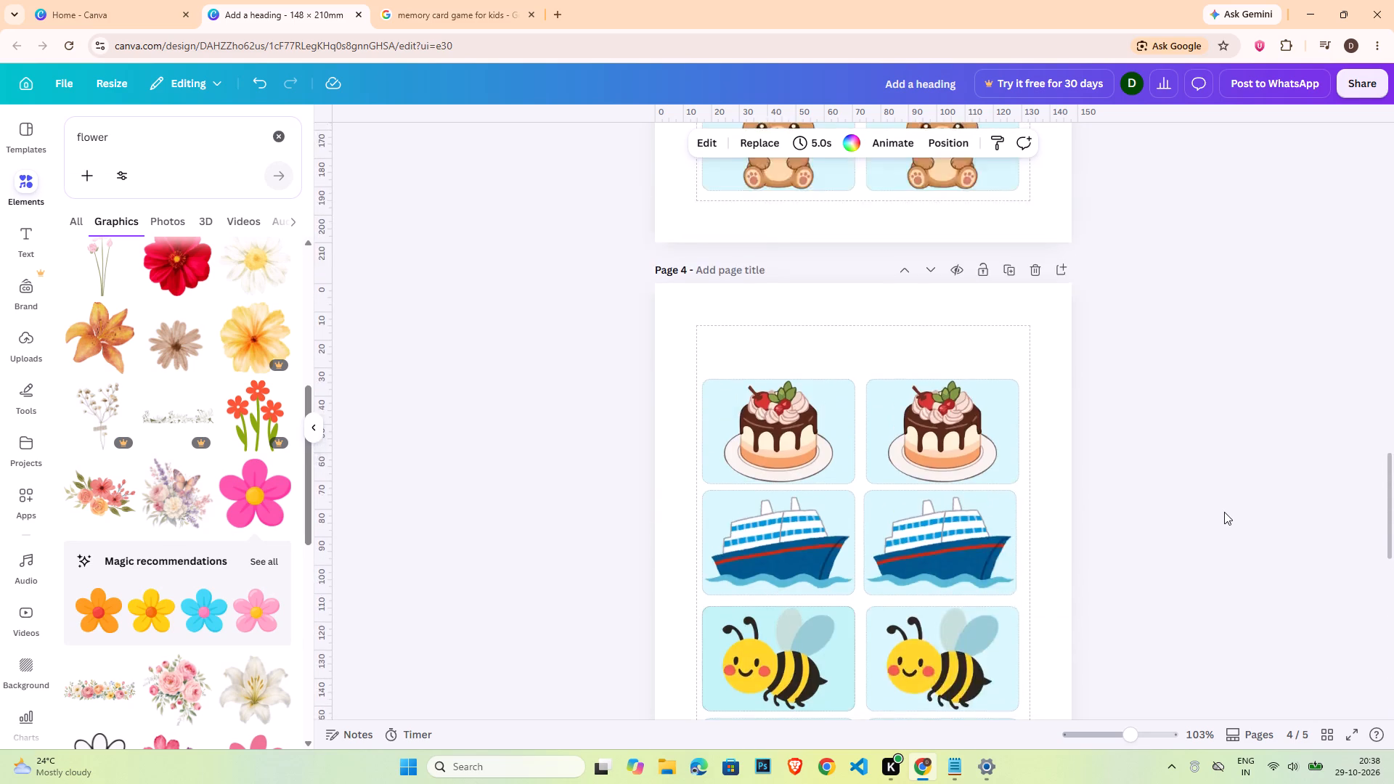
pyautogui.scroll(20, 1224, 512)
pyautogui.scroll(6, 1224, 512)
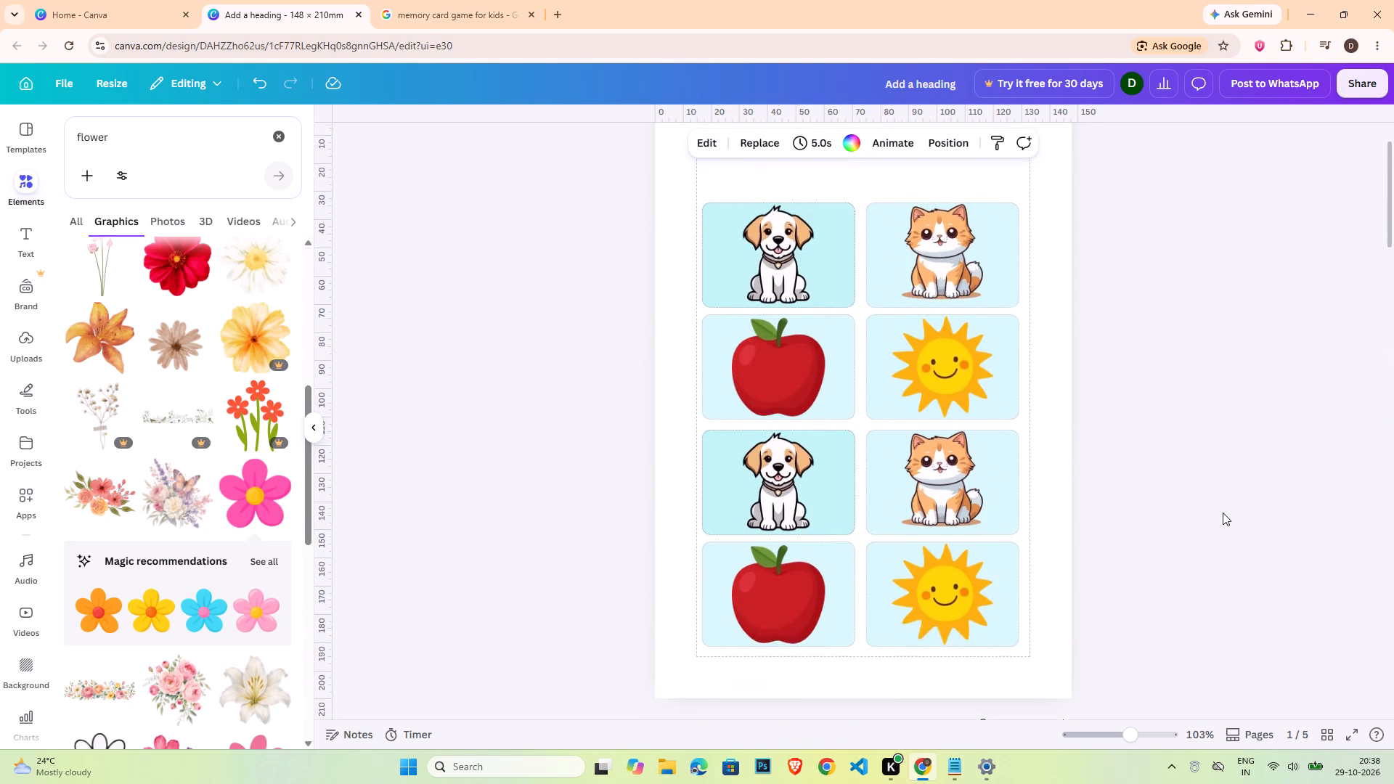
pyautogui.scroll(4, 1223, 513)
pyautogui.scroll(-3, 1223, 513)
pyautogui.scroll(1, 1223, 513)
pyautogui.scroll(-10, 1223, 513)
pyautogui.scroll(1, 1223, 513)
pyautogui.scroll(-3, 1223, 513)
pyautogui.scroll(1, 1223, 513)
pyautogui.scroll(-8, 1223, 513)
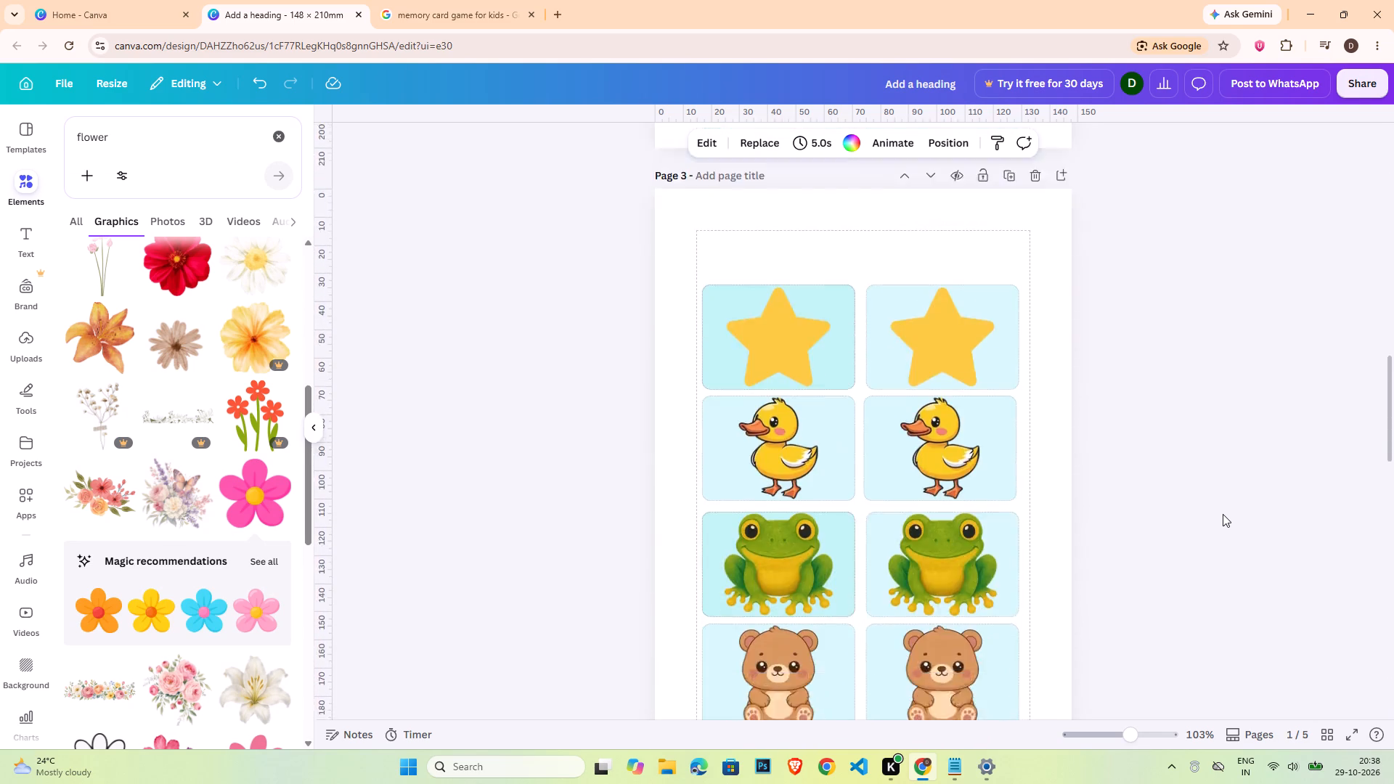
pyautogui.scroll(-20, 1223, 514)
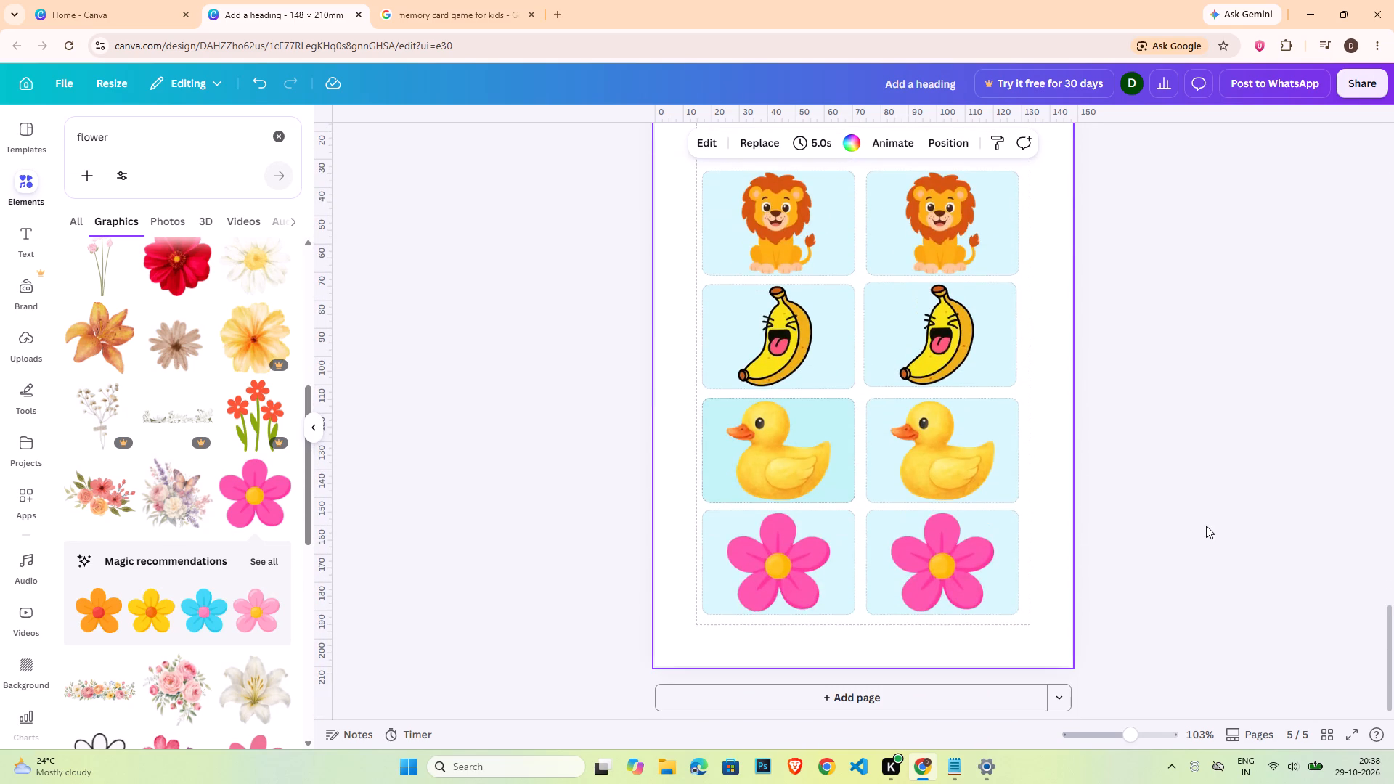